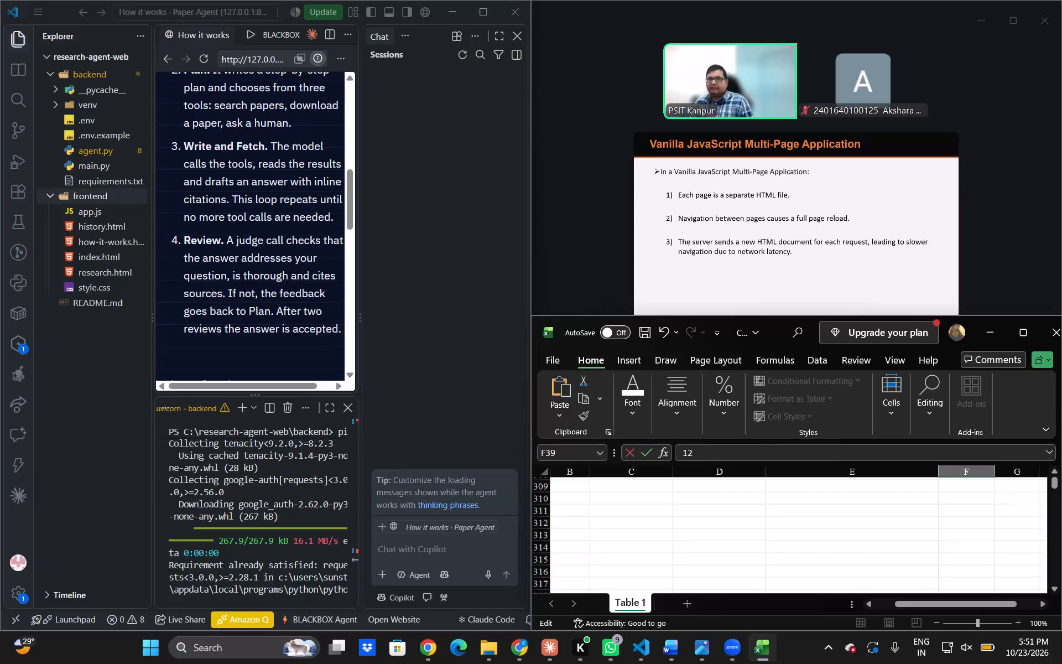
Bring up the Scientific_Paper_Agent_Project_Report document in Word and its PDF version in Chrome.
scroll(942, 530, up, 1)
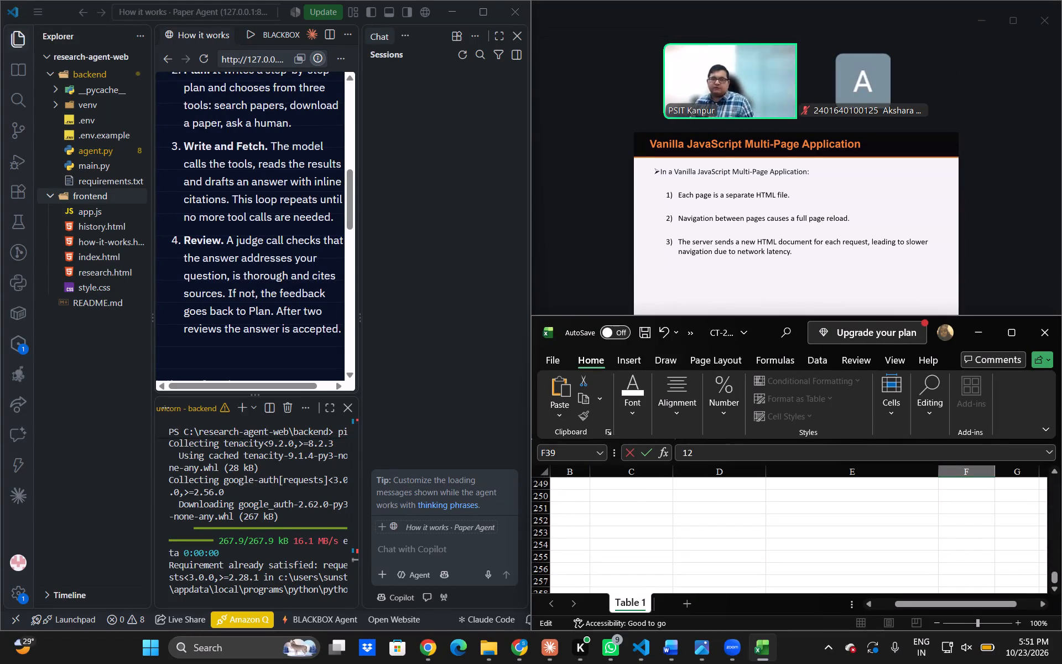
click(669, 649)
click(677, 584)
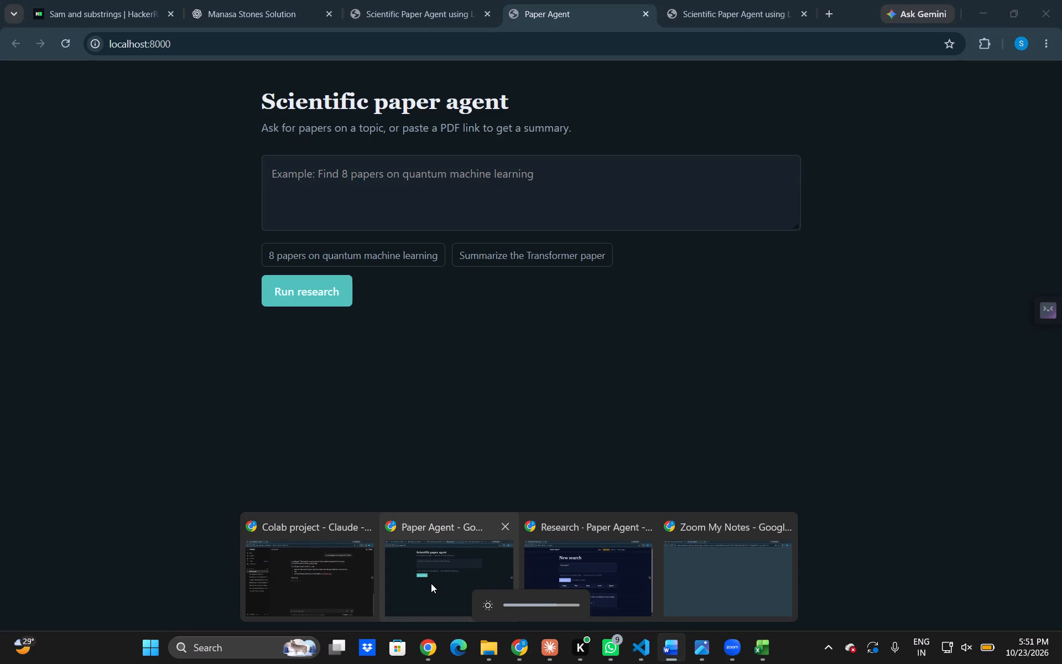
click(431, 583)
click(431, 583)
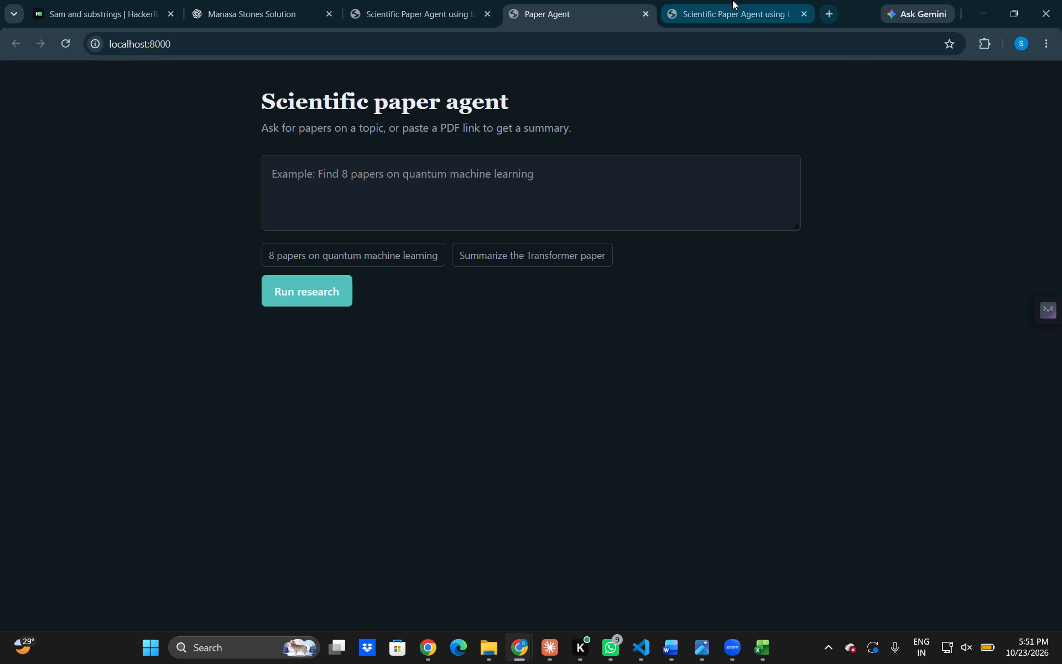
click(732, 0)
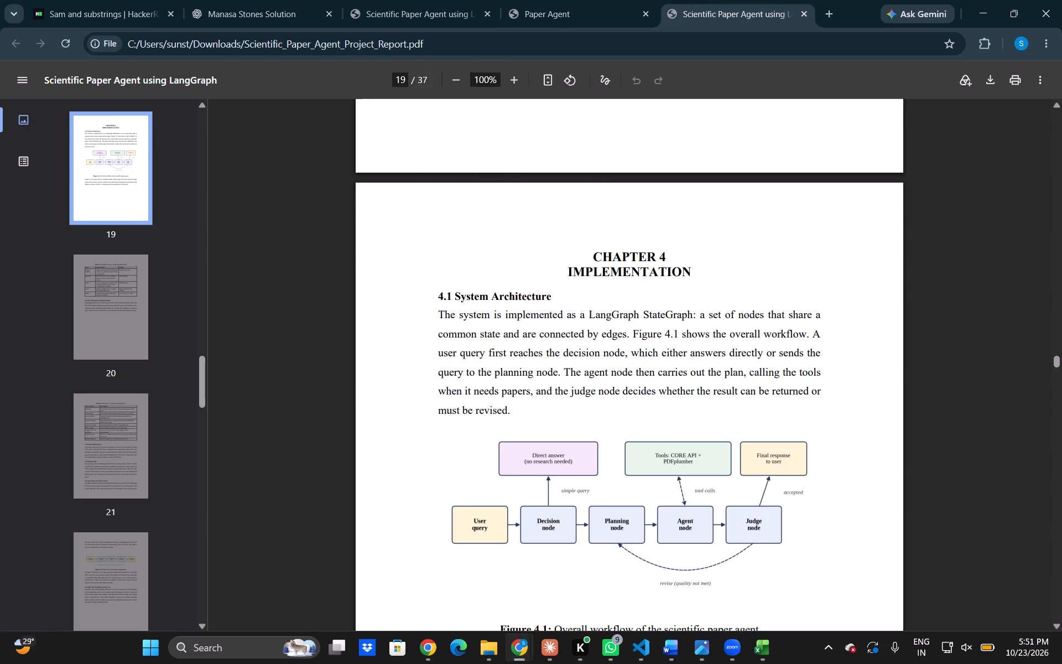
Compare the Word report's List of Tables and table of contents page numbers with the Chapter 4 pages in the PDF.
key(alt+Tab)
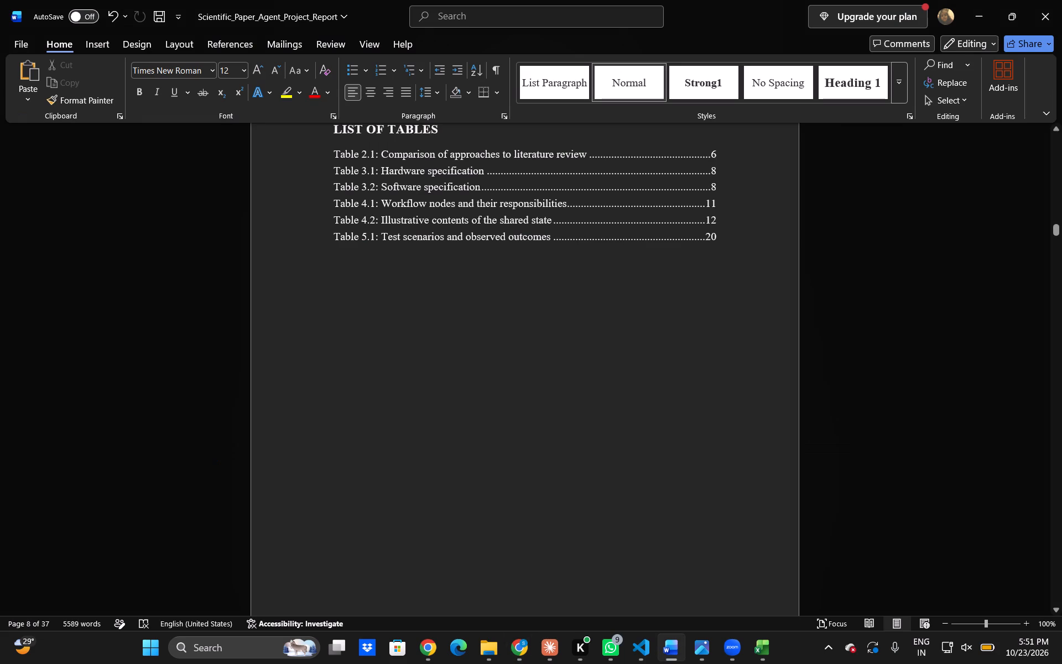
key(alt+Tab)
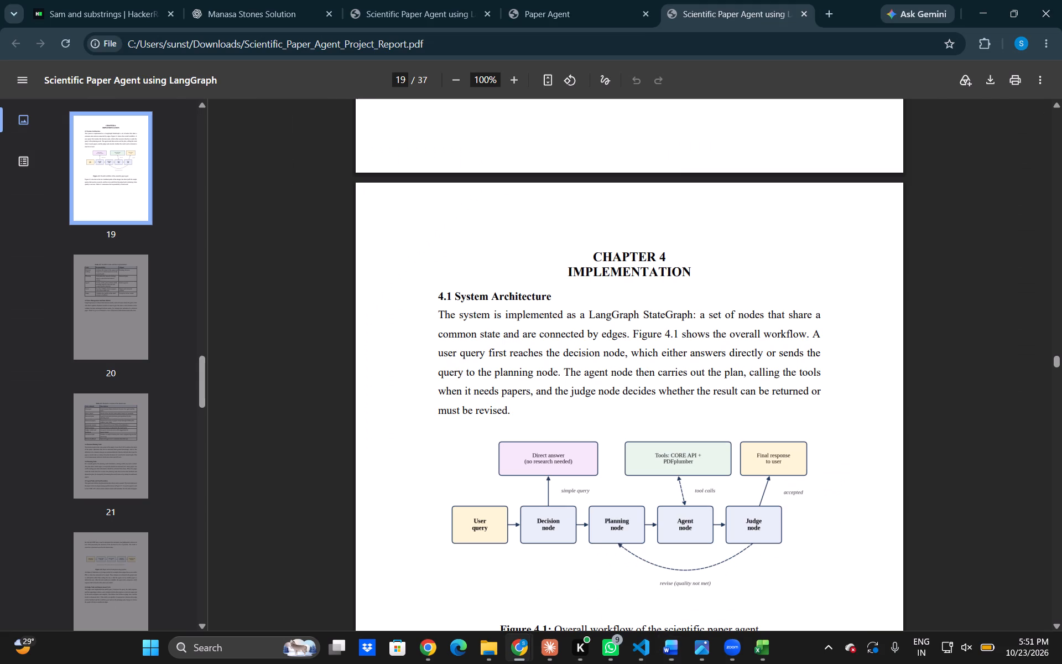
key(alt+Tab)
scroll(535, 401, up, 5)
scroll(535, 401, down, 1)
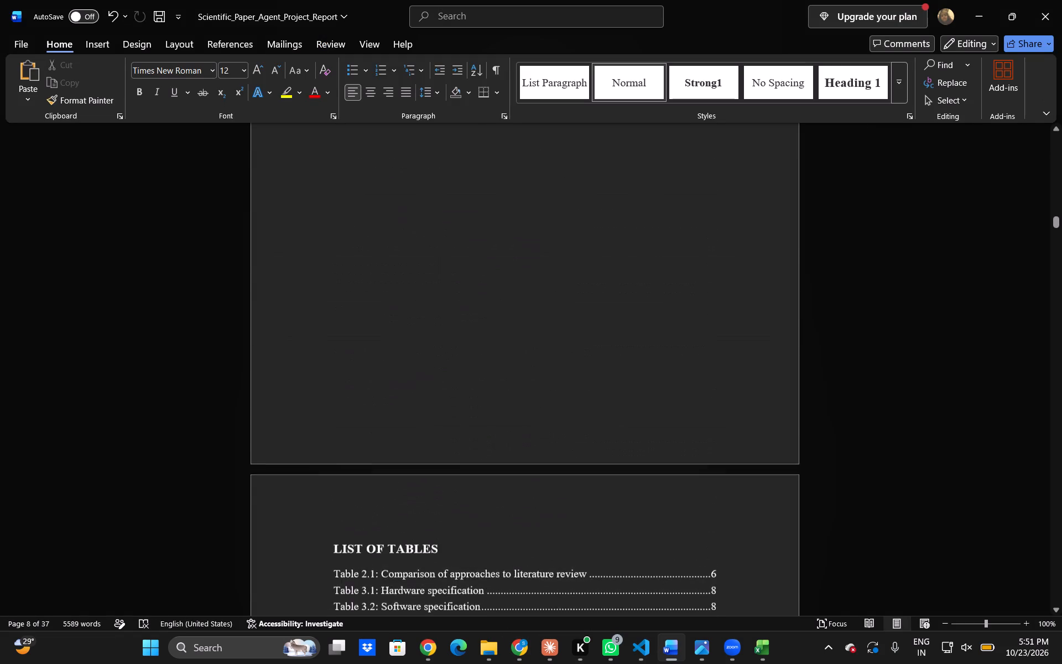
scroll(535, 401, down, 3)
scroll(535, 401, up, 1)
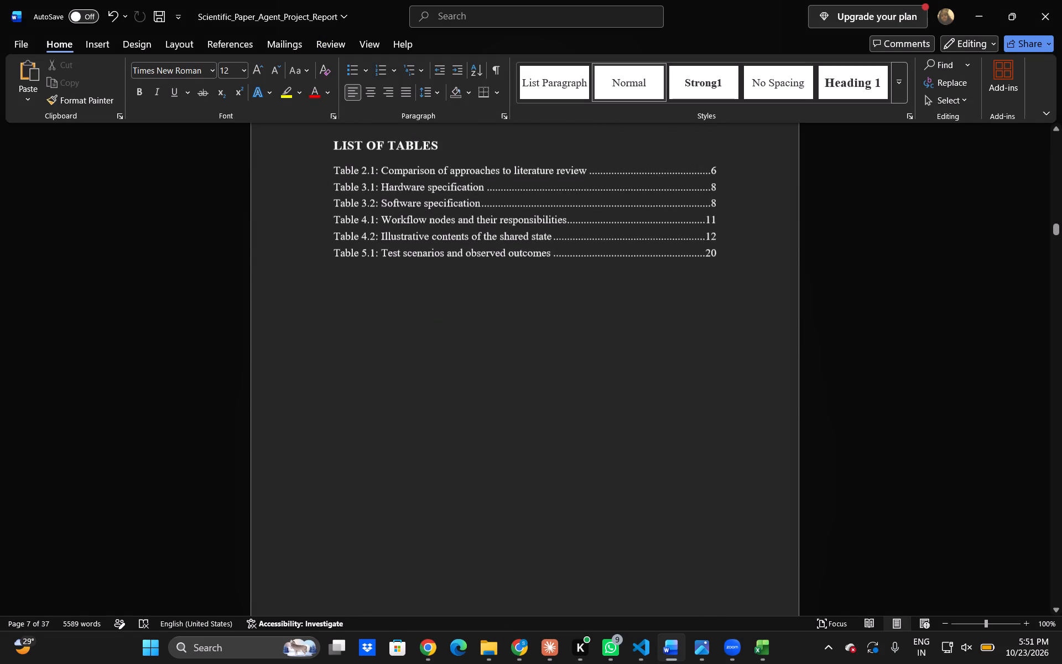
scroll(535, 401, up, 1)
key(alt+Tab)
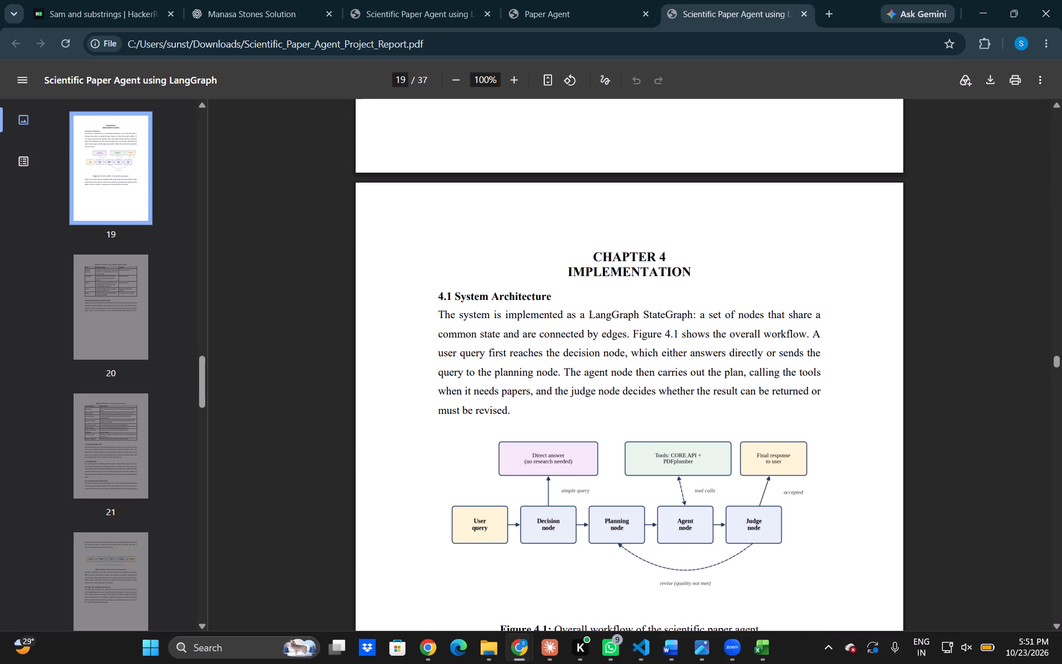
scroll(535, 401, down, 1)
key(alt+Tab)
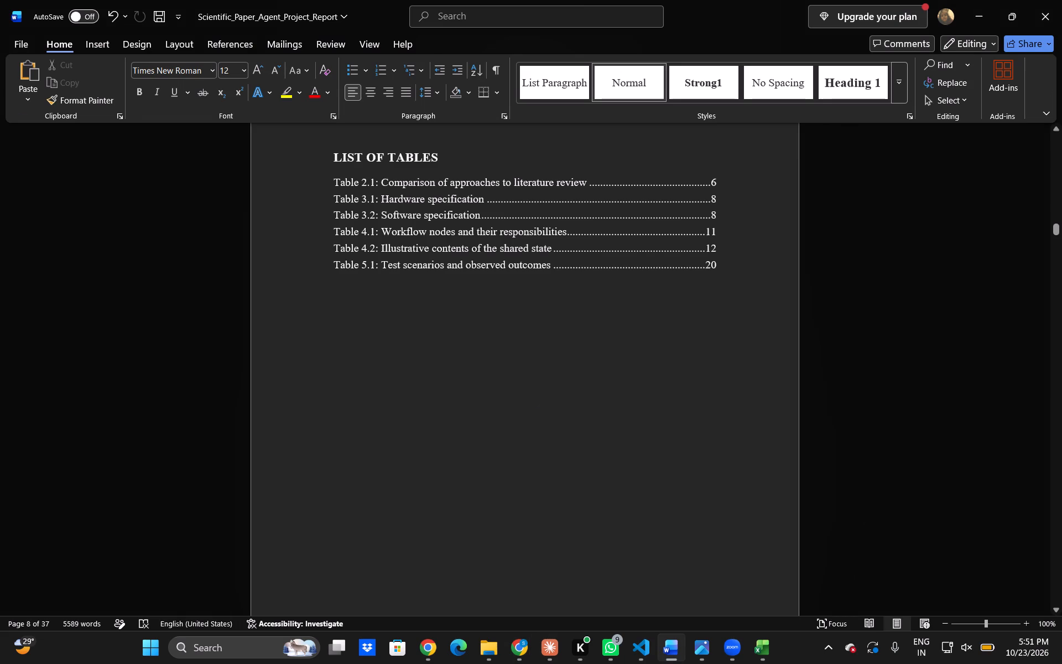
key(alt+Tab)
key(alt+Tab)
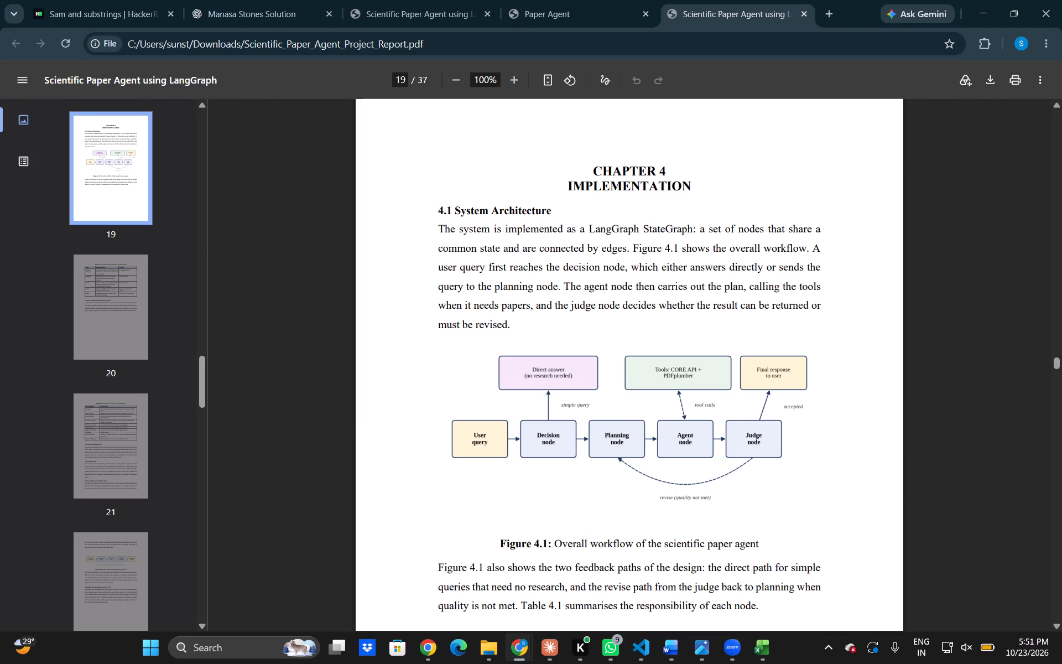
scroll(535, 401, up, 8)
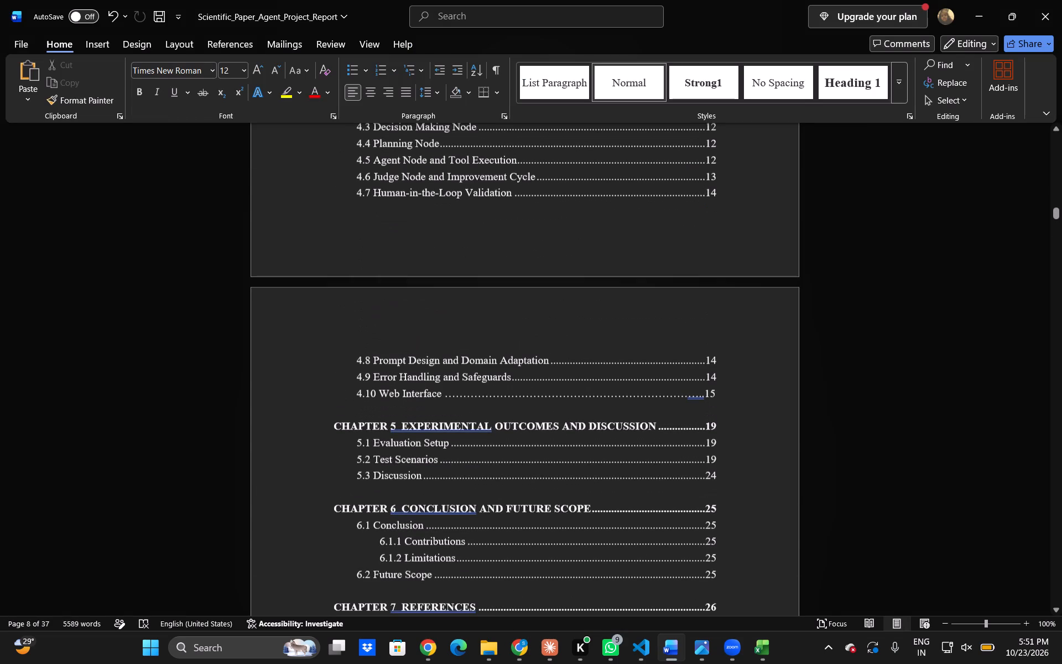
scroll(535, 401, down, 1)
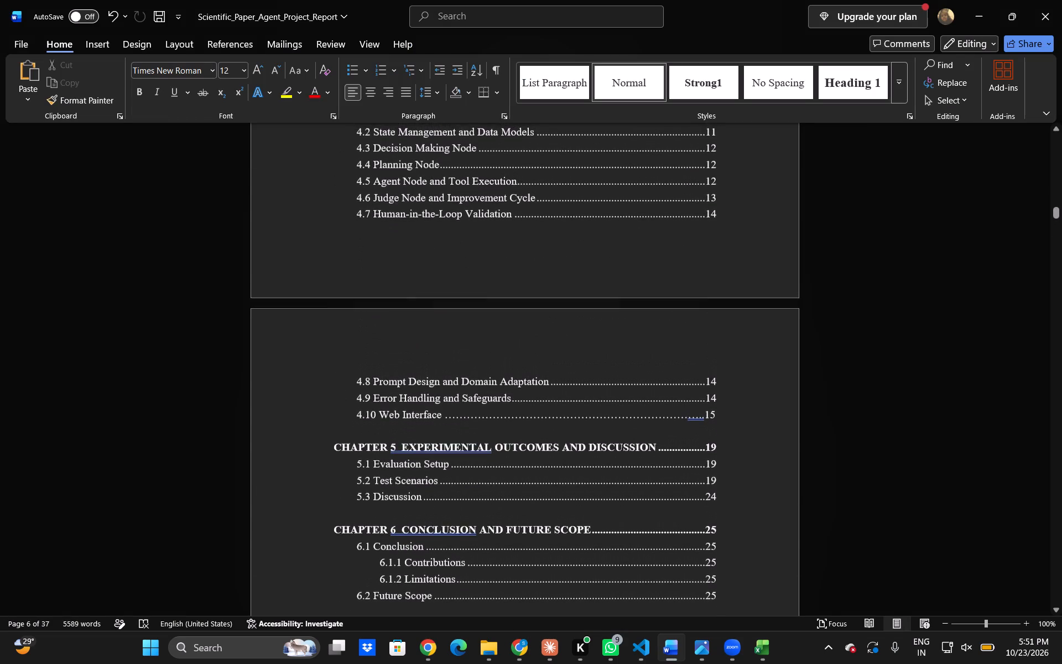
scroll(535, 401, down, 1)
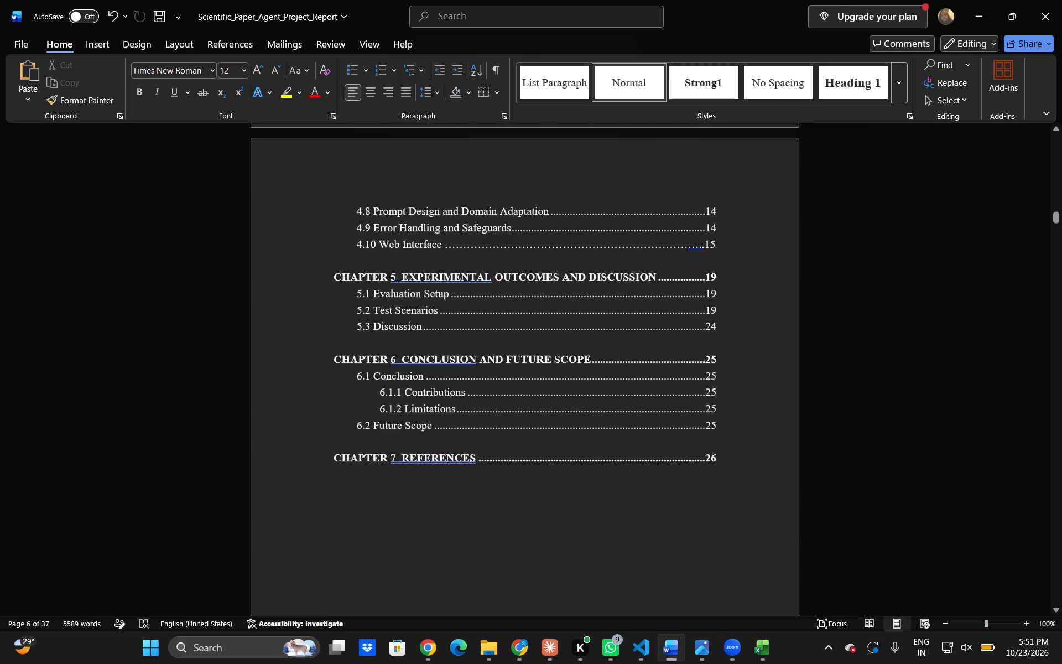
scroll(535, 401, down, 3)
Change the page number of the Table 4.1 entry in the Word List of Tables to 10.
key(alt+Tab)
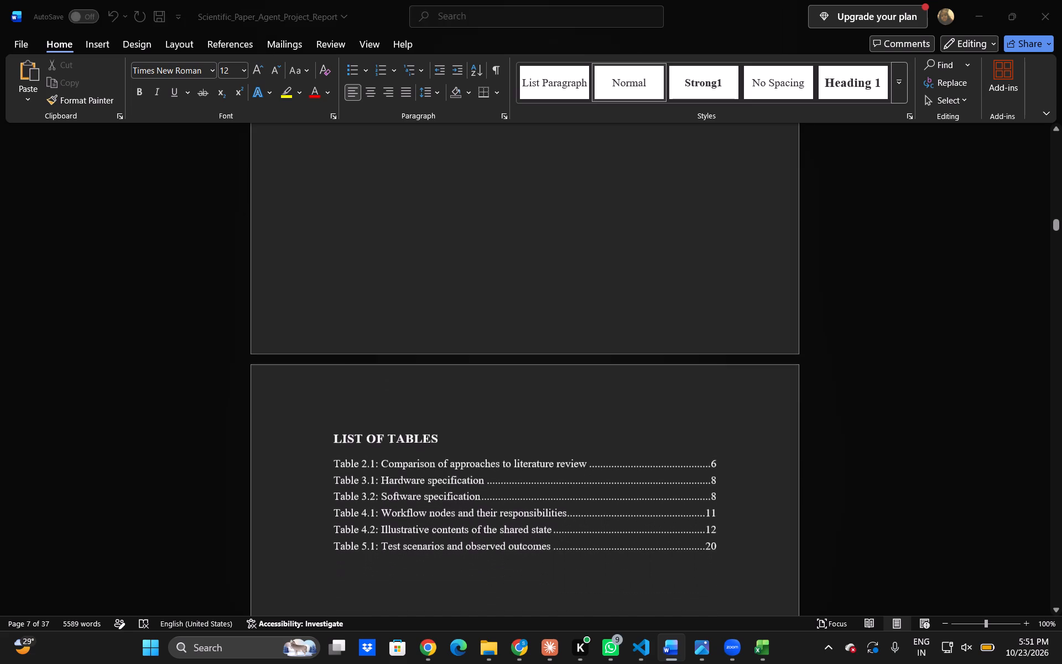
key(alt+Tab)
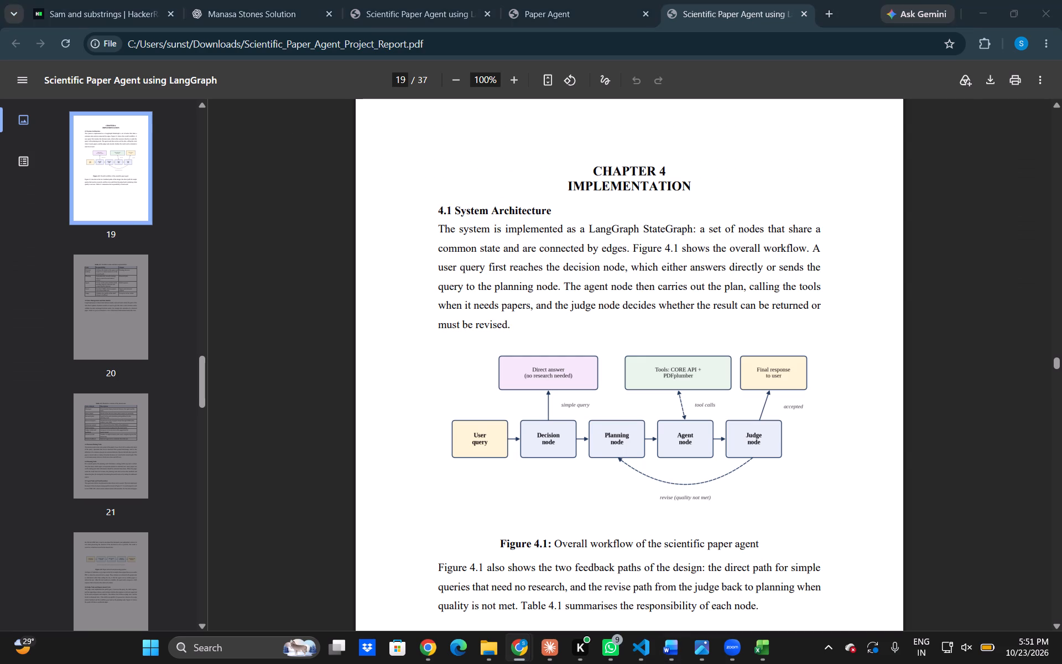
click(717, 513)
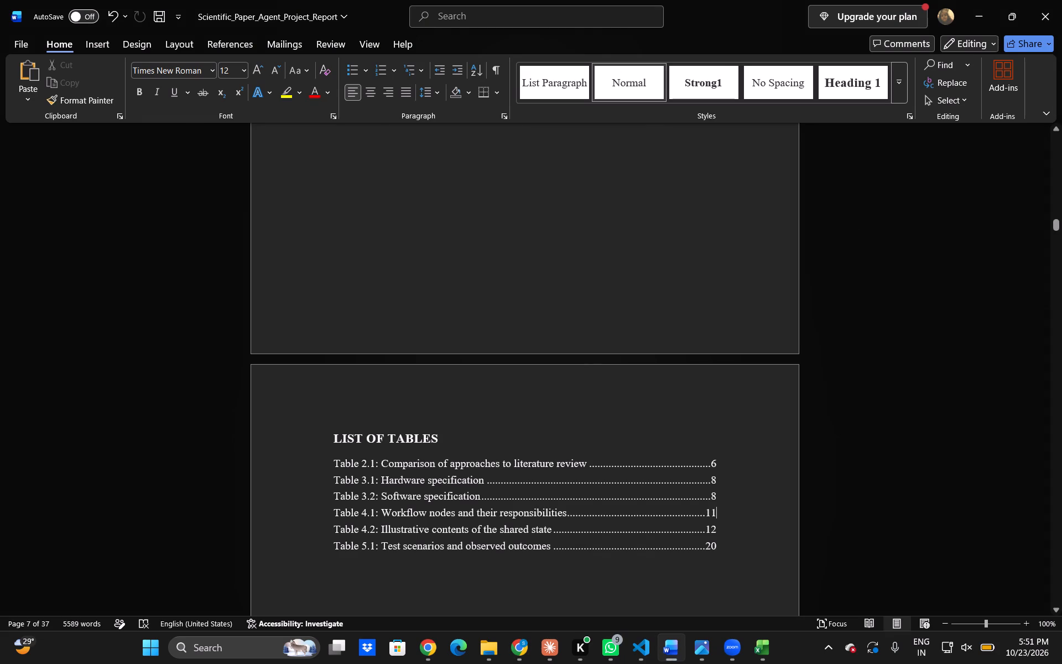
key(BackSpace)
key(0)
Check in the PDF report which pages hold Table 4.1 and Table 4.2.
key(alt+Tab)
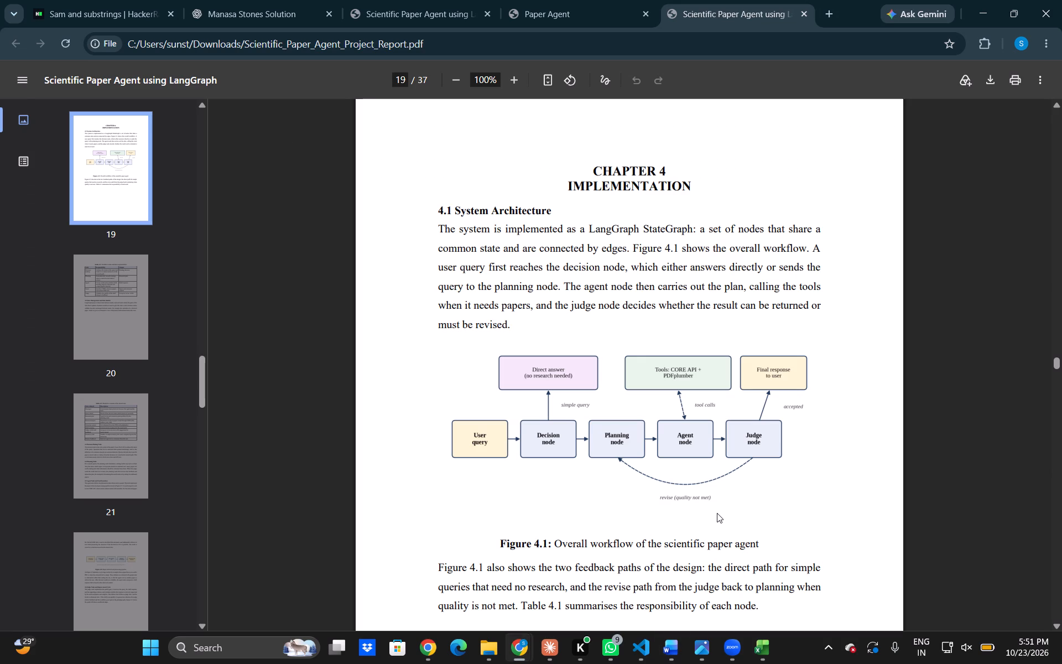
key(alt+Tab)
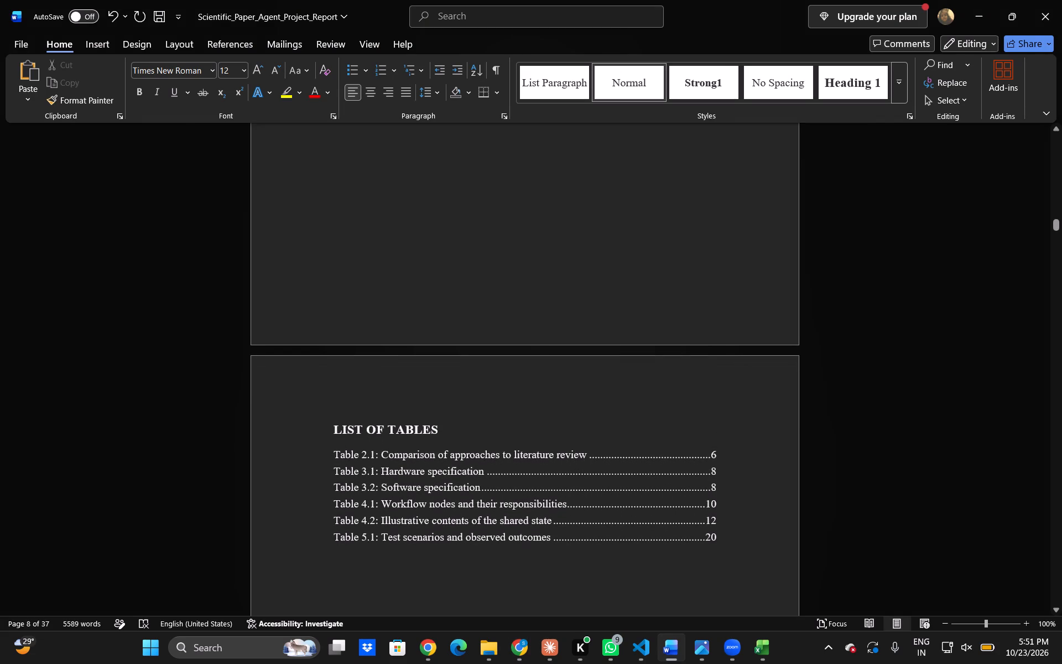
key(alt+Tab)
scroll(717, 513, down, 8)
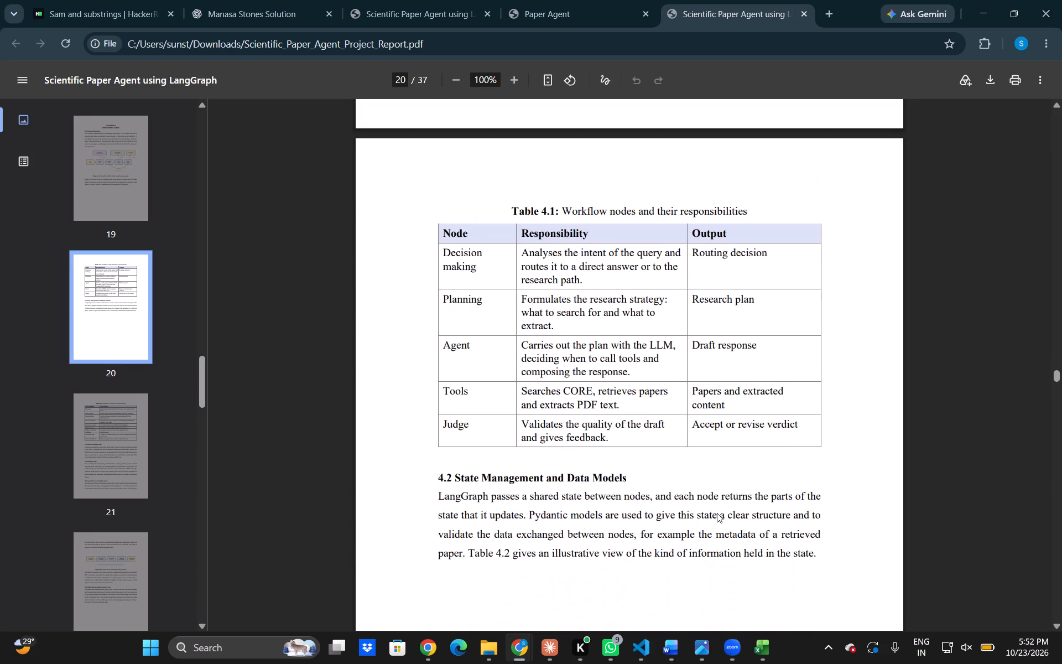
scroll(717, 513, down, 8)
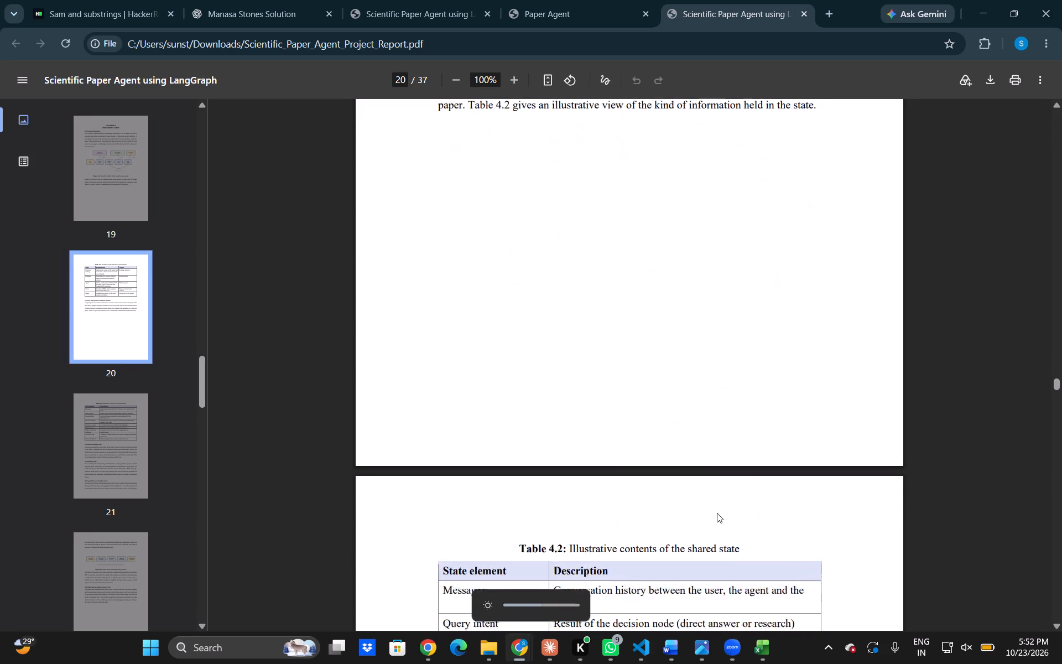
scroll(717, 513, down, 5)
key(alt+Tab)
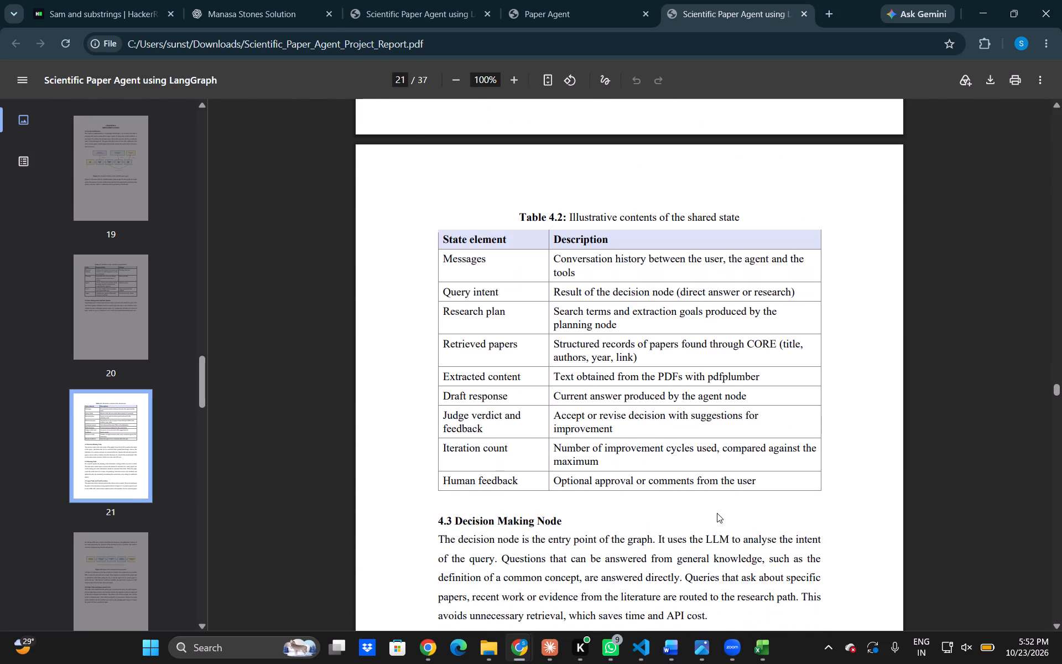
key(alt+Tab)
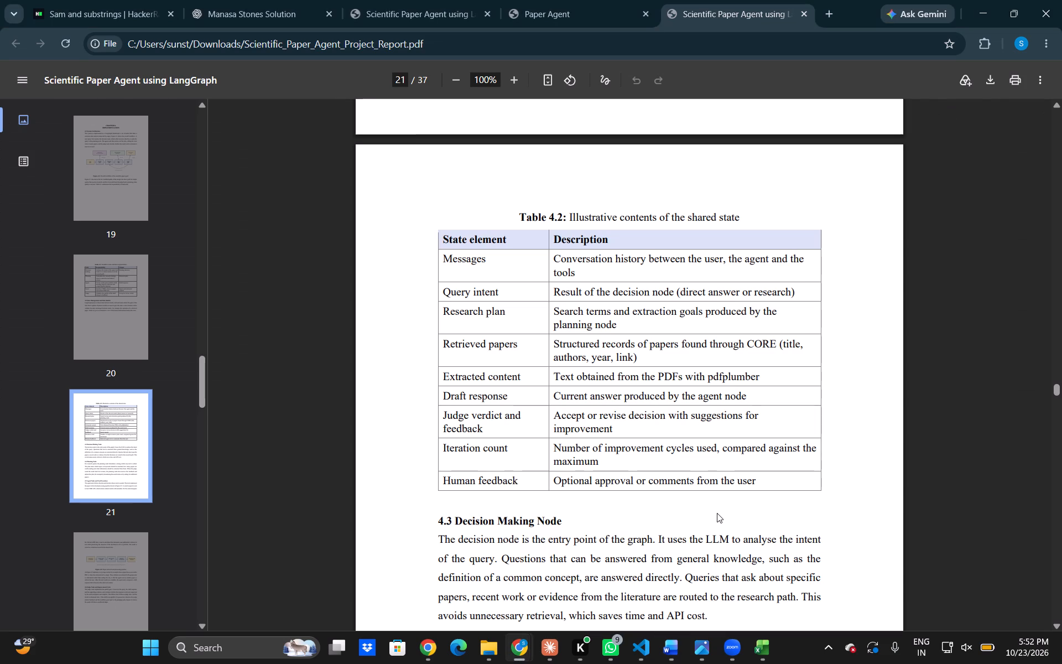
Review the page numbers of the Chapter 4 to 7 contents entries and the List of Tables in Word.
key(alt+Tab)
scroll(717, 513, up, 5)
scroll(717, 513, down, 1)
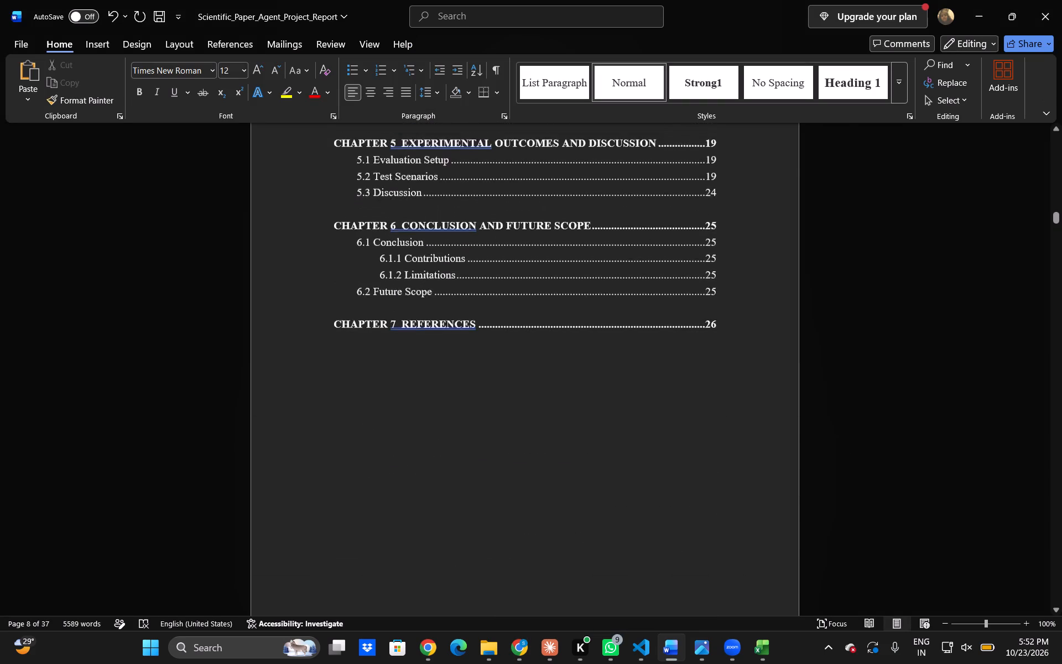
scroll(717, 513, down, 1)
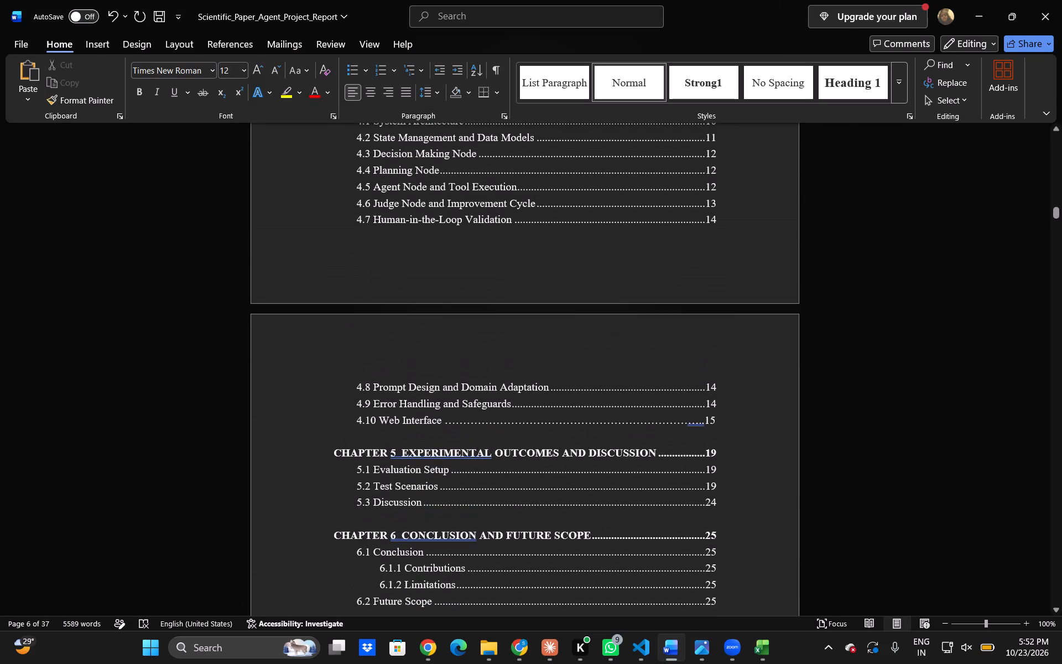
scroll(717, 513, down, 3)
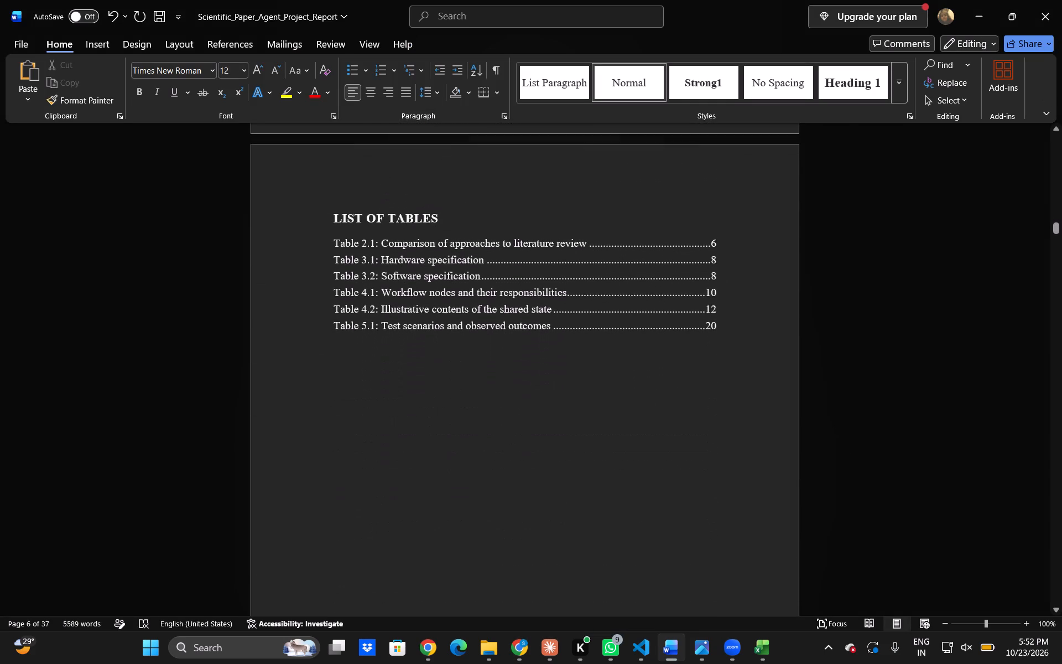
scroll(717, 513, down, 1)
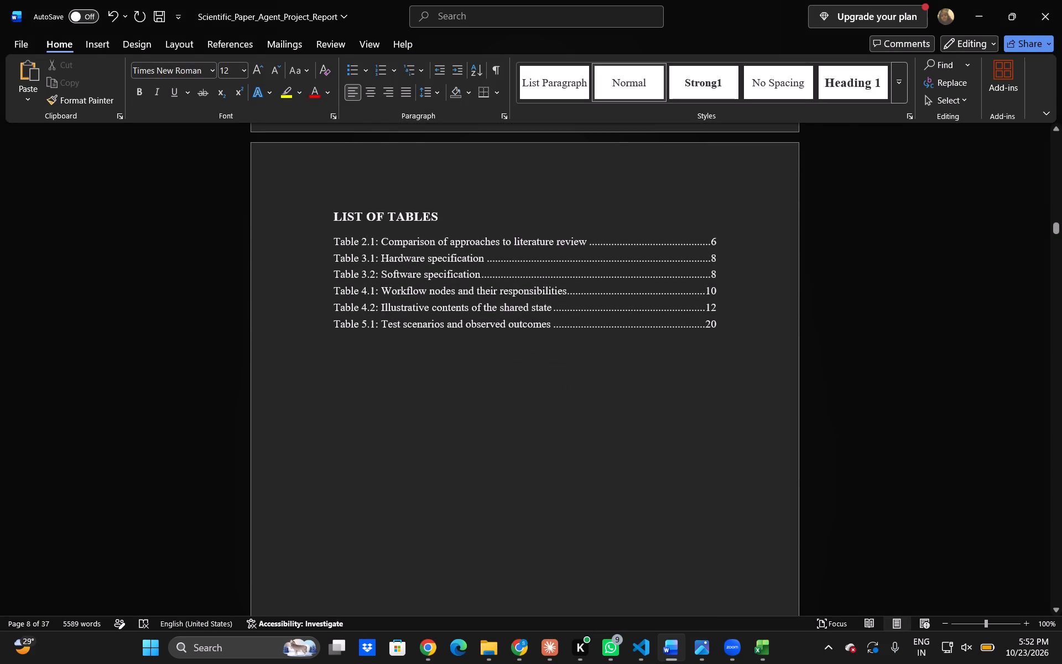
Examine the PDF pages with Table 4.2 and sections 4.3 to 4.6 to check their page positions.
key(alt+Tab)
scroll(717, 513, down, 9)
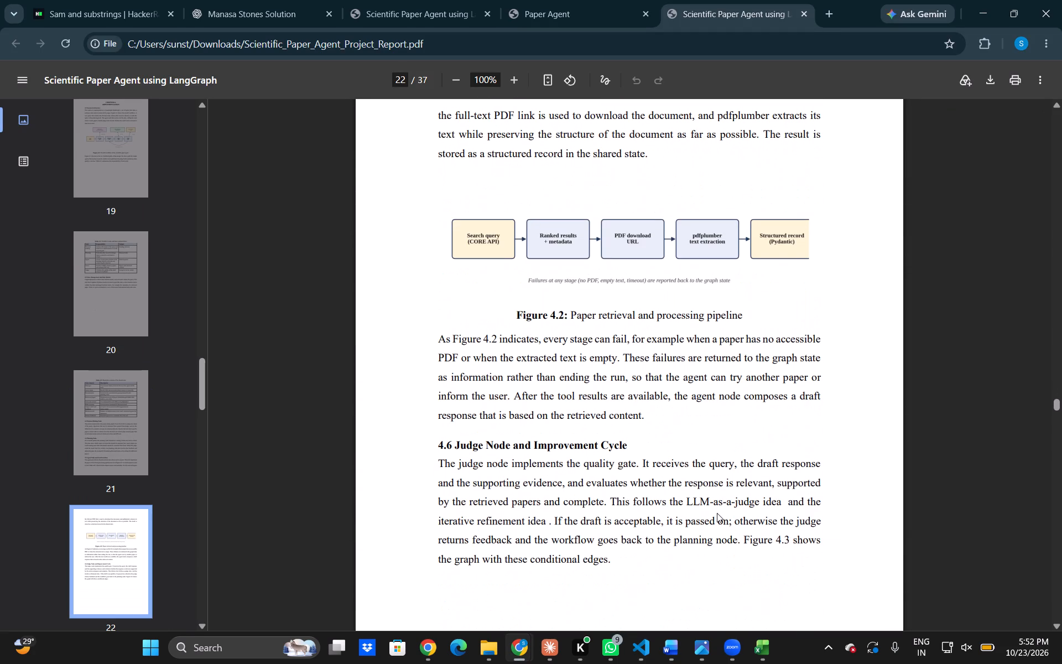
scroll(717, 513, down, 1)
scroll(717, 513, up, 5)
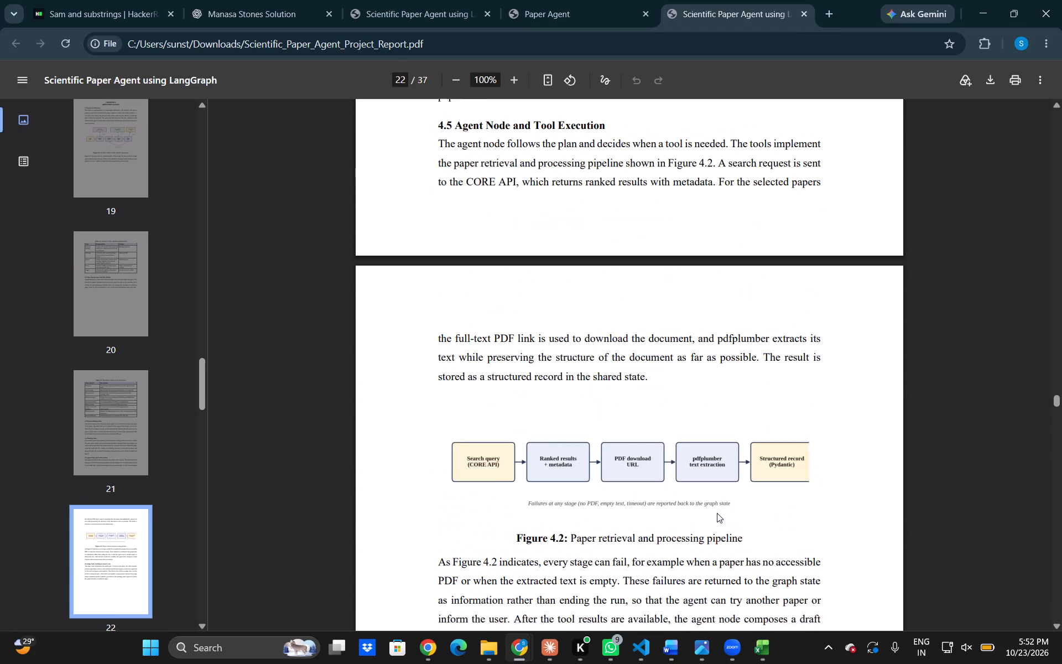
scroll(717, 513, up, 5)
scroll(717, 513, down, 1)
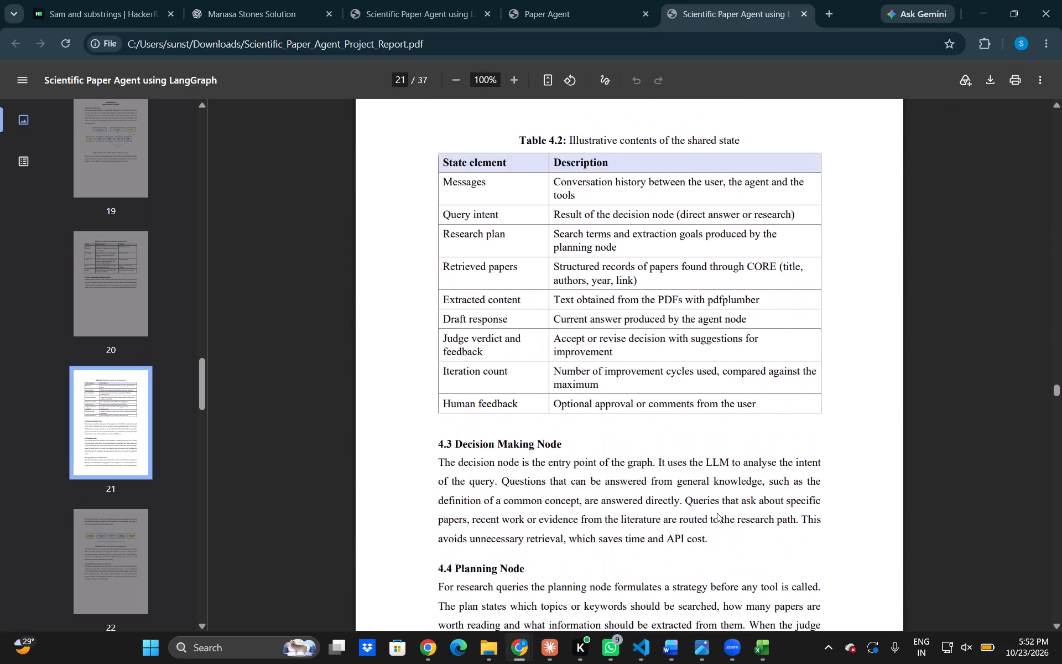
scroll(717, 513, down, 1)
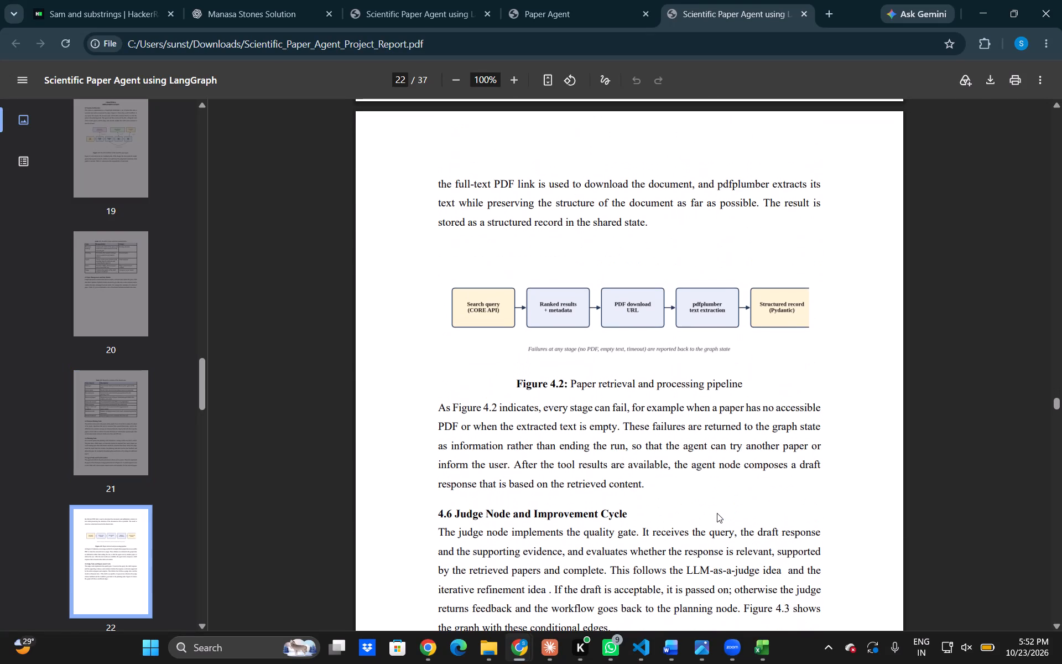
Set the page number of the Table 4.1 entry in the Word List of Tables to 11.
key(alt+Tab)
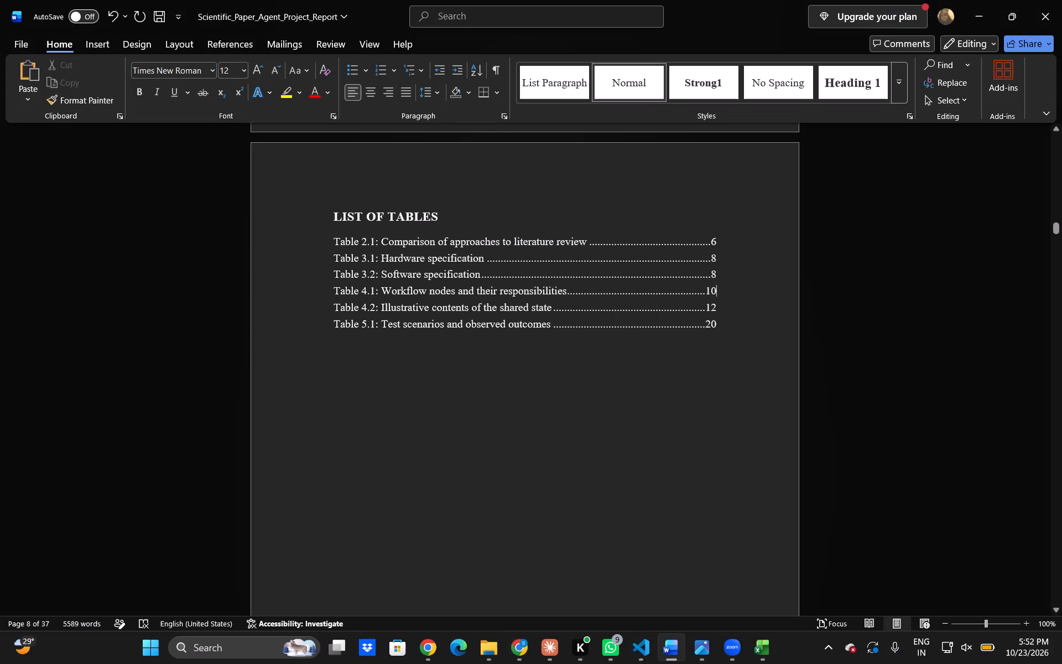
key(alt+Tab)
key(alt+Tab)
key(BackSpace)
key(1)
Check in the PDF report which pages hold Table 4.2 and sections 4.2 to 4.6, for comparison with the Word lists.
key(alt+Tab)
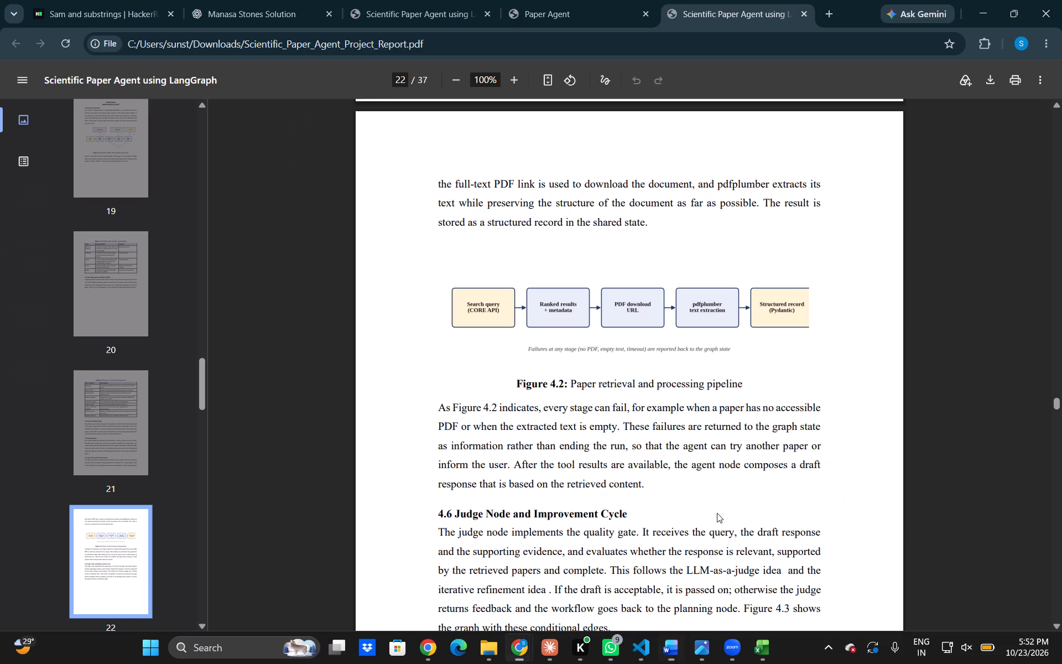
scroll(717, 513, up, 11)
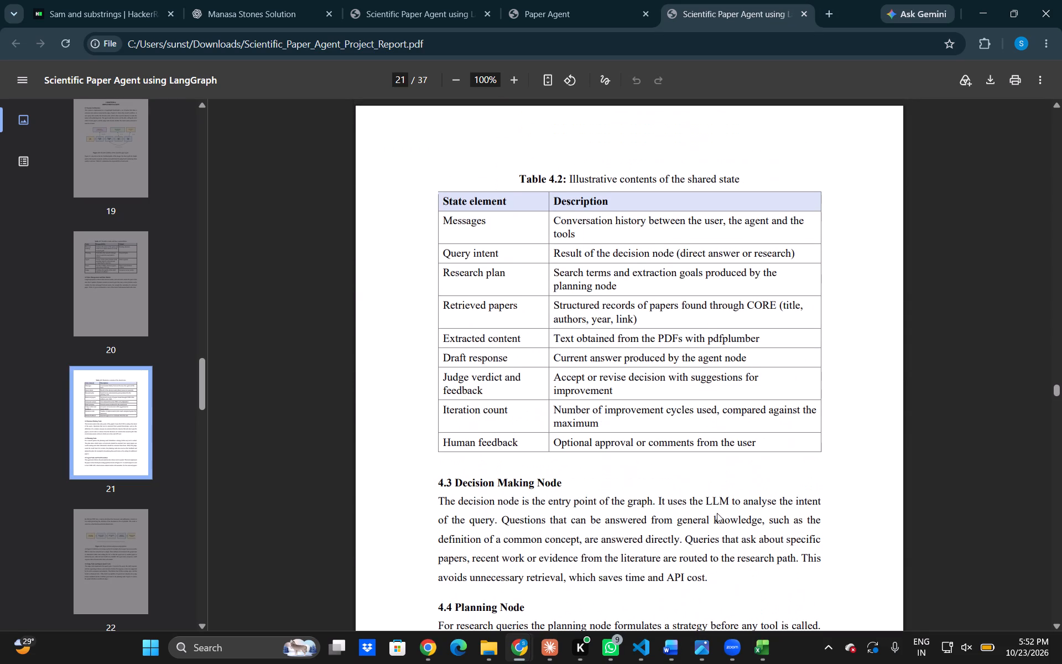
scroll(717, 513, up, 10)
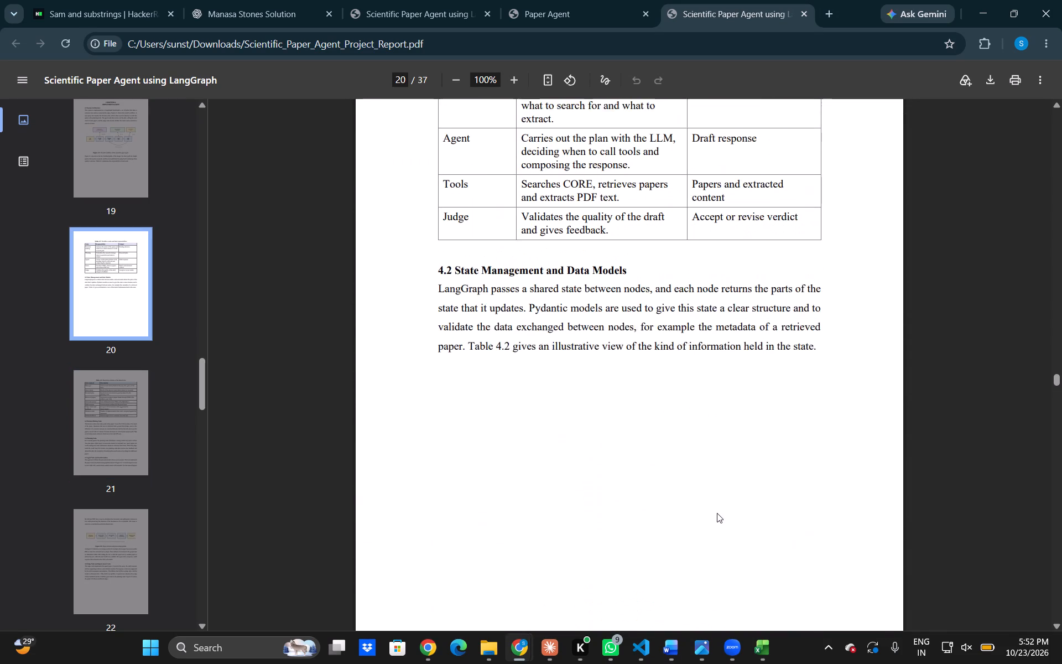
scroll(717, 513, down, 5)
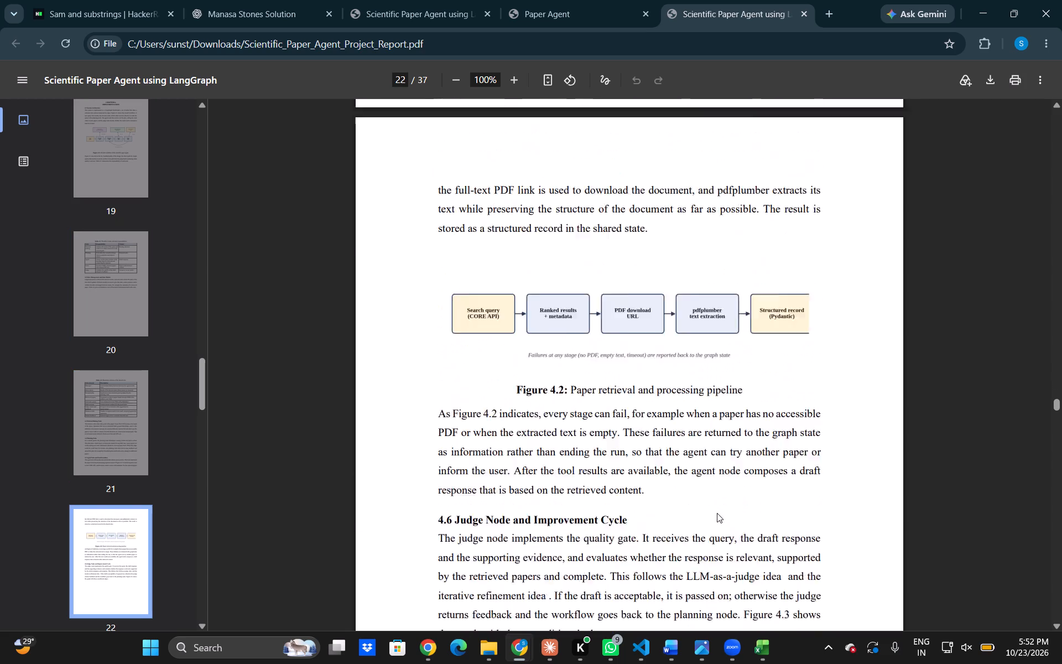
scroll(717, 513, down, 1)
key(alt+Tab)
key(alt+Tab)
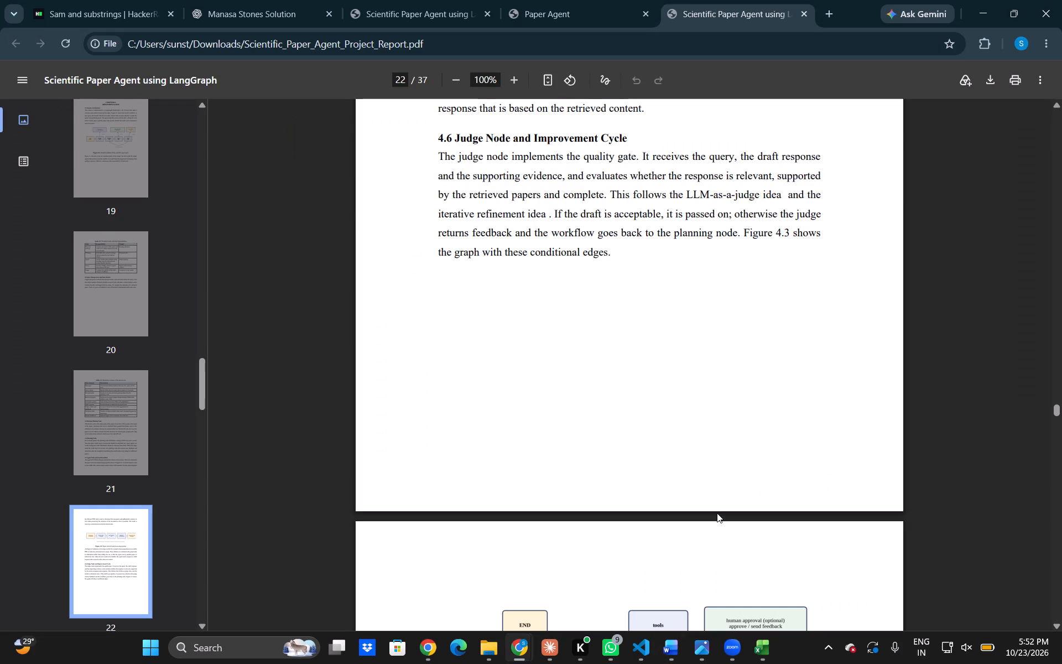
Check in the PDF report which pages hold Table 5.1 and section 5.2 Test Scenarios.
scroll(717, 513, down, 18)
scroll(717, 513, up, 2)
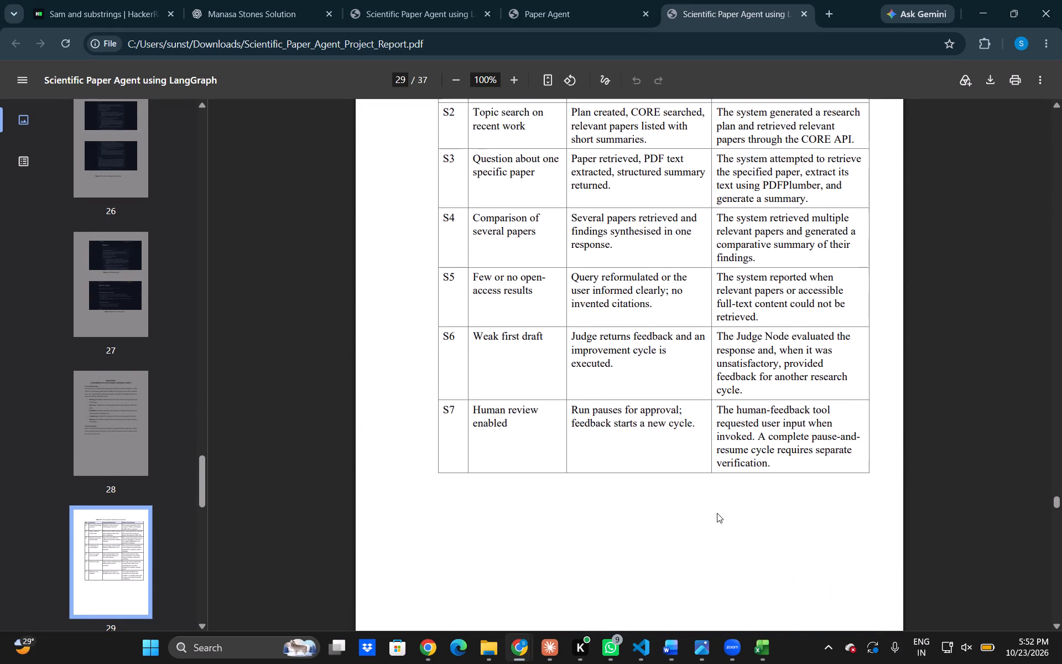
scroll(717, 513, up, 3)
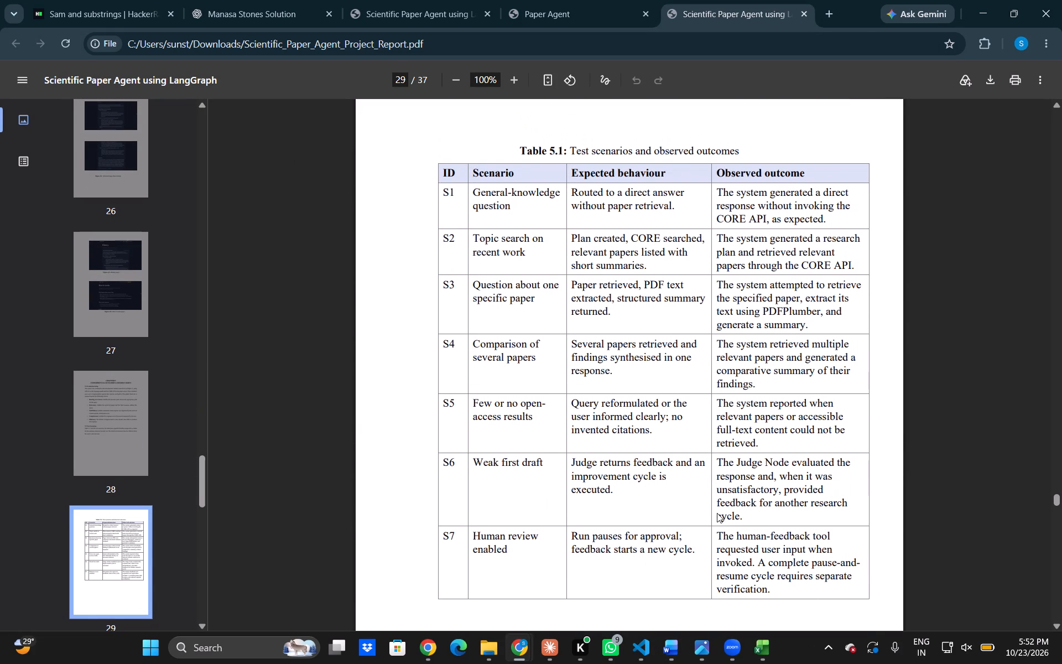
scroll(717, 513, up, 1)
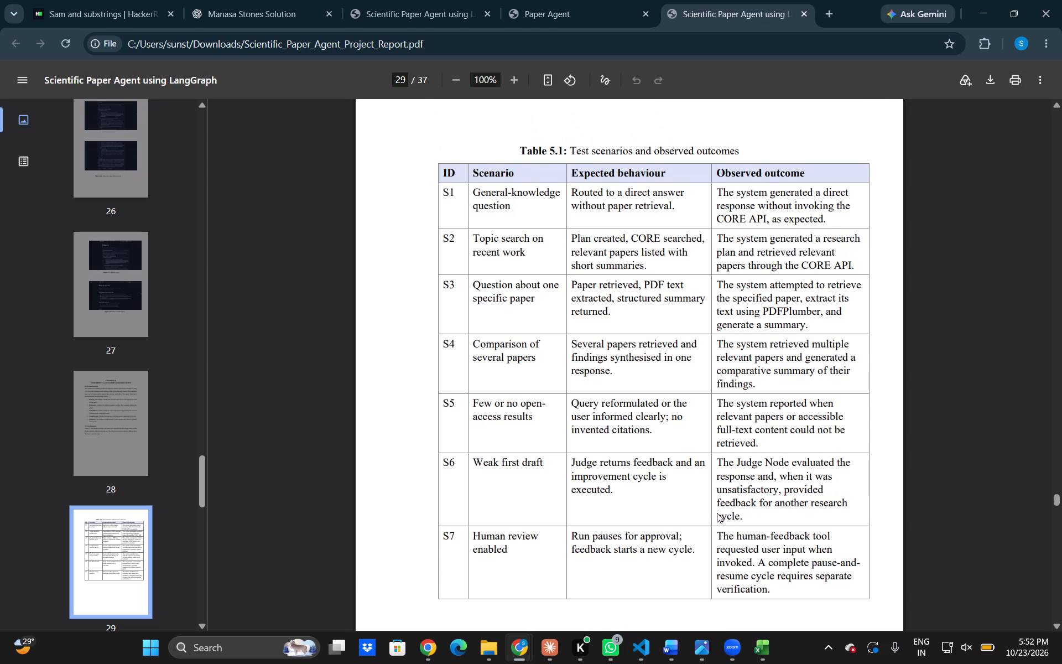
scroll(717, 513, up, 3)
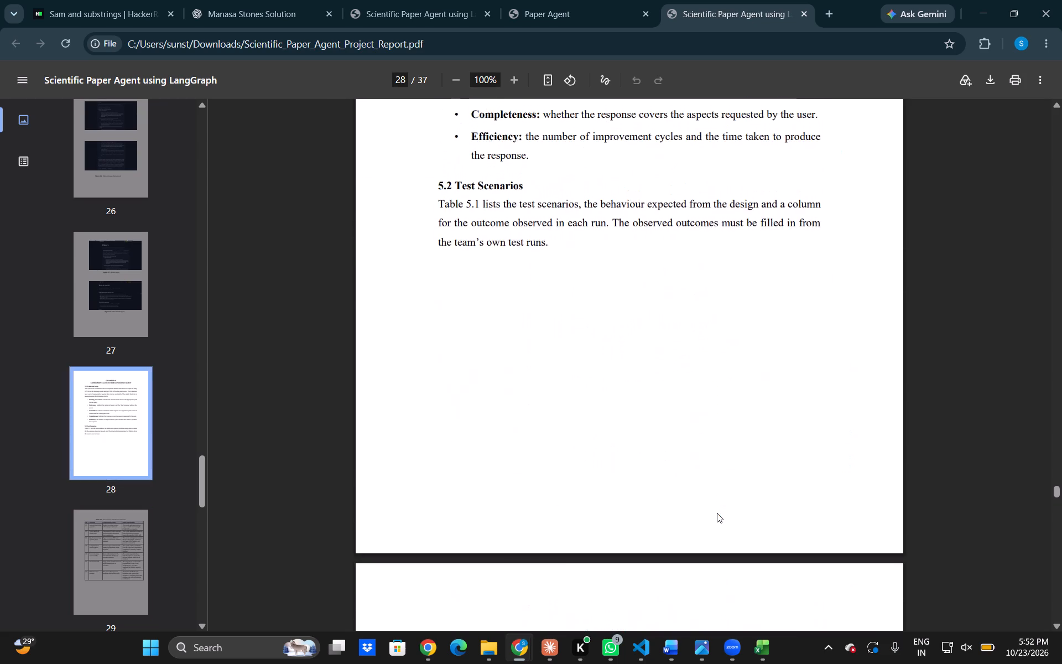
scroll(717, 513, up, 1)
Switch to Word and review the page numbers in the Chapter 5 contents entries, List of Tables and List of Figures.
key(alt+Tab)
scroll(717, 513, up, 5)
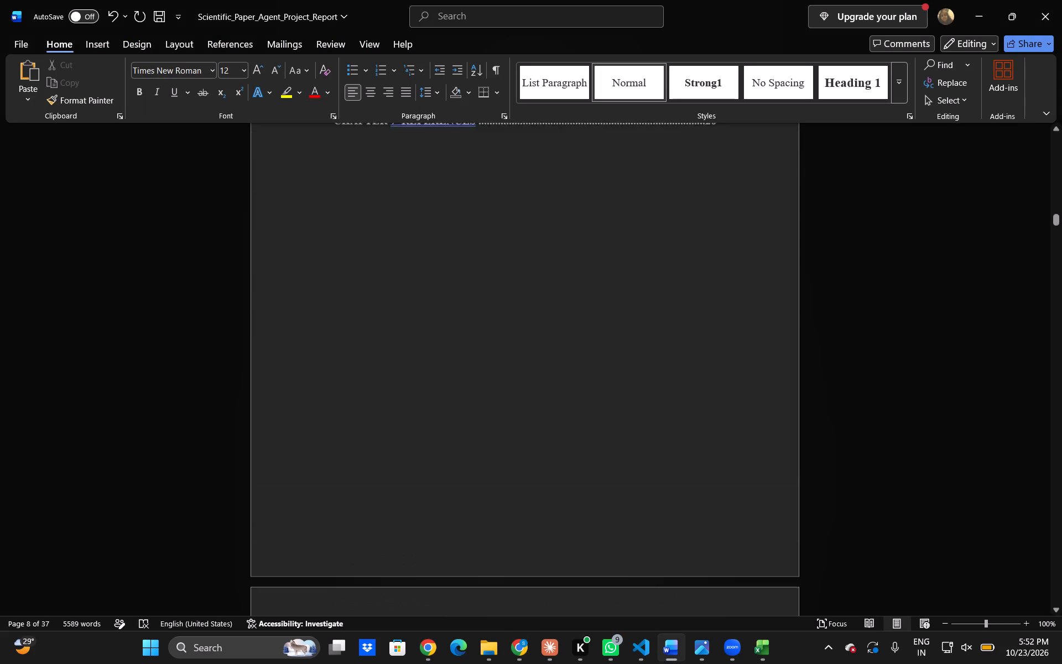
scroll(717, 513, up, 1)
scroll(717, 513, down, 1)
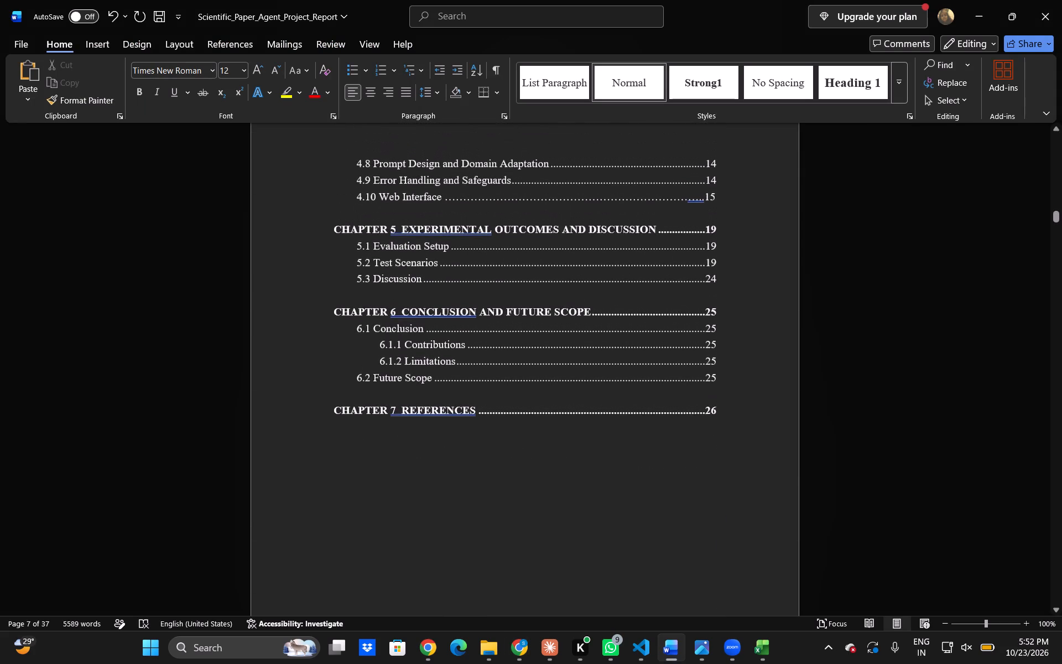
scroll(717, 513, down, 3)
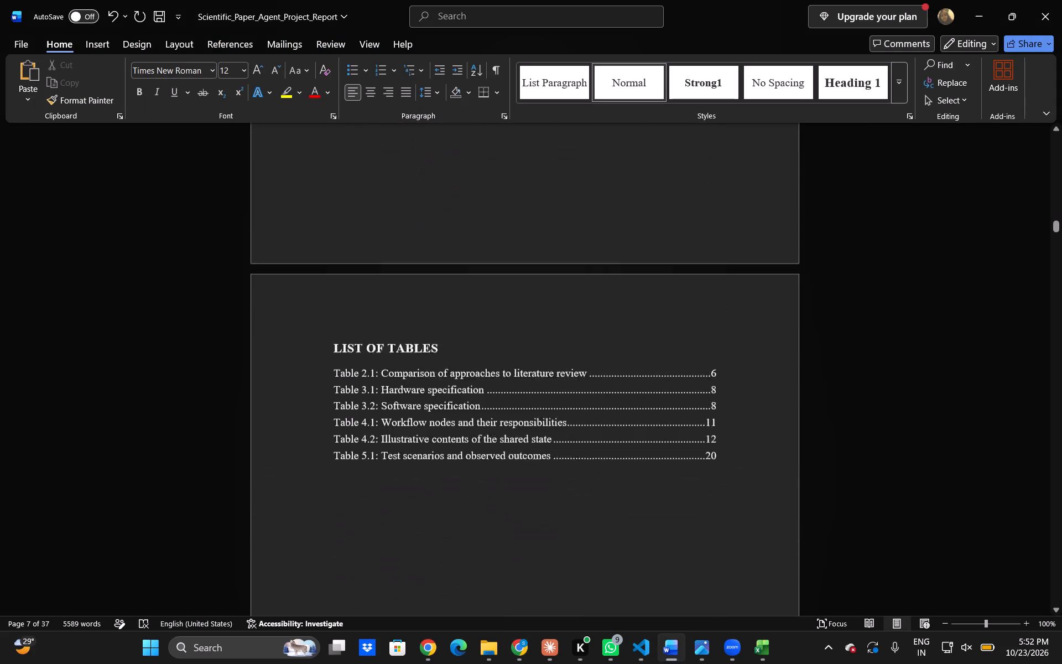
scroll(717, 513, down, 6)
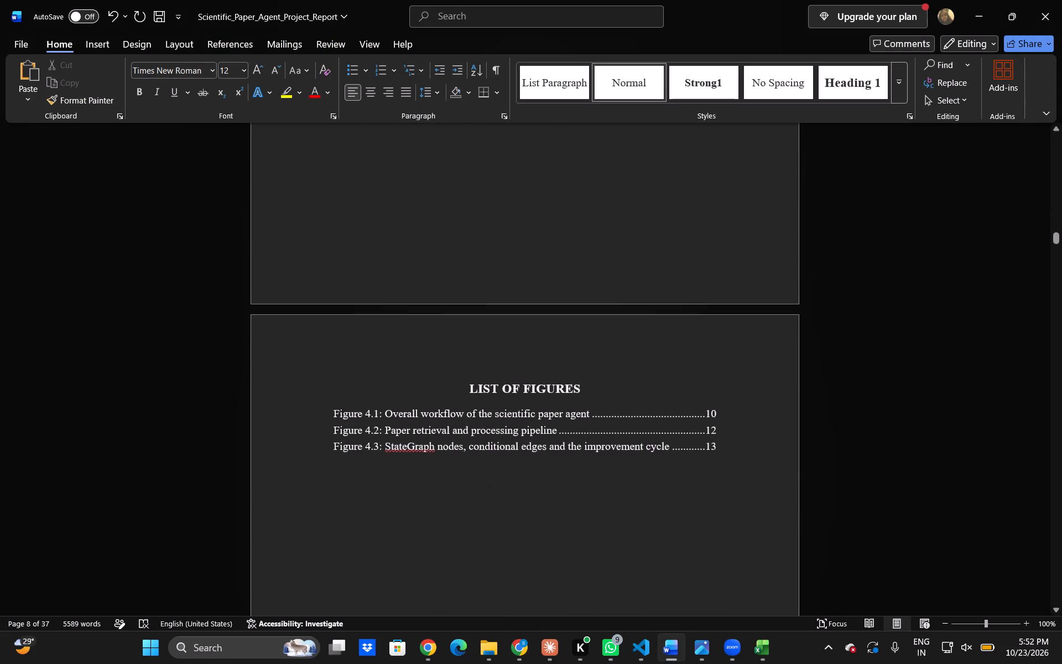
scroll(717, 513, down, 2)
Locate Figure 4.2 and Figure 4.3 in the PDF report and check their pages against the Word List of Figures.
key(alt+Tab)
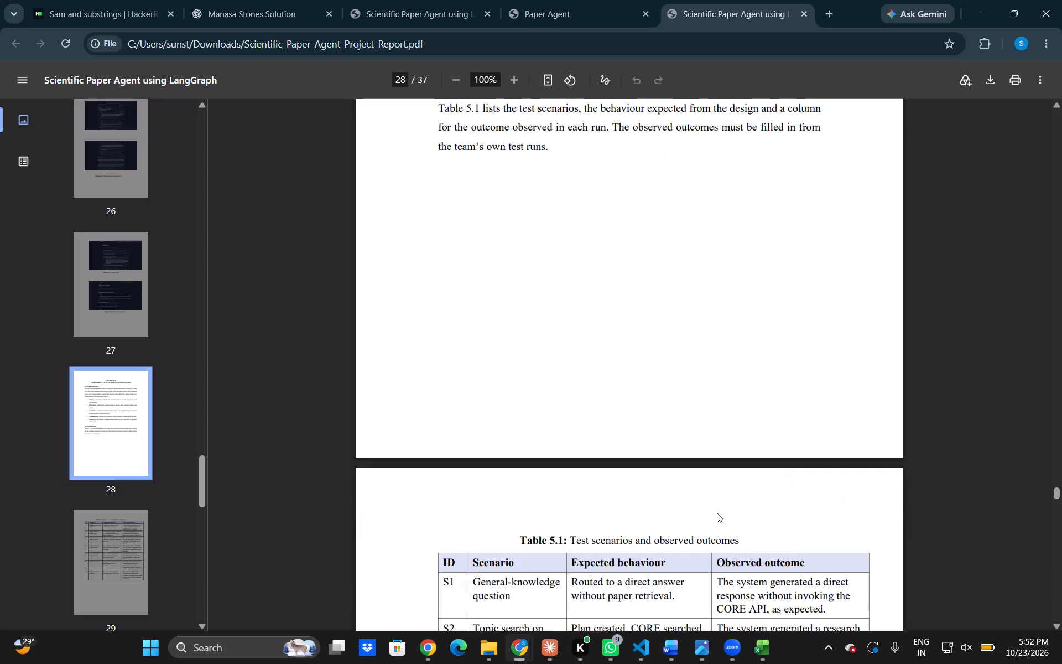
scroll(717, 513, up, 18)
scroll(717, 513, up, 7)
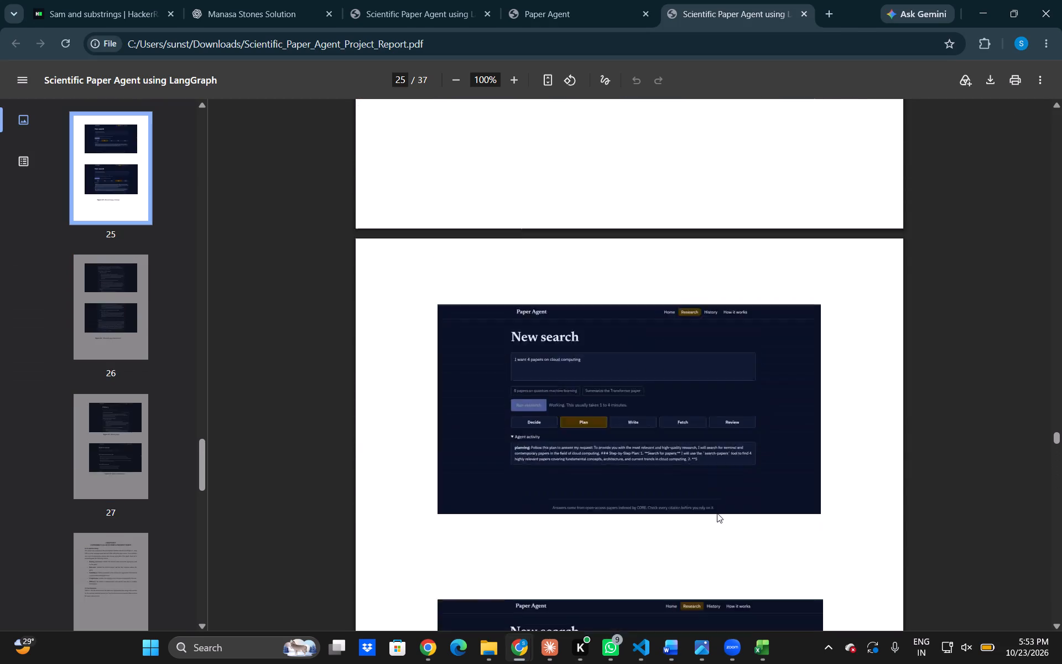
scroll(717, 513, up, 4)
scroll(717, 513, down, 1)
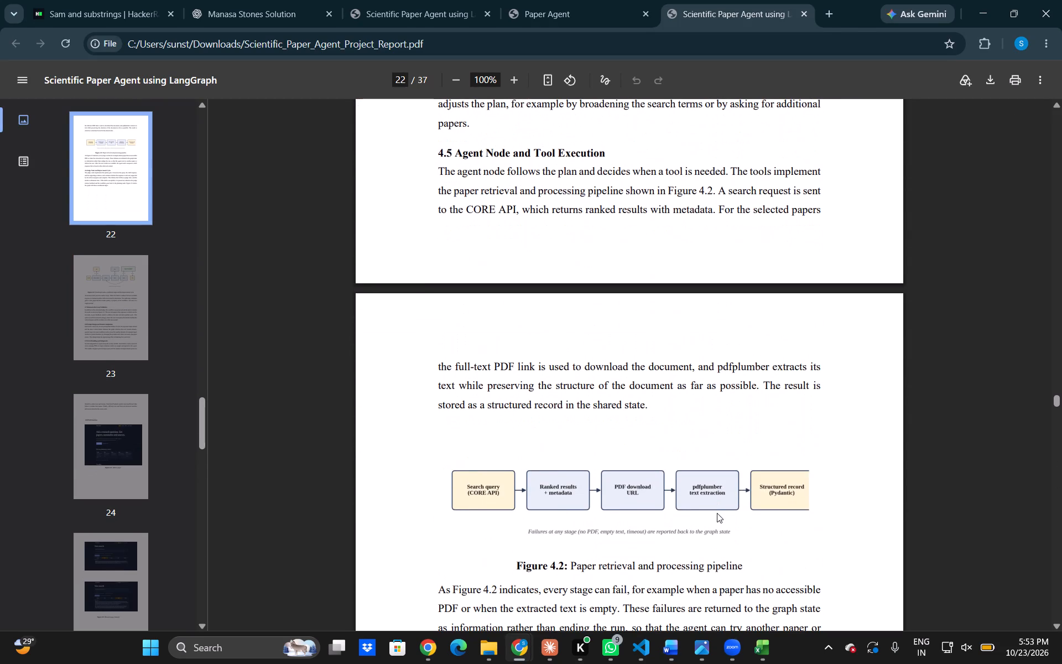
key(alt+Tab)
key(alt+Tab)
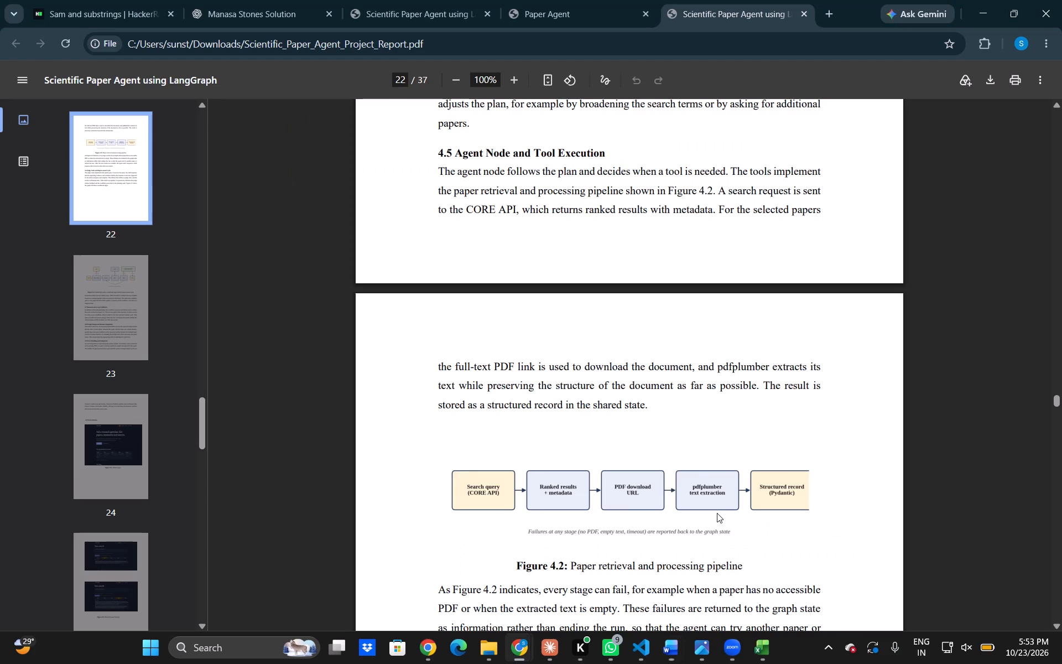
scroll(717, 513, down, 12)
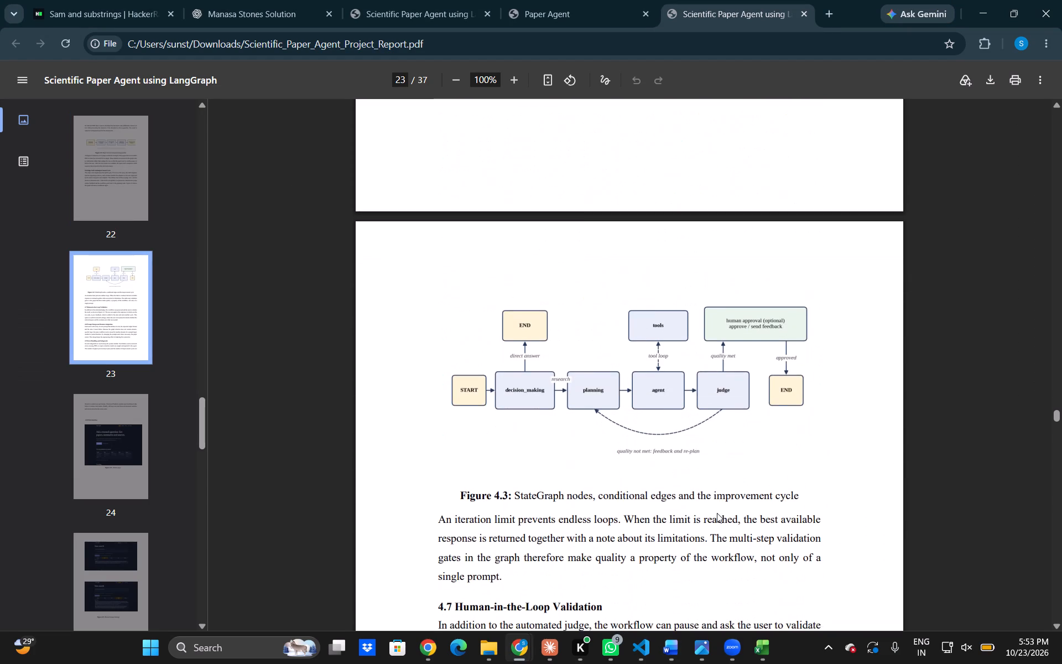
scroll(717, 513, down, 1)
key(alt+Tab)
key(alt+Tab)
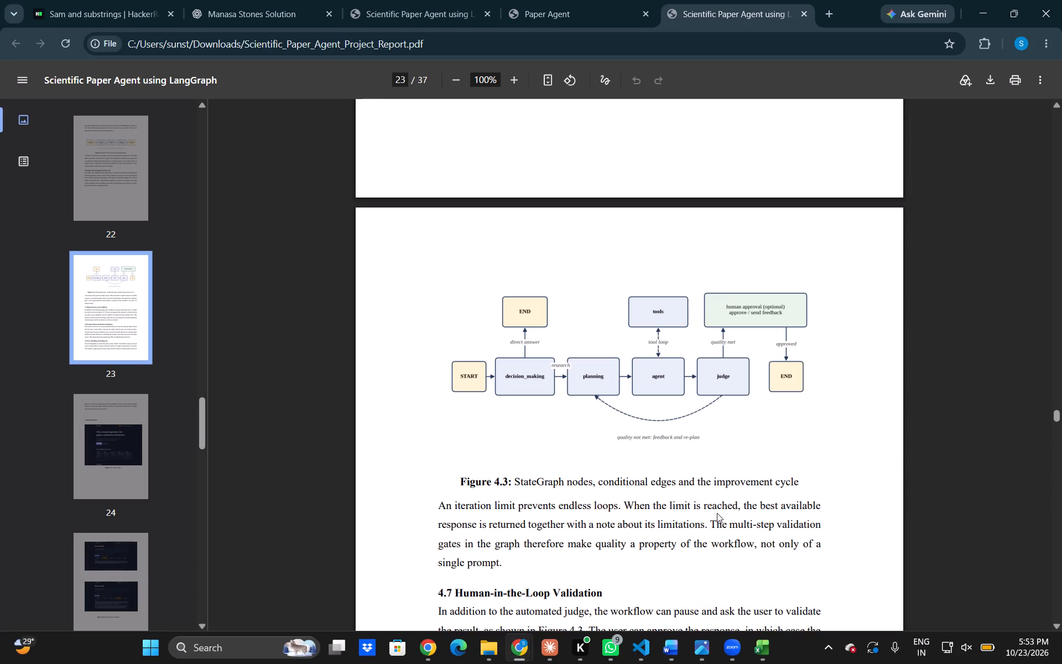
scroll(717, 513, down, 9)
scroll(717, 513, up, 2)
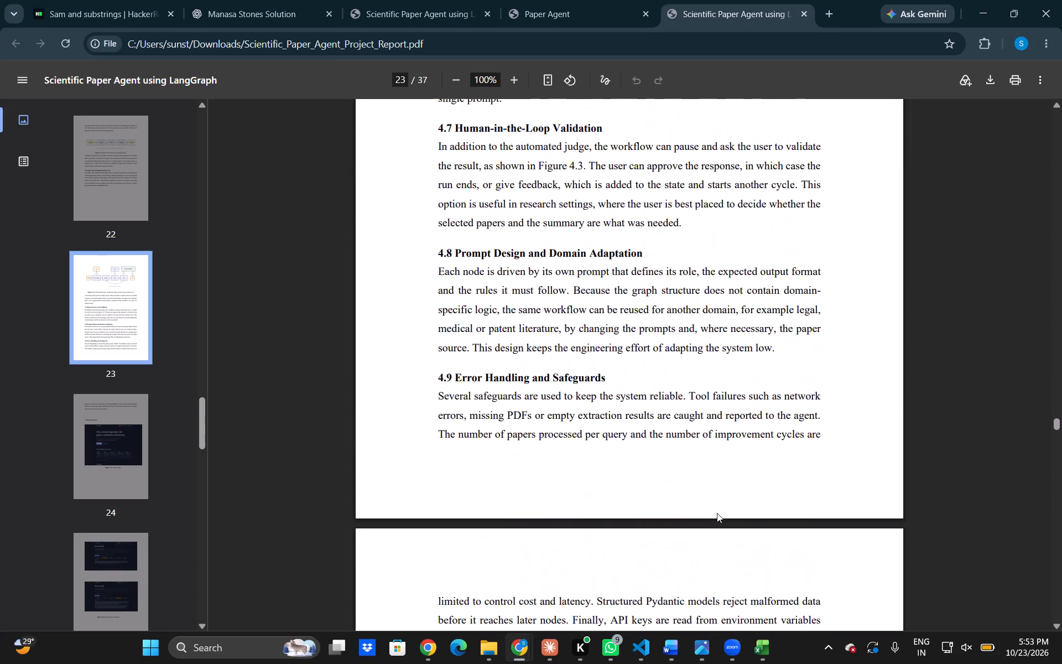
scroll(717, 513, up, 2)
Set the page number of the Figure 4.3 entry in the Word List of Figures to 14.
key(alt+Tab)
scroll(717, 513, up, 3)
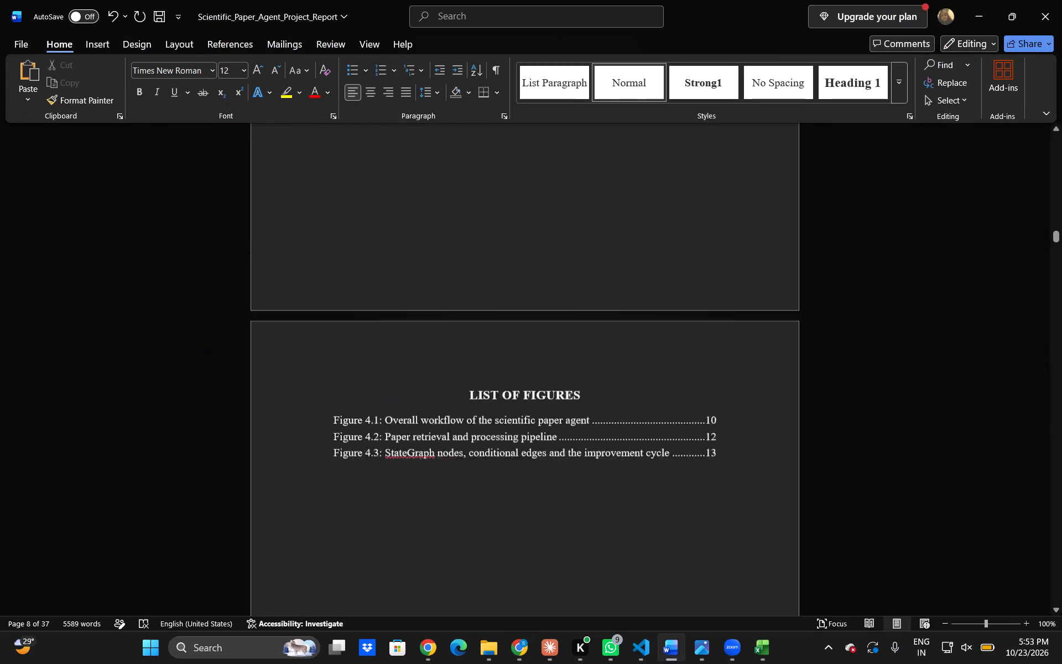
scroll(717, 513, up, 8)
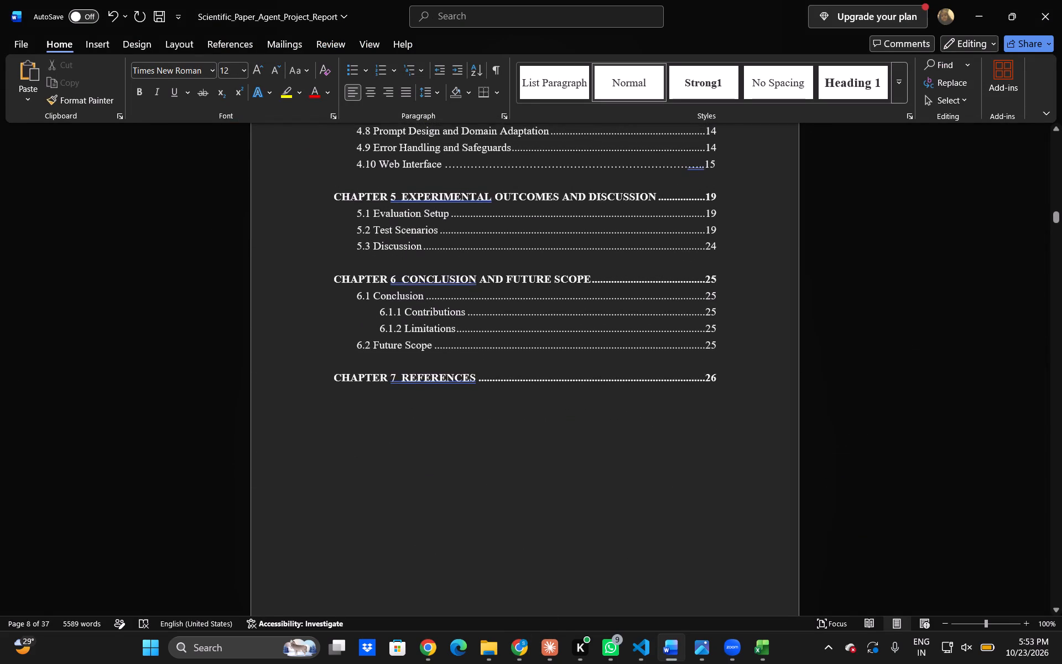
scroll(717, 513, up, 1)
scroll(717, 513, down, 2)
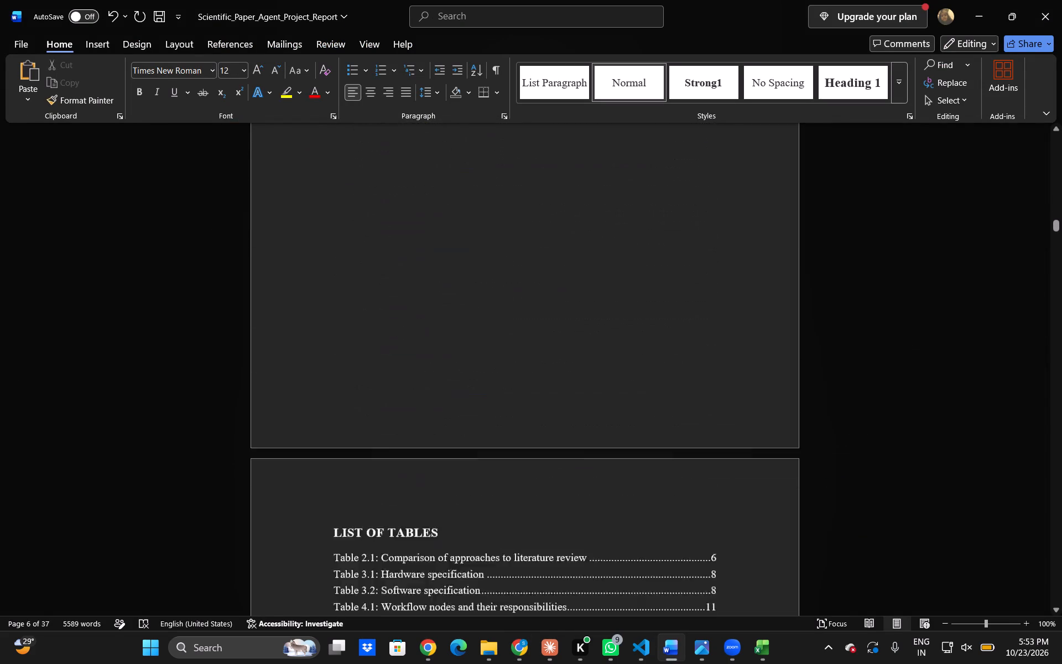
scroll(717, 513, down, 5)
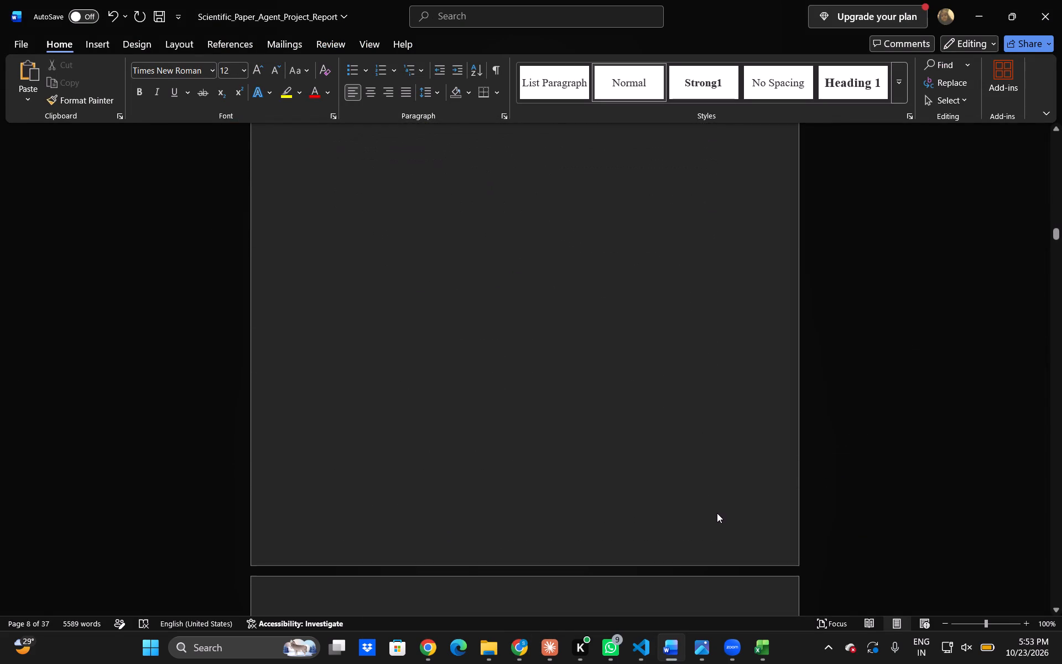
scroll(717, 513, down, 1)
click(724, 582)
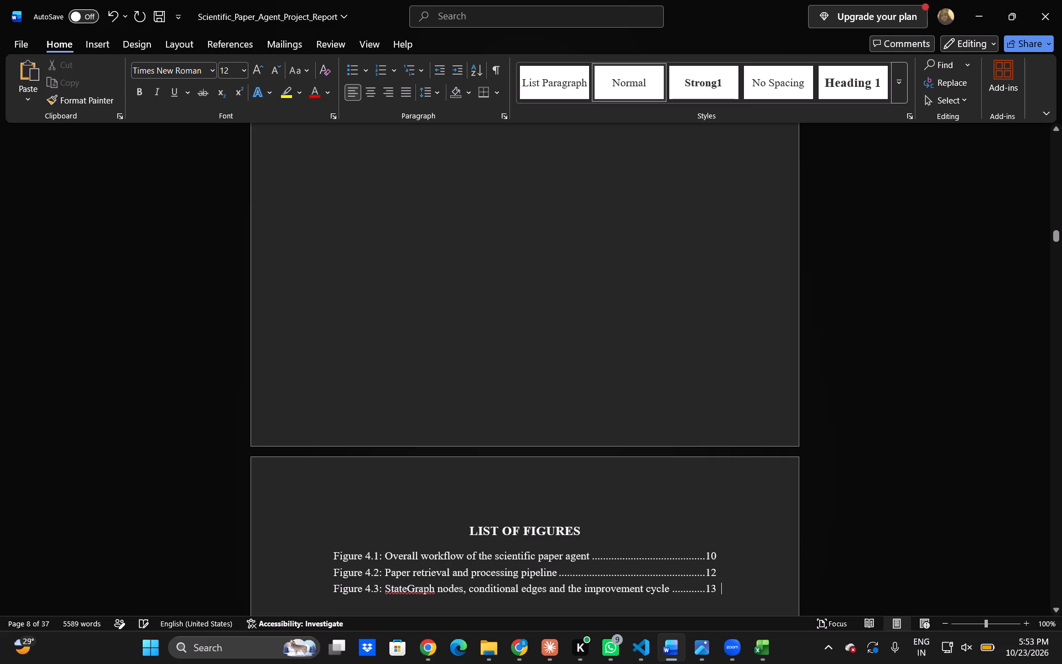
key(Left)
key(BackSpace)
key(4)
Recheck in the PDF report which pages hold Figure 4.2, Figure 4.3 and section 4.6.
key(alt+Tab)
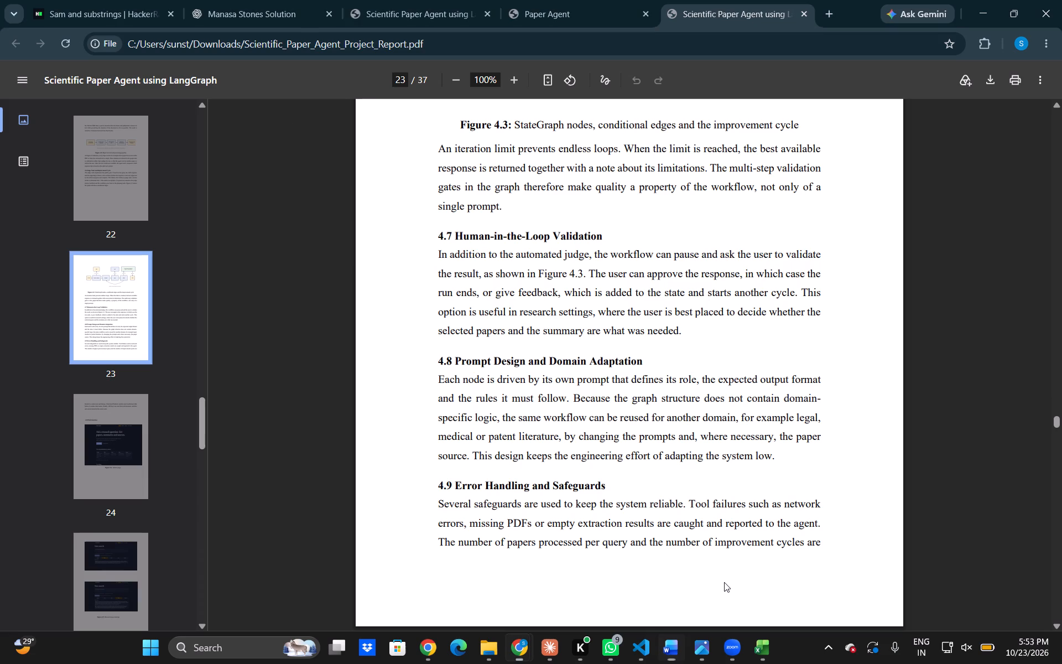
scroll(724, 582, up, 10)
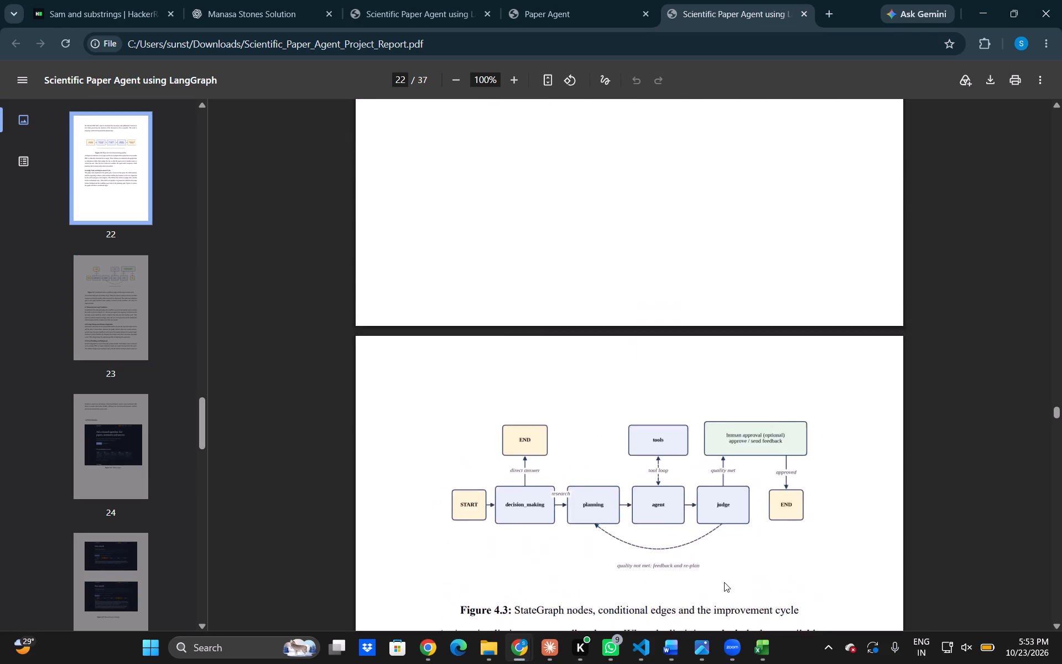
scroll(724, 582, up, 4)
key(alt+Tab)
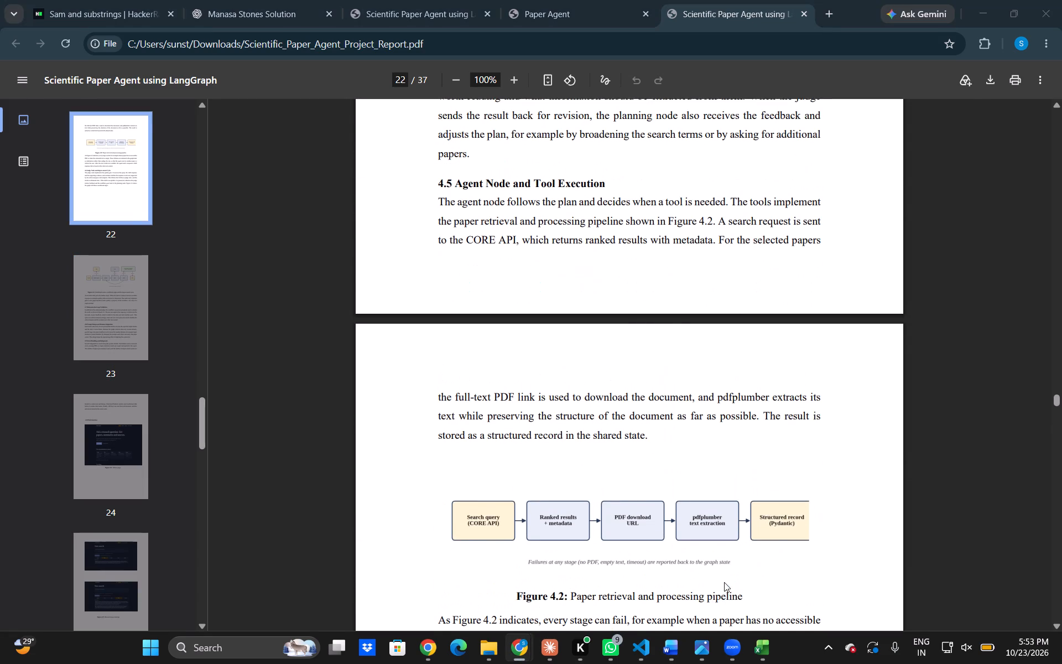
key(alt+Tab)
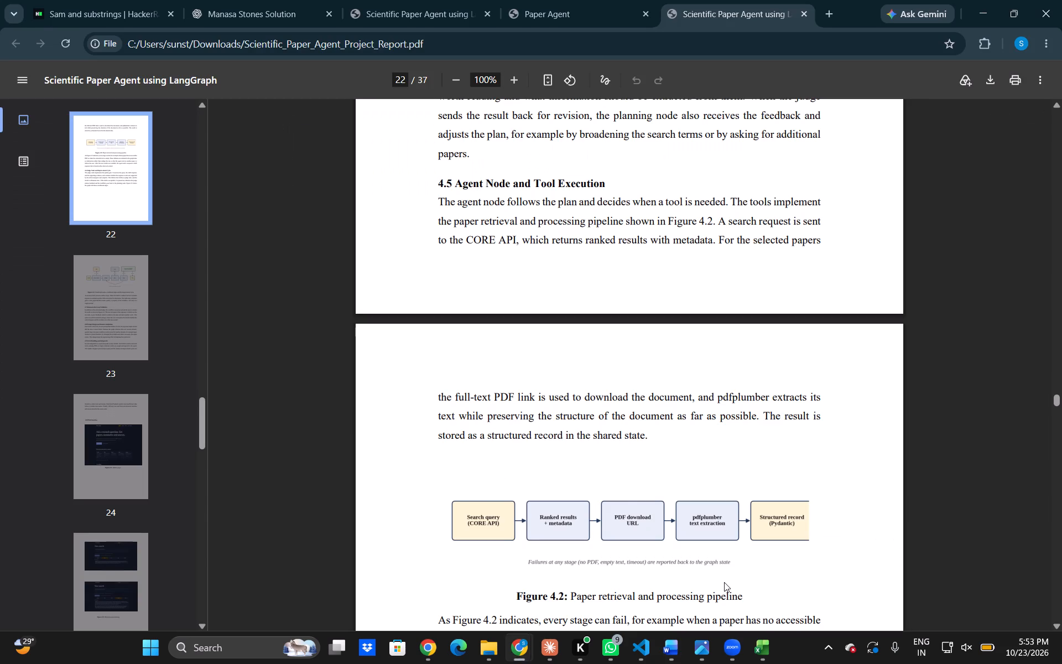
scroll(724, 582, down, 3)
scroll(724, 582, up, 3)
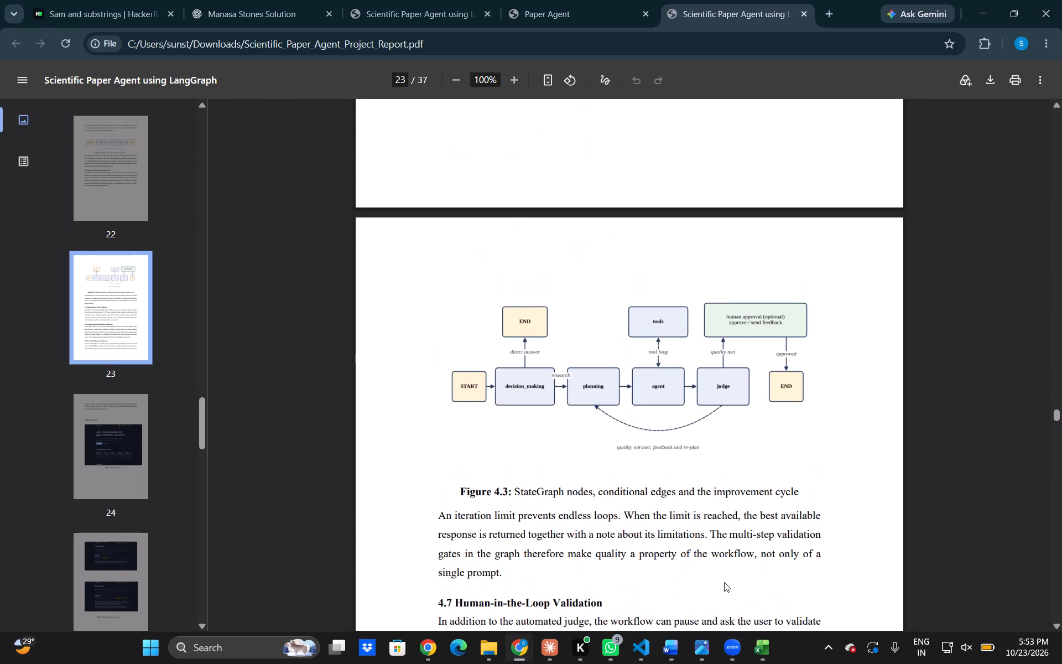
scroll(724, 582, up, 7)
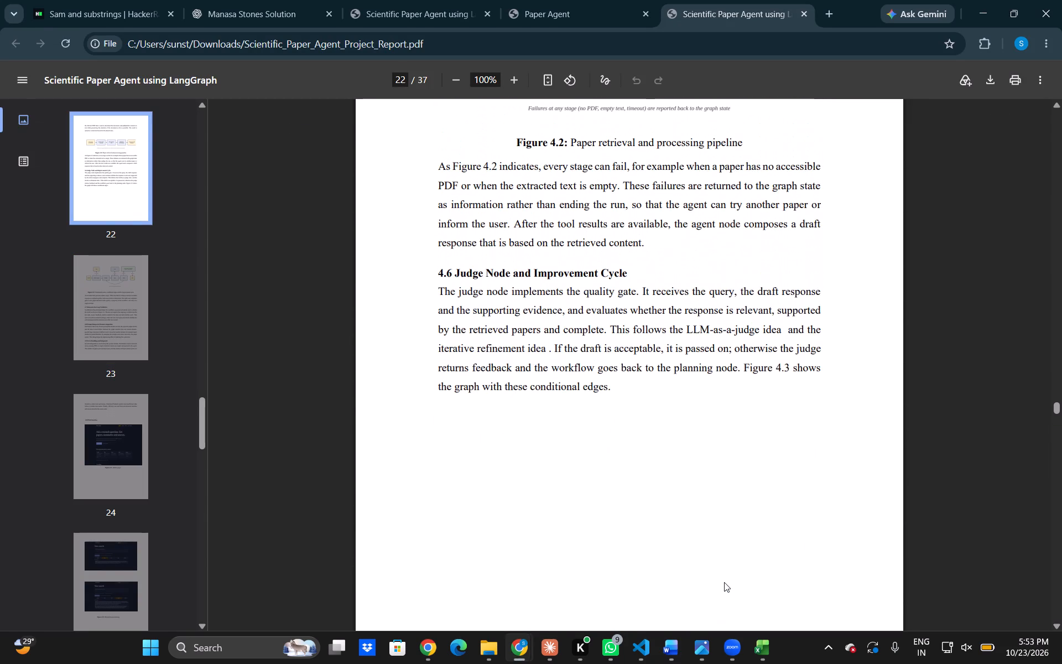
Switch to Word and review the Chapter 4 to 7 contents entries, List of Tables and List of Figures page numbers.
key(alt+Tab)
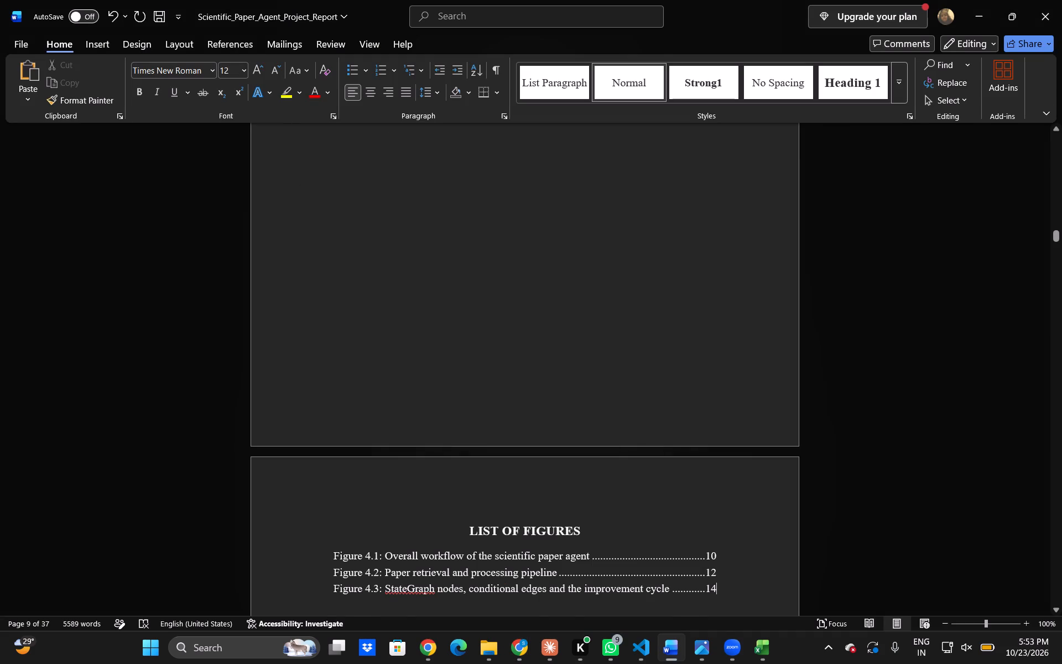
scroll(656, 453, up, 9)
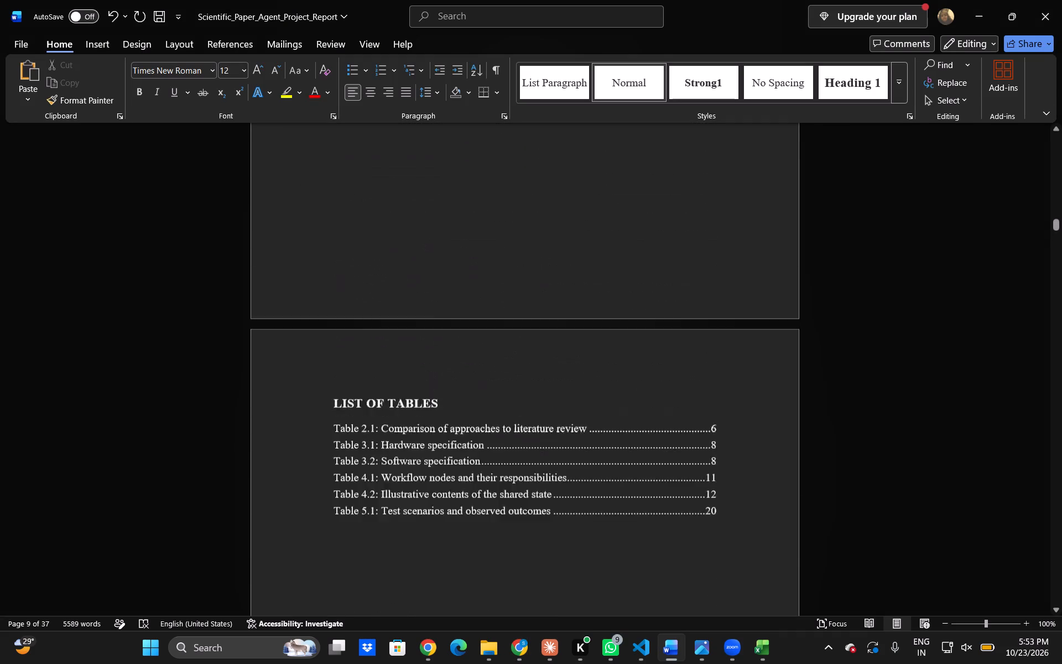
scroll(656, 453, up, 4)
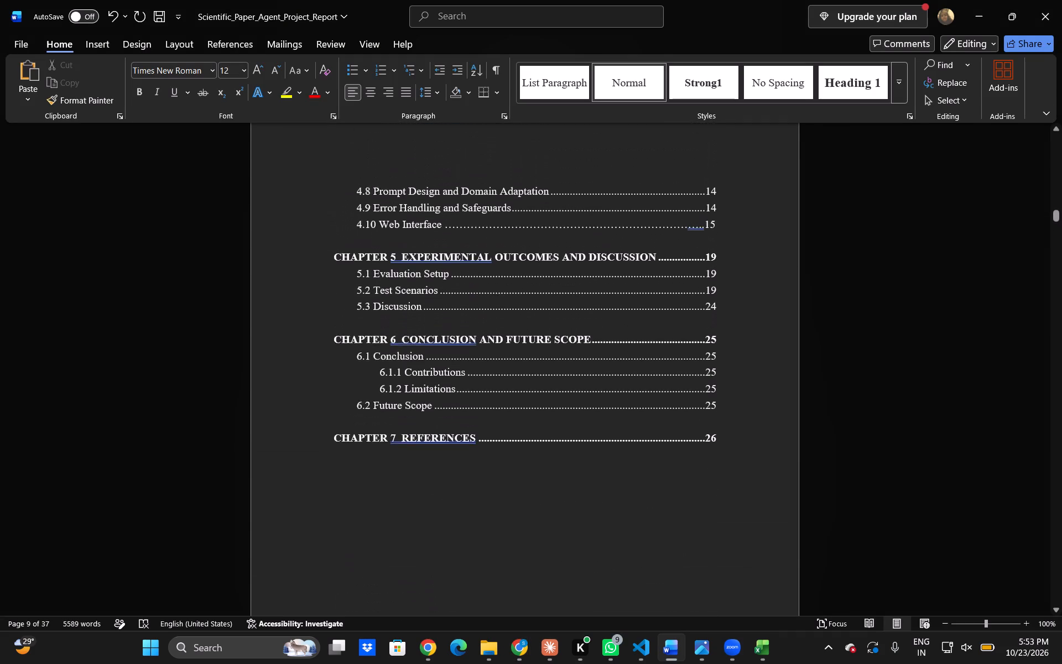
scroll(656, 453, up, 3)
scroll(656, 453, down, 7)
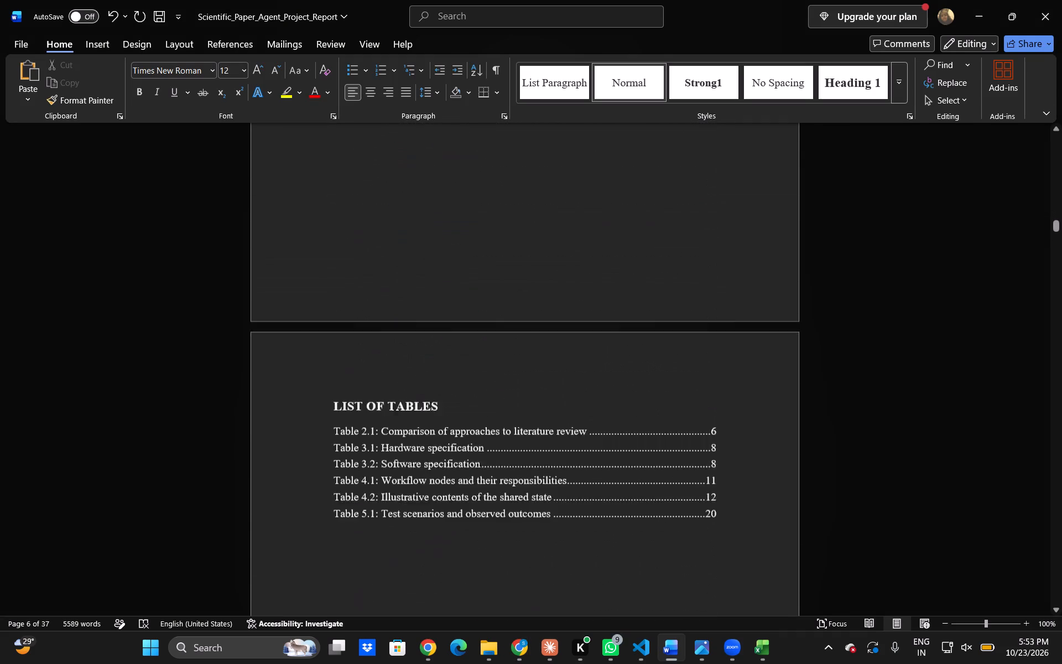
scroll(656, 453, down, 4)
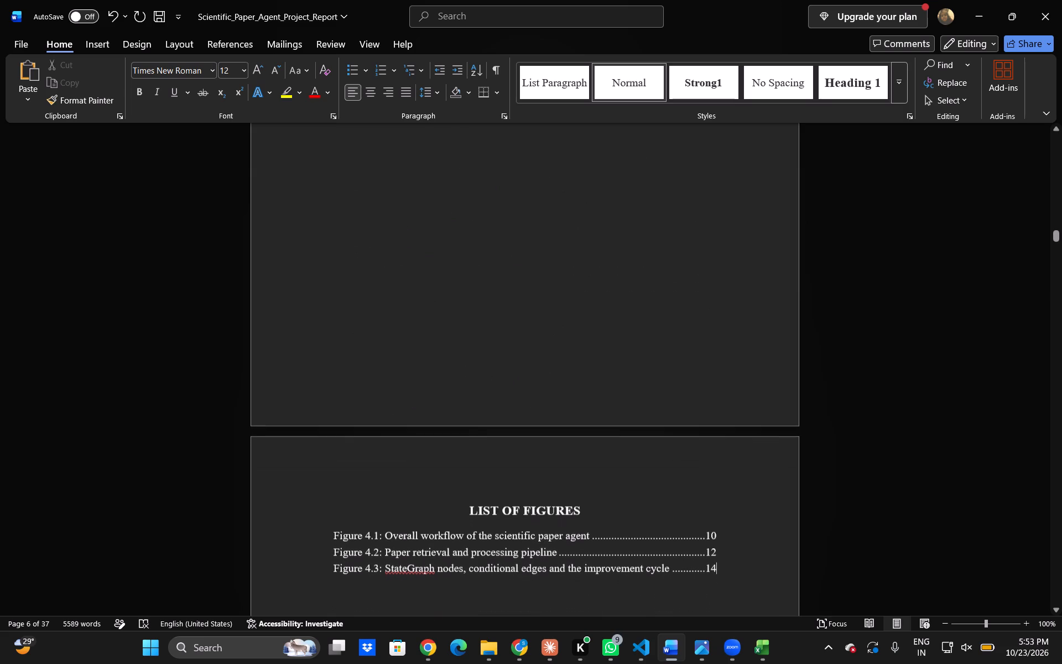
Compare with the PDF report and set the page number of the Figure 4.2 entry in the Word List of Figures to 13.
key(alt+Tab)
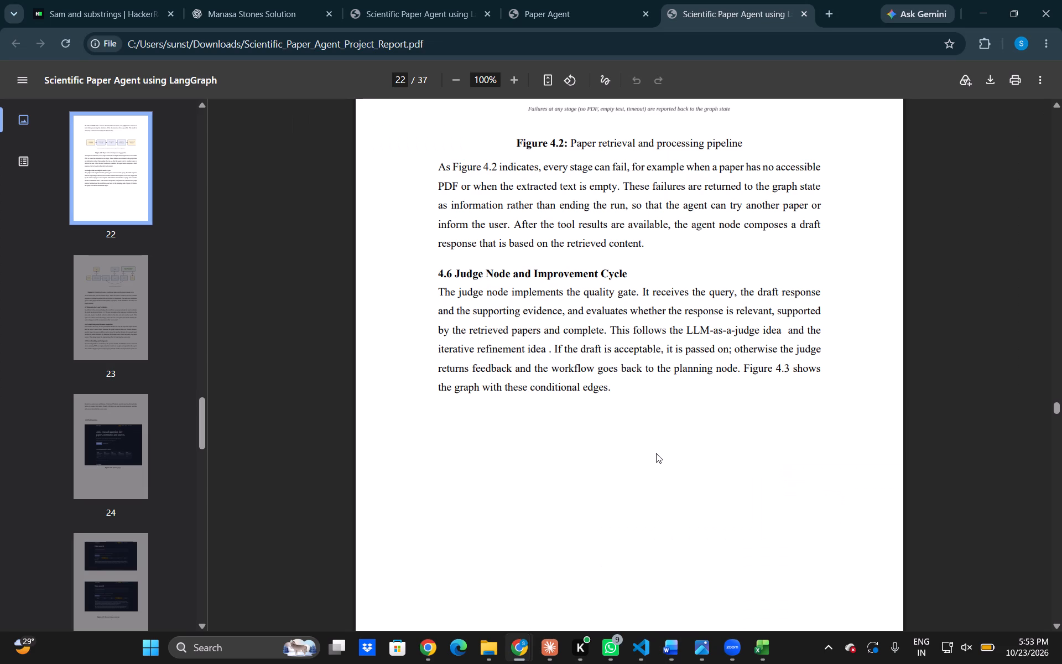
key(alt+Tab)
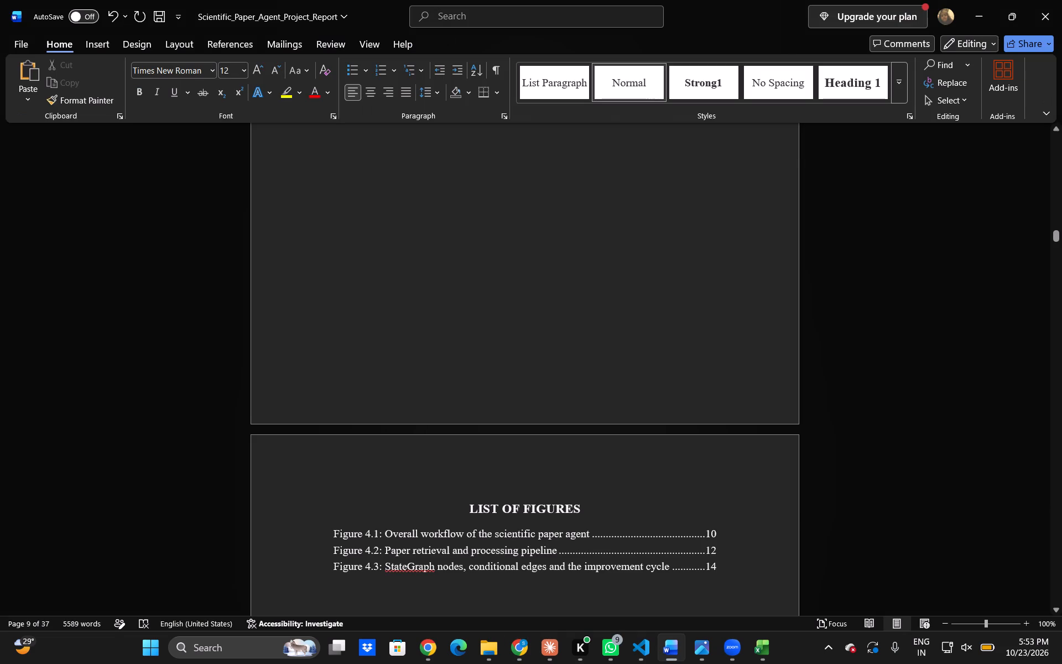
click(716, 549)
key(BackSpace)
text(32)
key(BackSpace)
Check the pages from Figure 4.2 back to Figure 4.1 in the PDF report against the Chapter 4 contents entries in Word.
key(alt+Tab)
scroll(716, 549, up, 5)
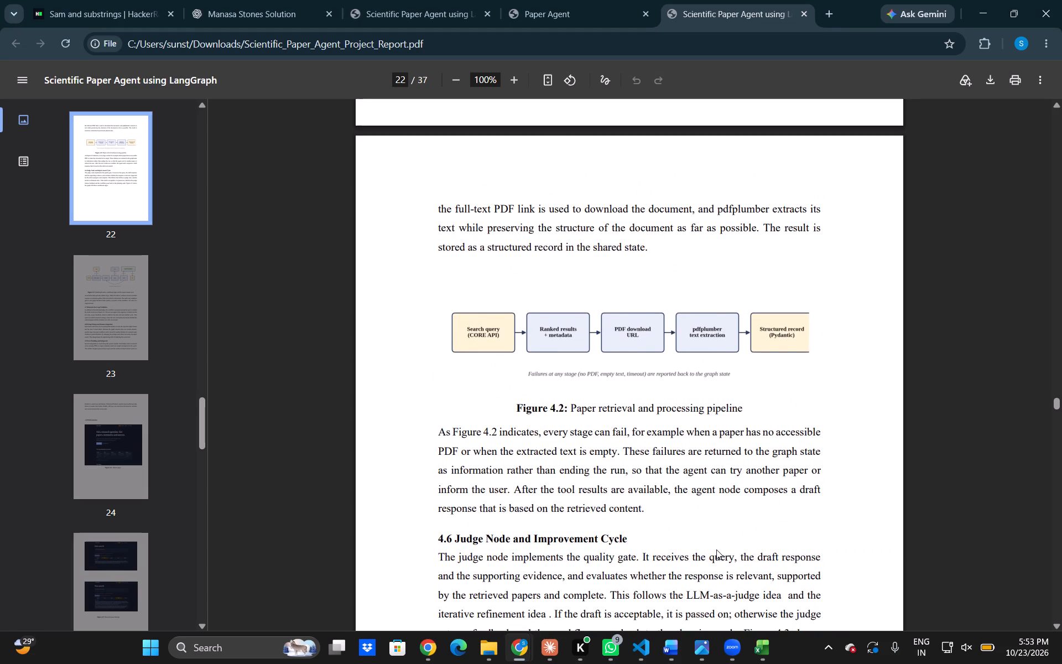
scroll(716, 549, up, 10)
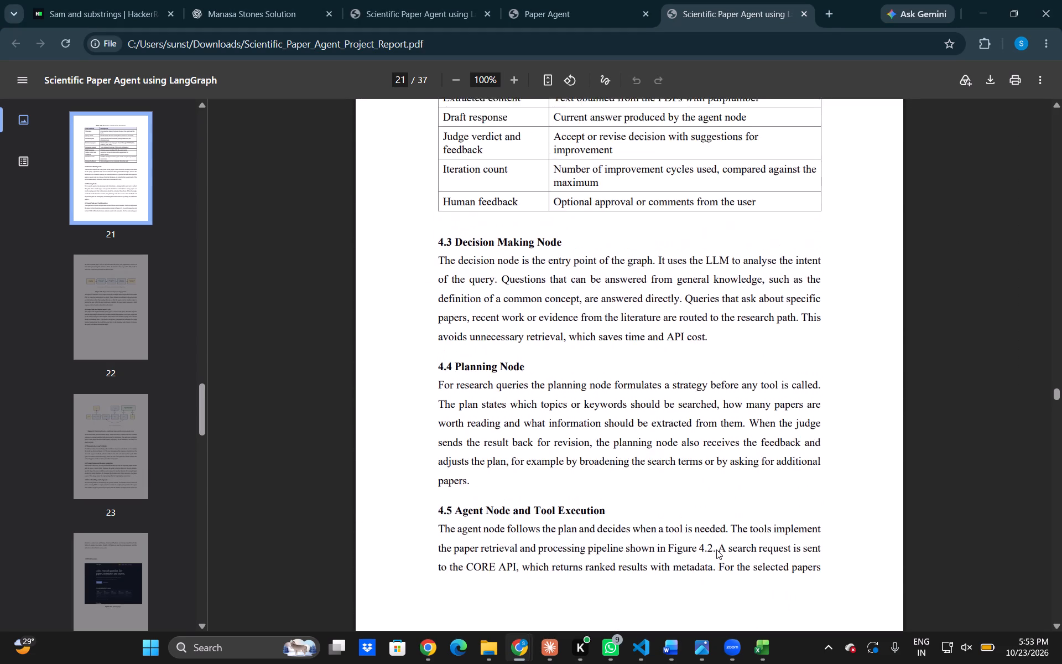
scroll(716, 549, up, 7)
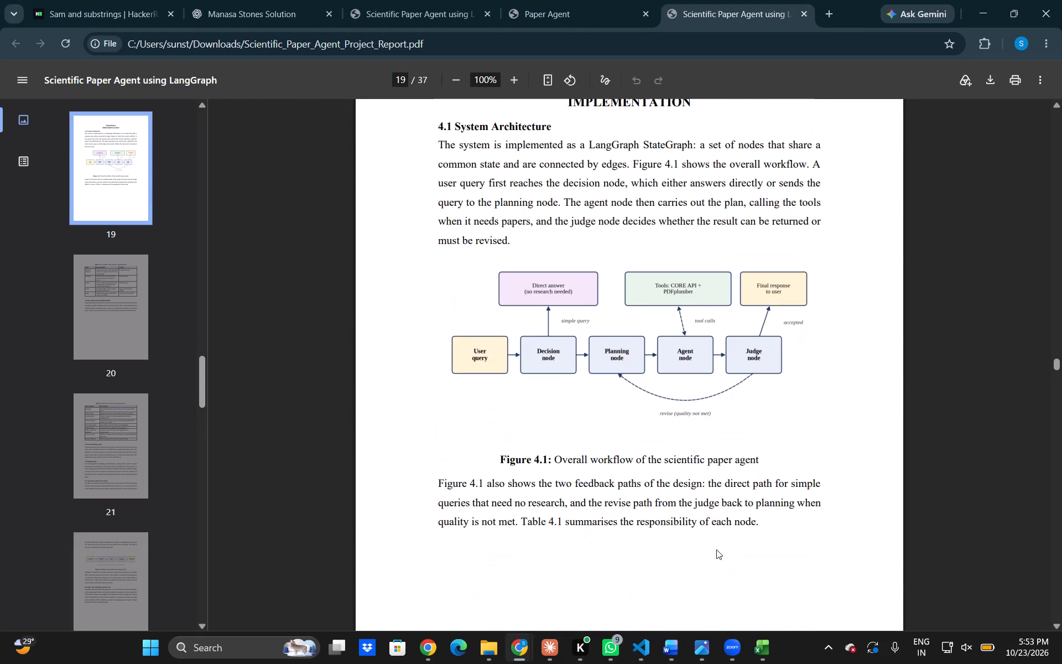
right_click(716, 549)
key(alt+Tab)
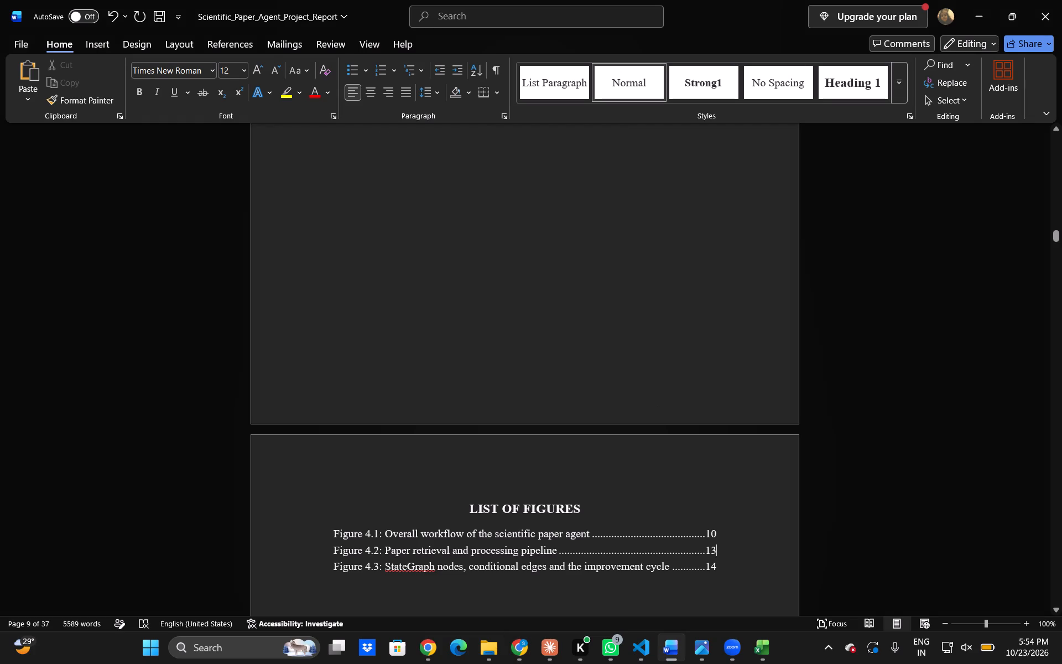
scroll(637, 335, up, 11)
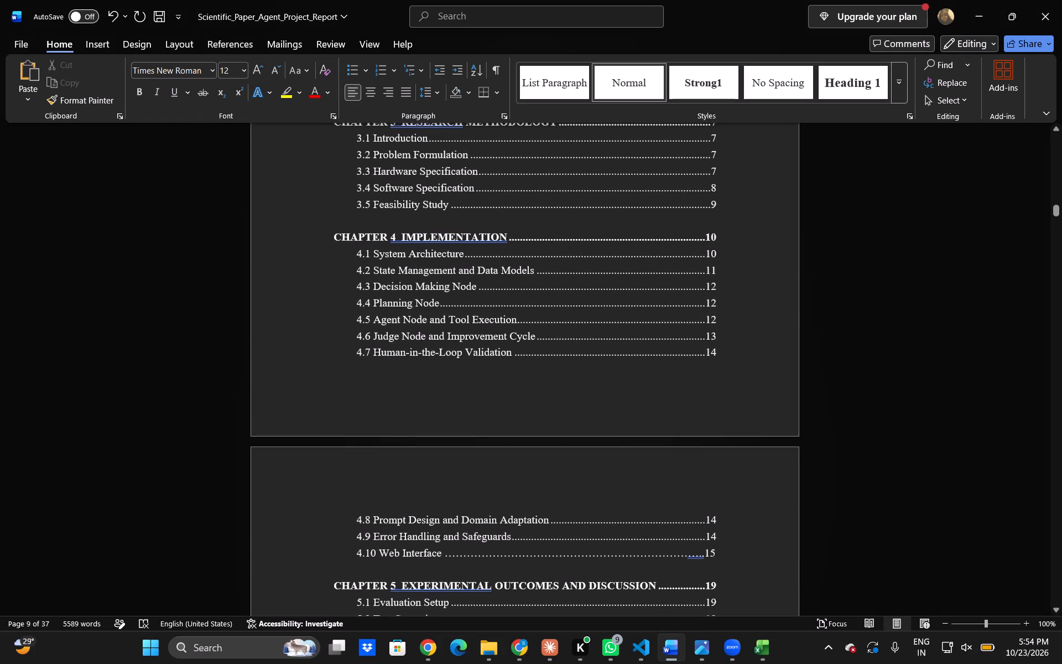
scroll(637, 335, down, 11)
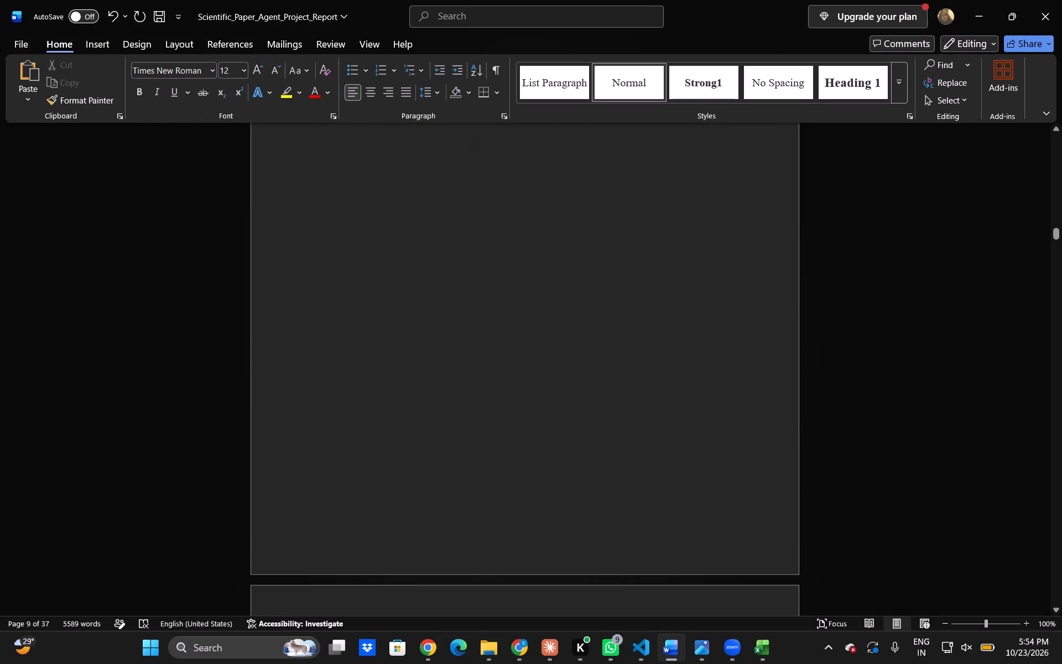
Start a new entry reading "Figure 4.4" on a new line below the Figure 4.3 entry in the List of Figures.
scroll(637, 335, down, 2)
scroll(670, 411, up, 1)
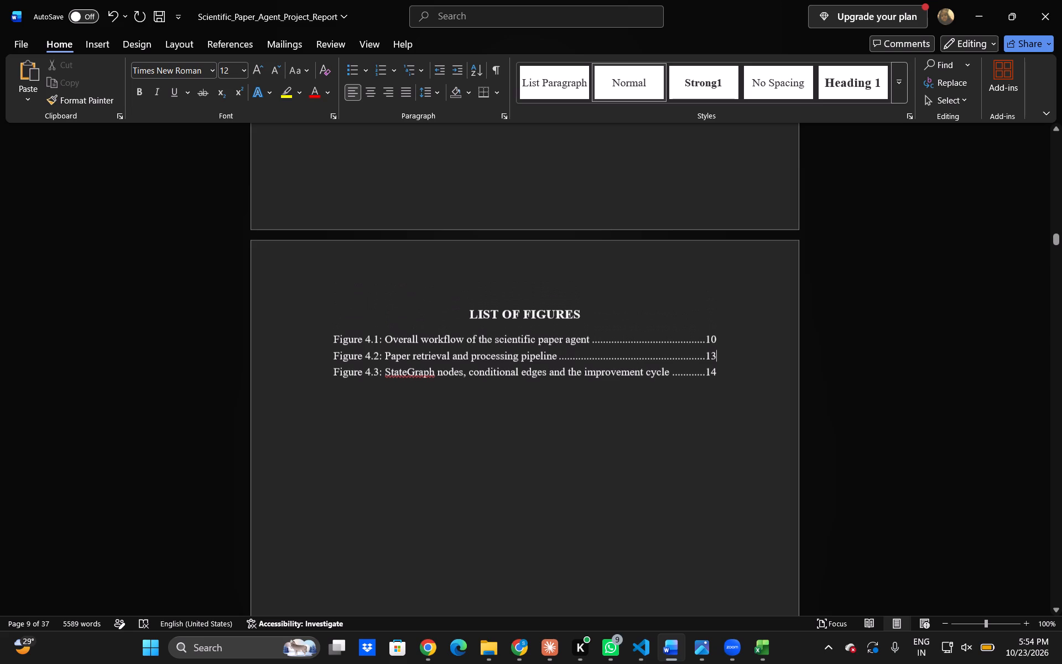
scroll(670, 411, up, 1)
click(731, 371)
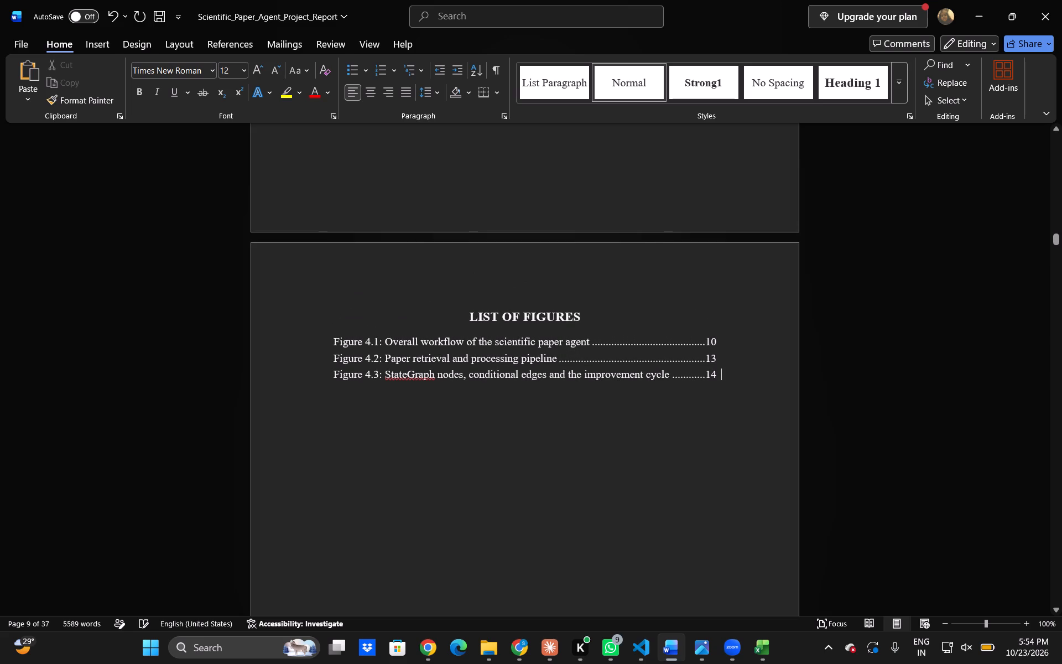
click(719, 373)
key(Left)
key(Return)
text(igure)
key(space)
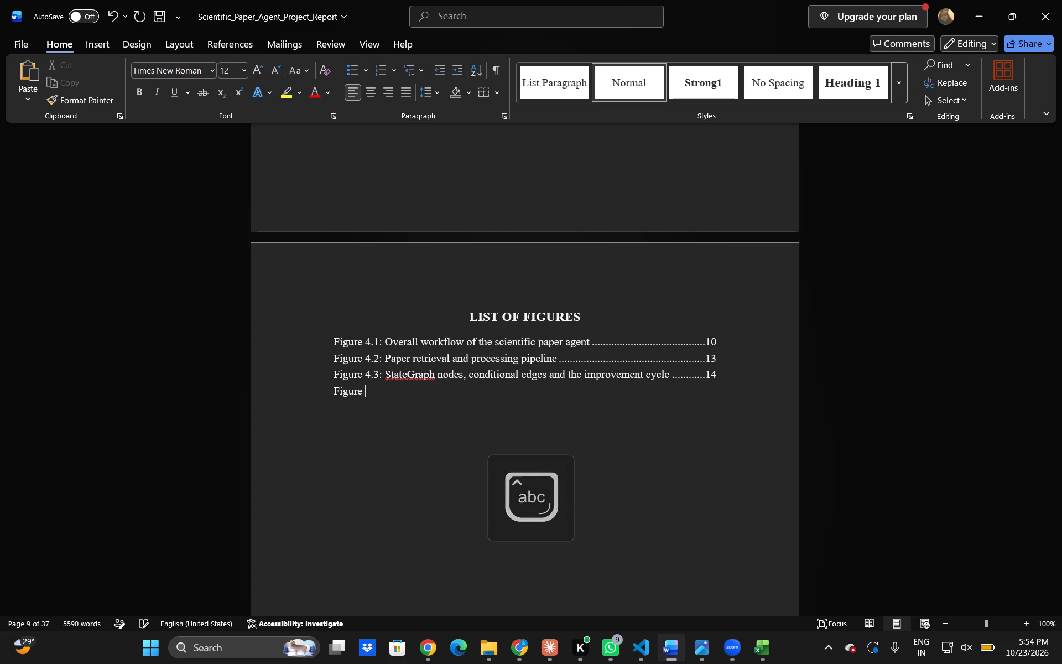
text(4.4)
Switch to the PDF report and find the Figure 4.4 caption in section 4.10 Web Interface.
key(alt+Tab)
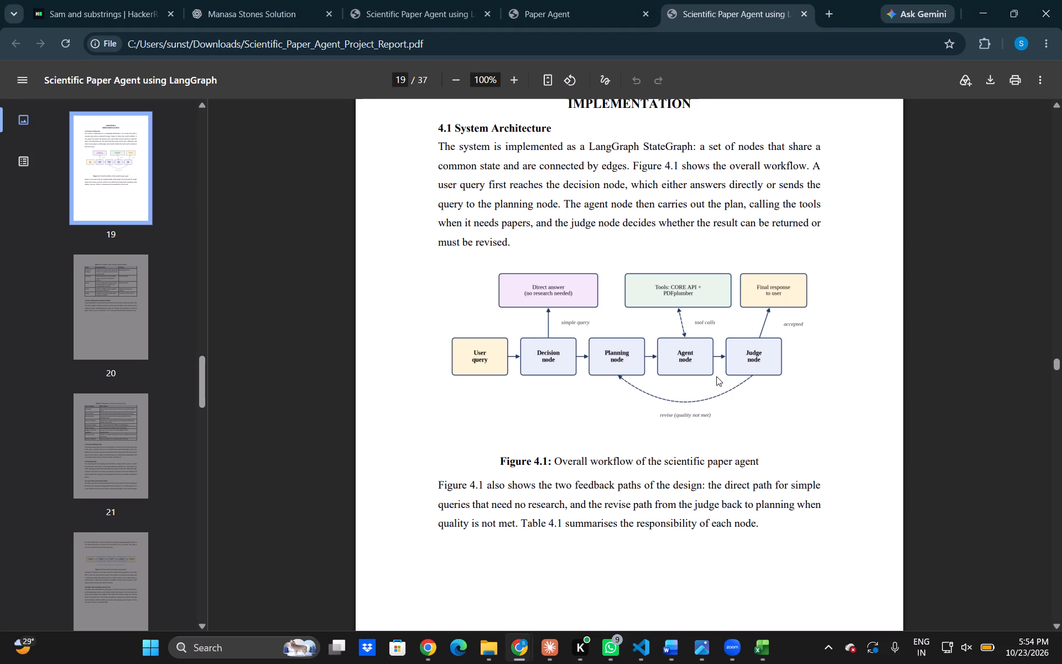
scroll(716, 373, down, 5)
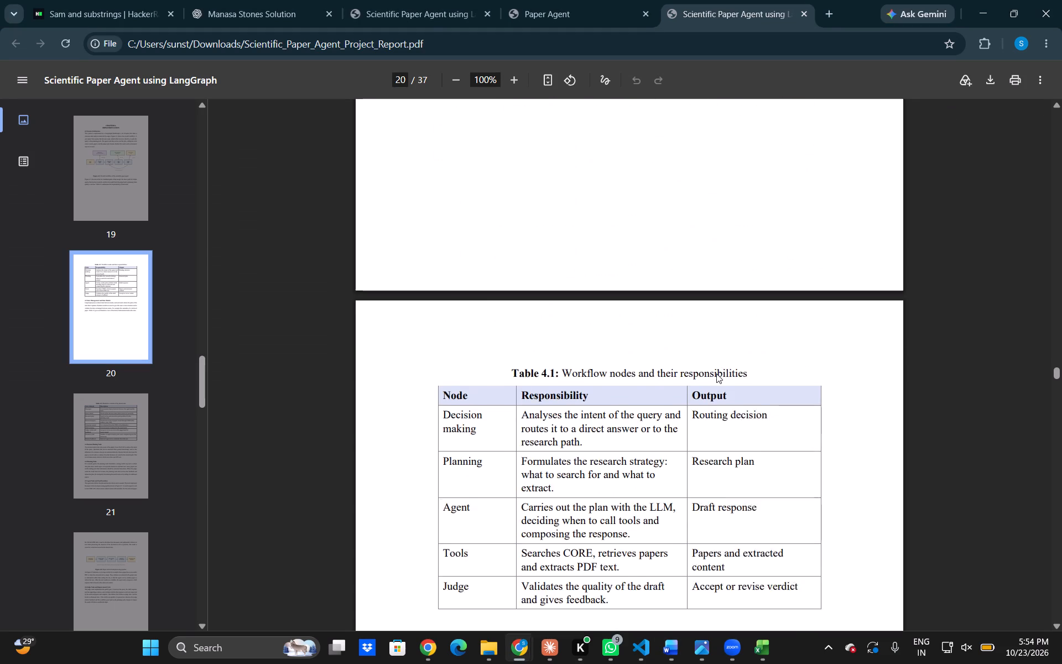
scroll(716, 373, down, 11)
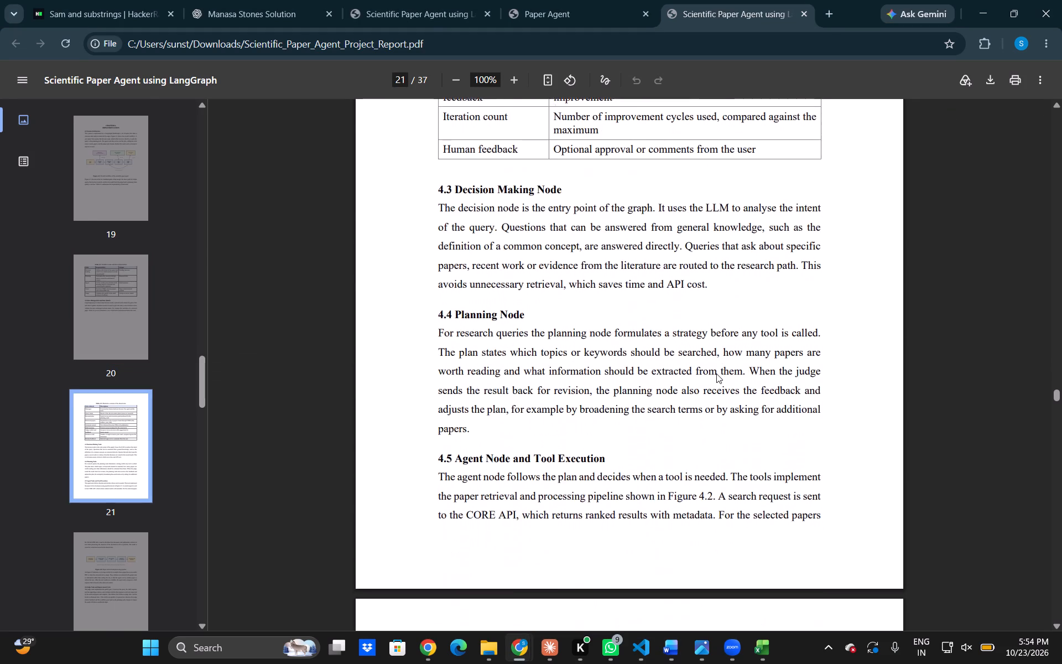
scroll(716, 373, down, 5)
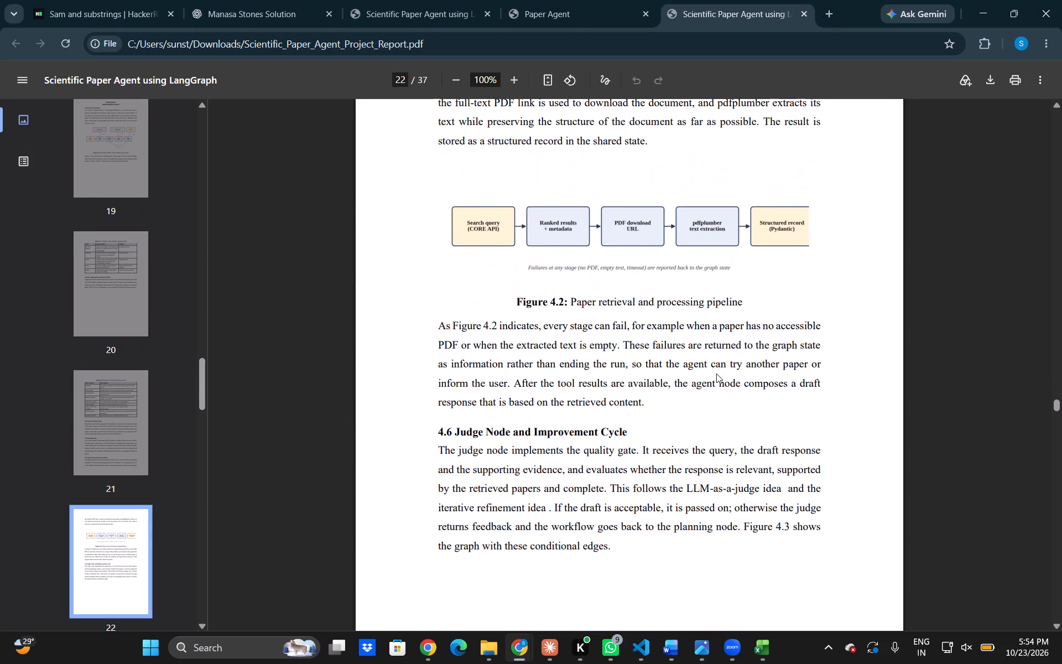
scroll(716, 373, down, 2)
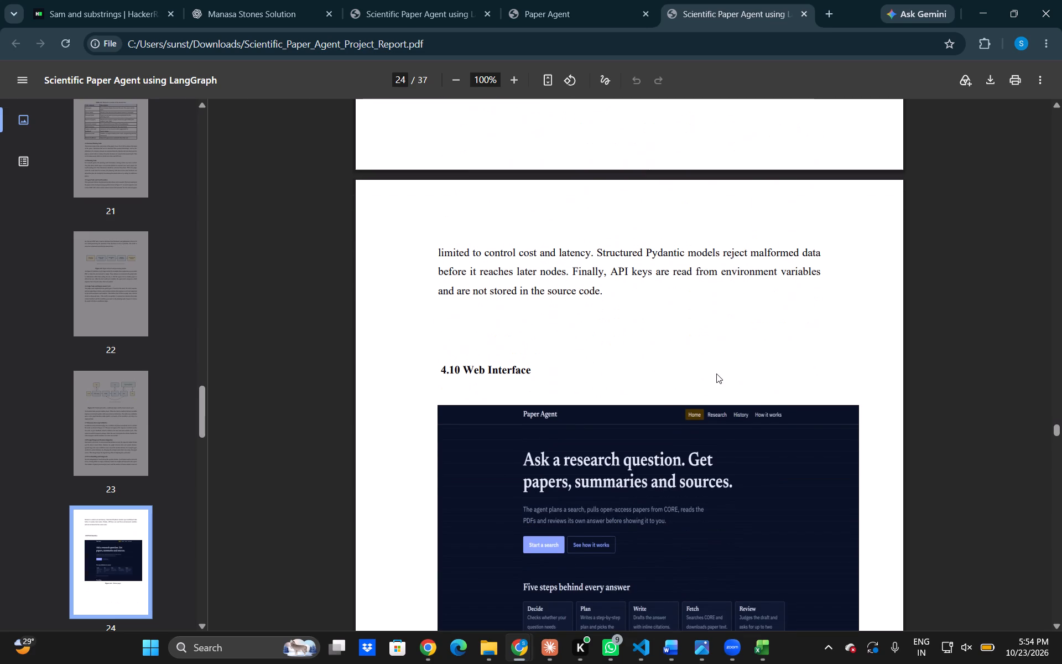
scroll(716, 373, down, 4)
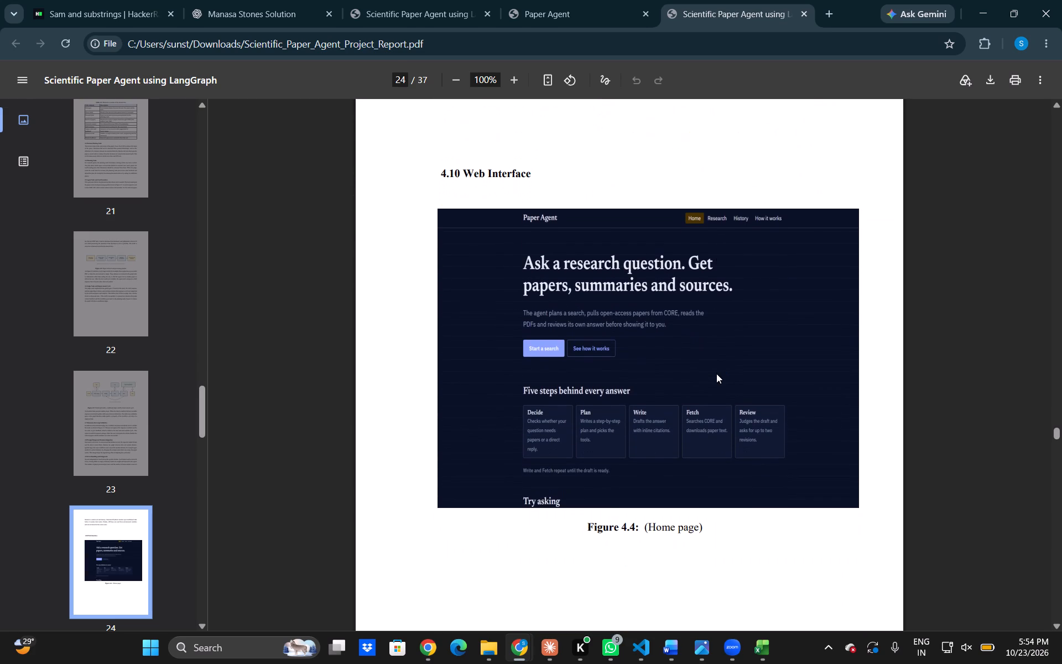
Return to Word and complete the Figure 4.4 entry's text with ": Home Page".
key(alt+Tab)
text(:)
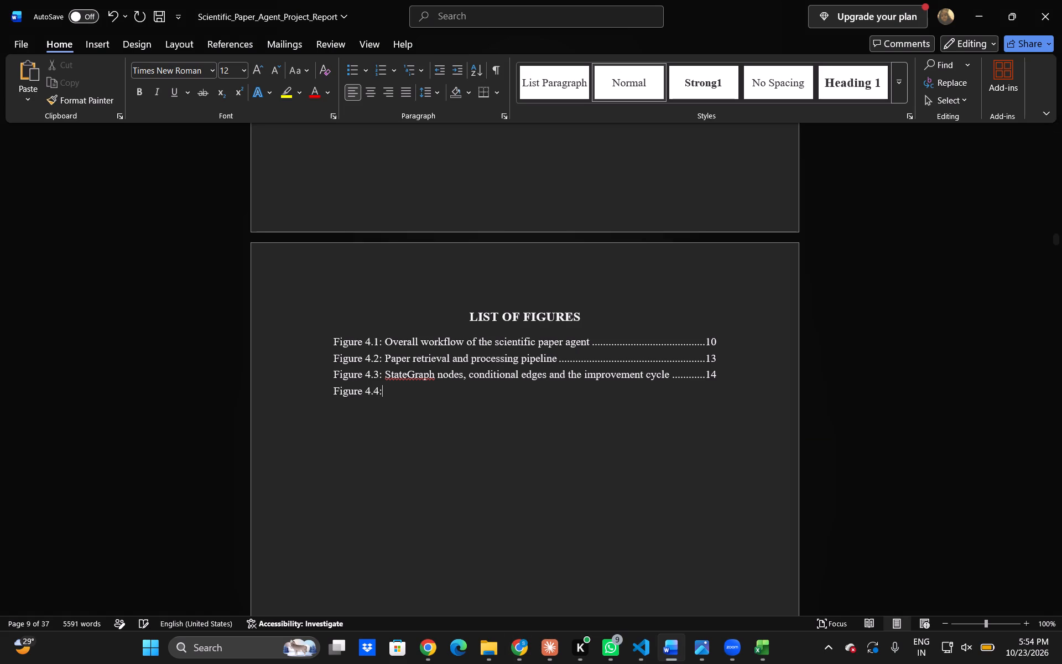
key(space)
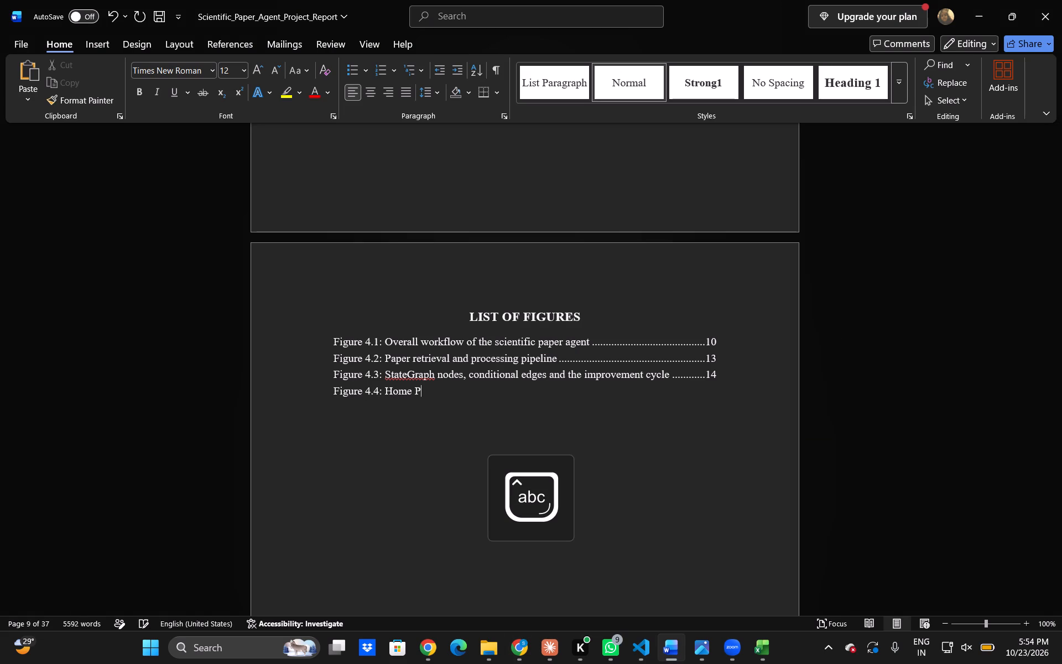
key(alt+Tab)
key(alt+Tab)
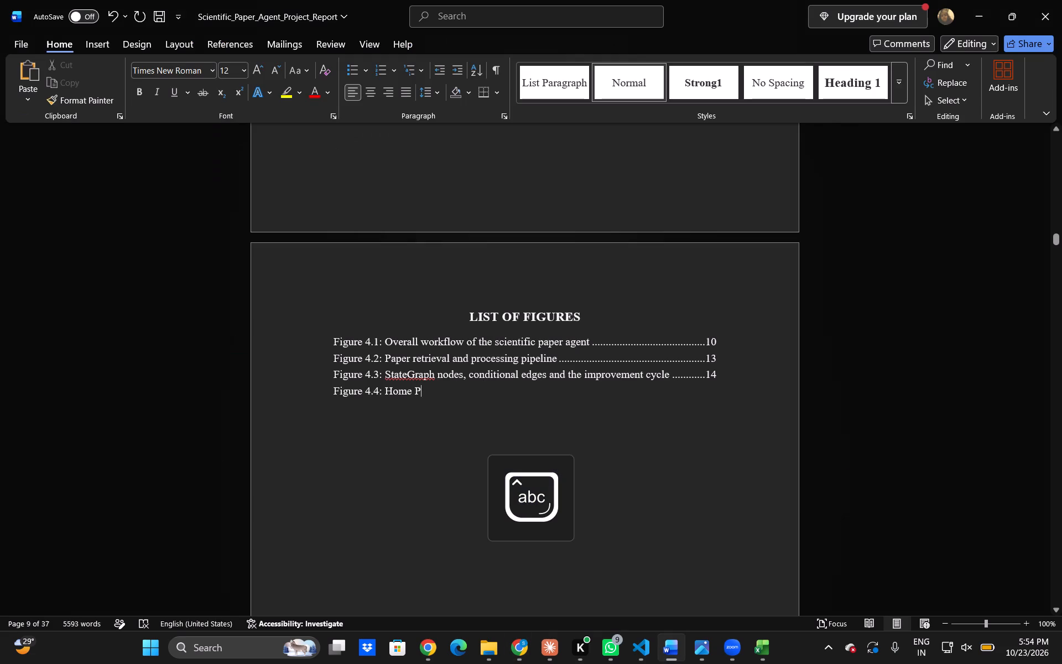
text(age)
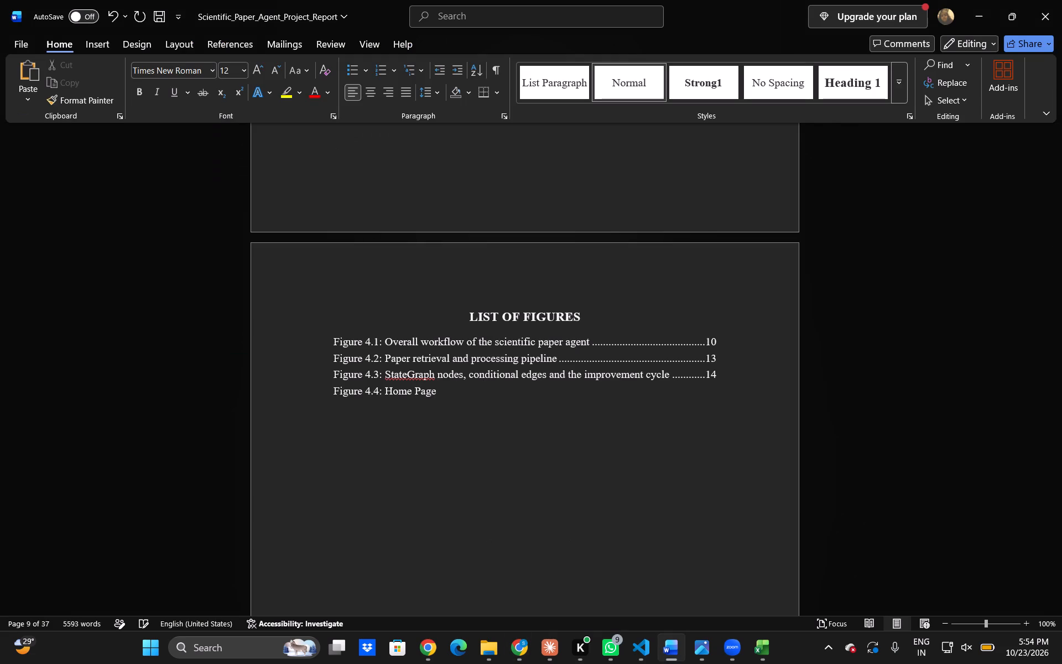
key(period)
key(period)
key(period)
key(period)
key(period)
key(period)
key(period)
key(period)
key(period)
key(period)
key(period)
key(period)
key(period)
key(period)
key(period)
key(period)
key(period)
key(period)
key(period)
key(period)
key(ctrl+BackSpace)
Add a space and a dotted leader after "Home Page", extending it close to the page-number column.
key(space)
text(.)
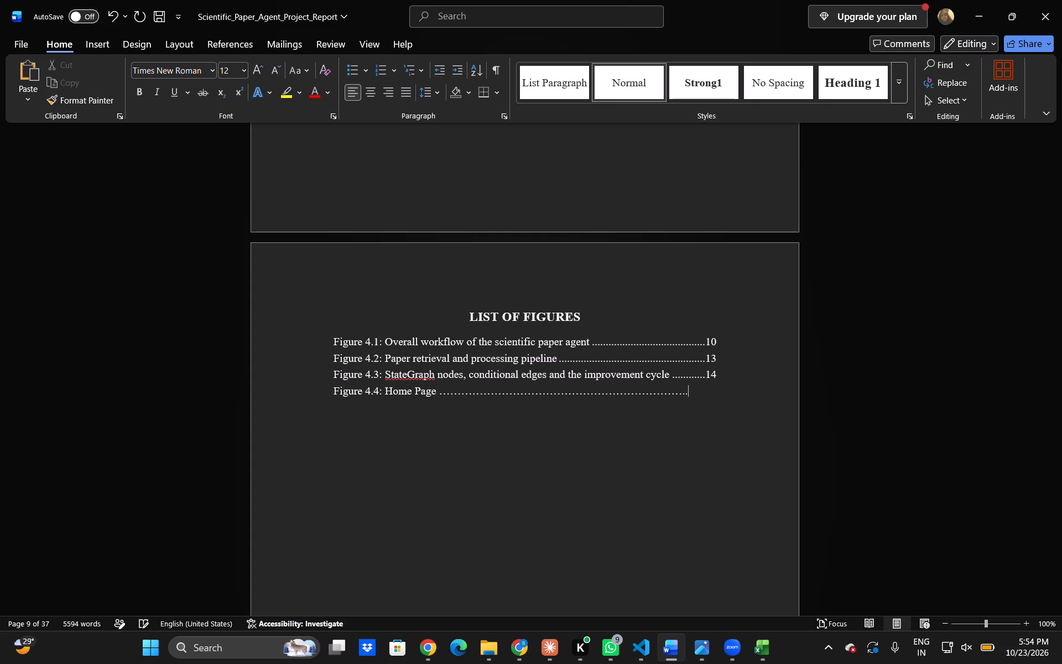
Check the figure's page against the PDF and contents, and finish the Figure 4.4 entry's dotted leader with page number 15.
key(alt+Tab)
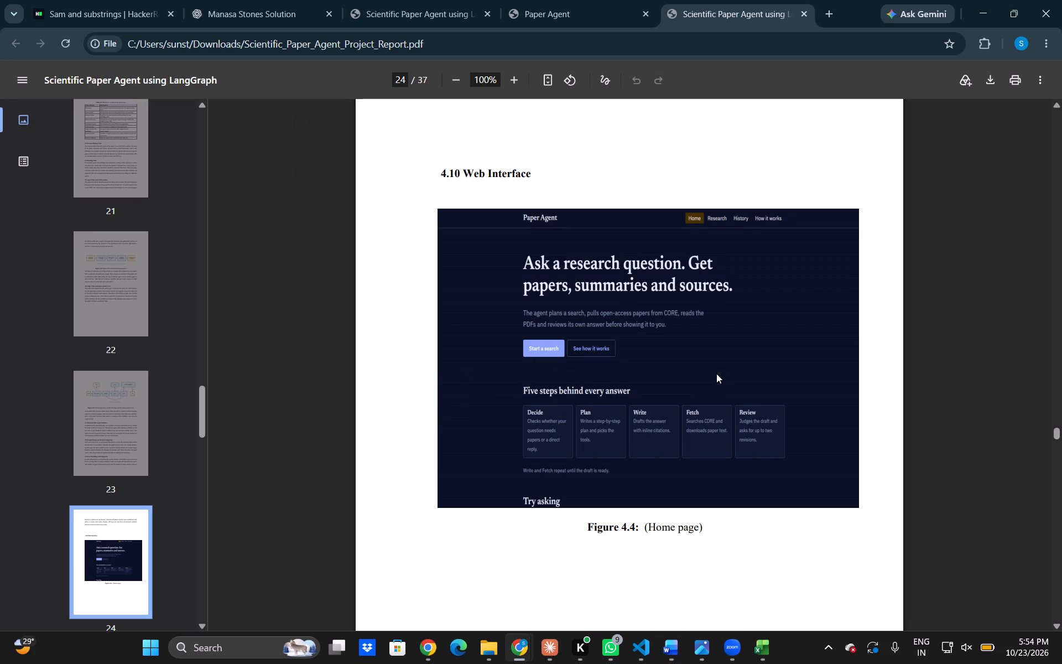
key(alt+Tab)
scroll(716, 373, up, 6)
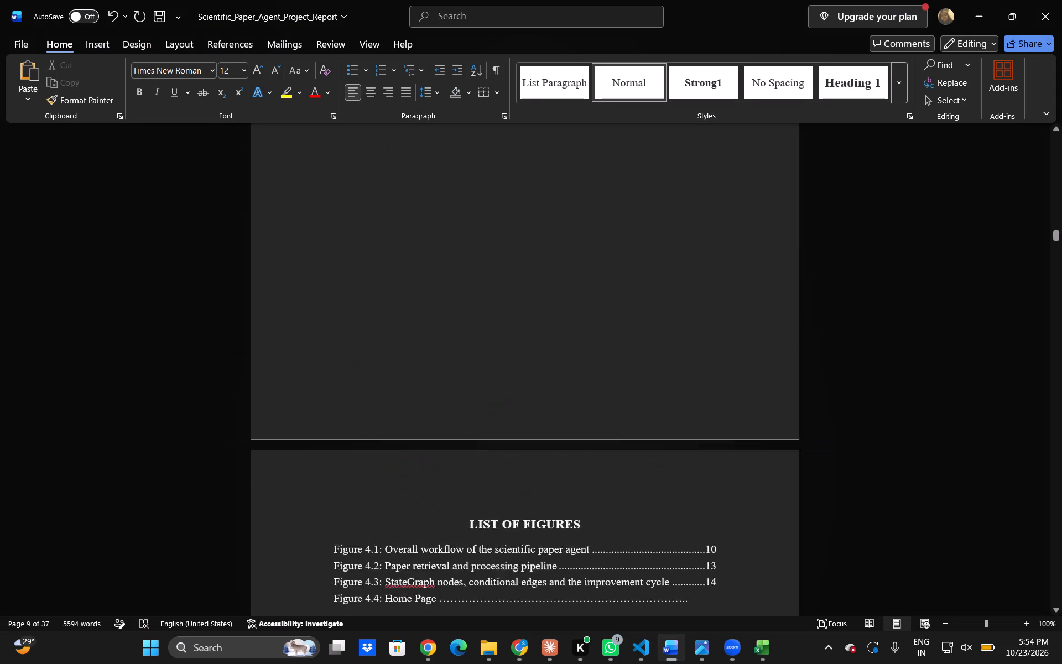
scroll(716, 373, up, 5)
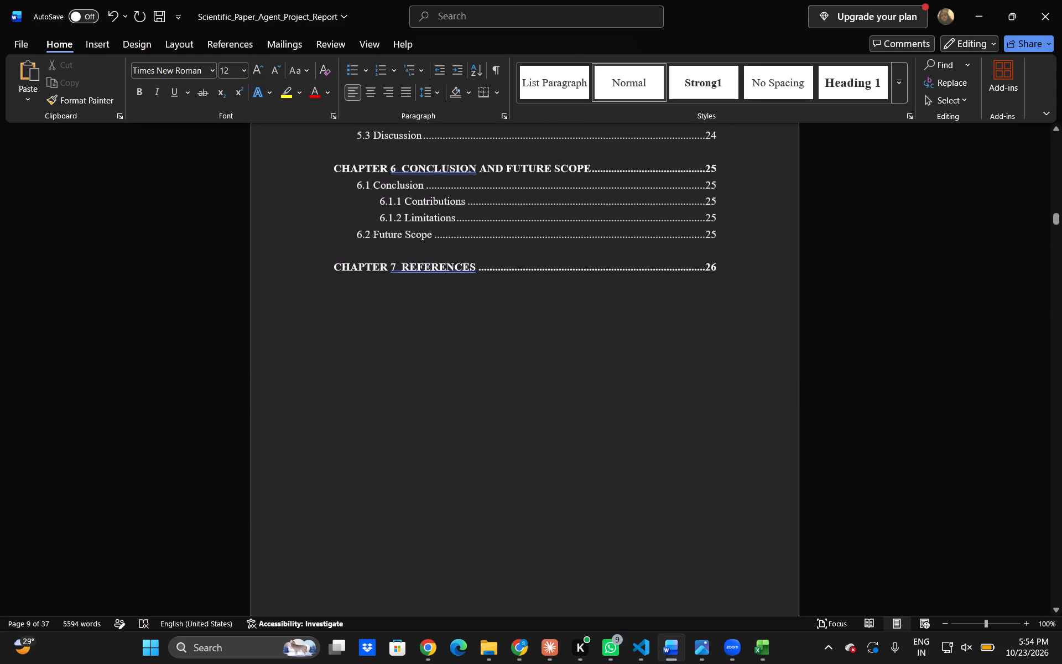
scroll(716, 373, up, 3)
scroll(716, 373, down, 3)
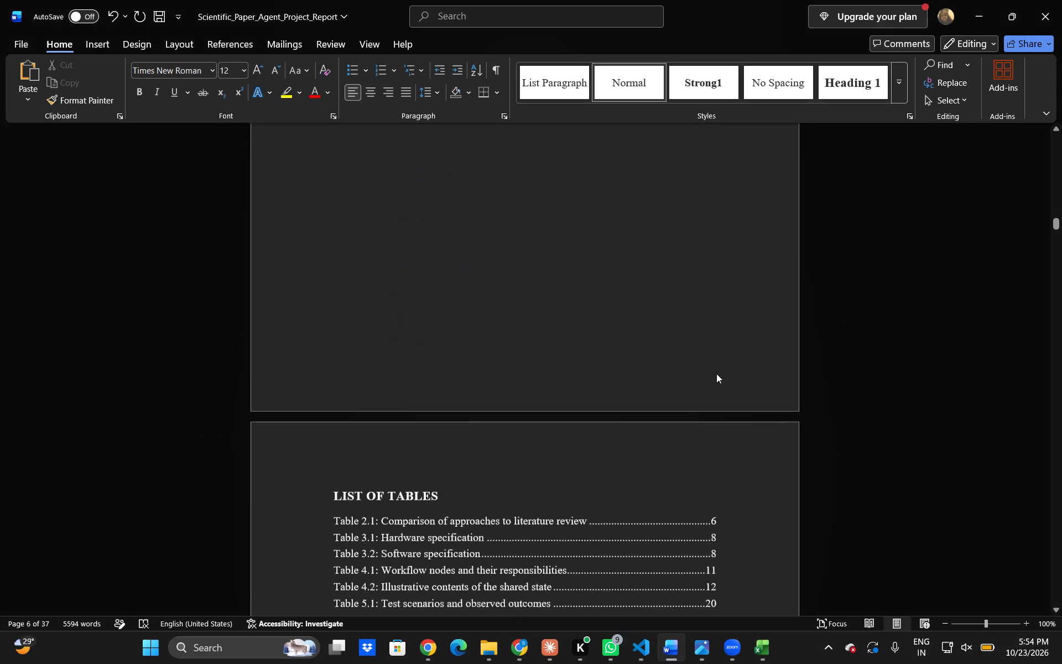
scroll(716, 373, down, 7)
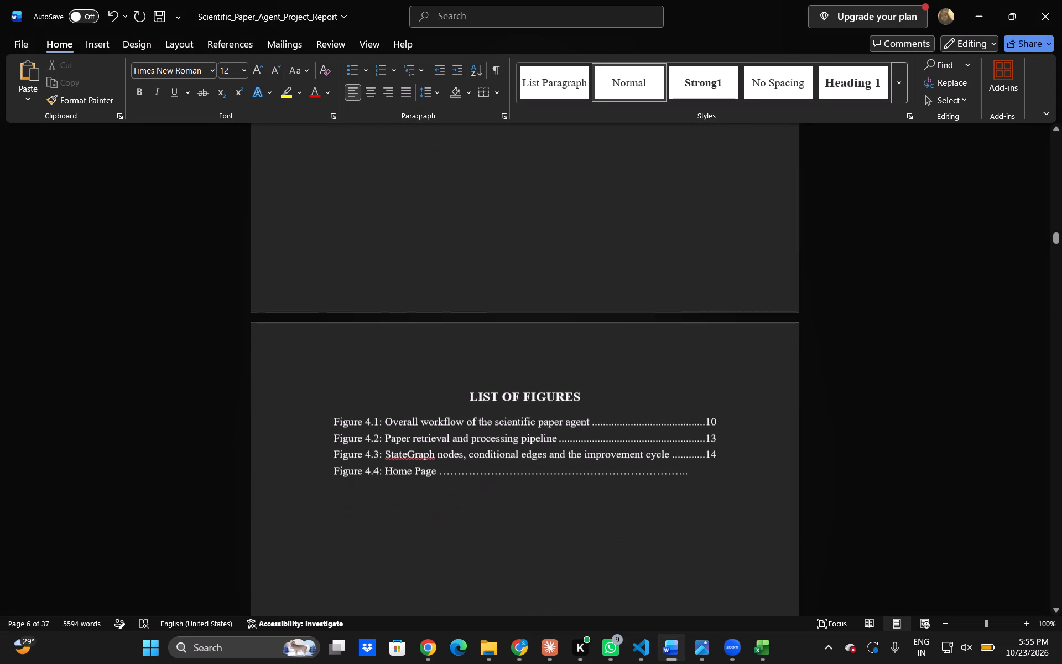
text(.....)
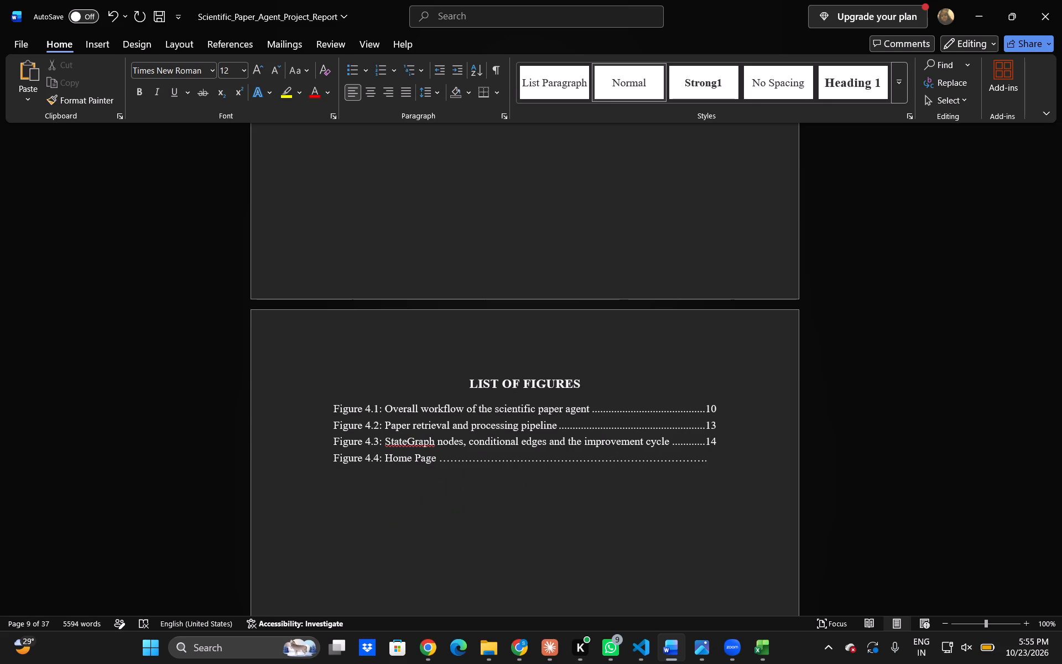
text(15)
key(BackSpace)
key(BackSpace)
key(BackSpace)
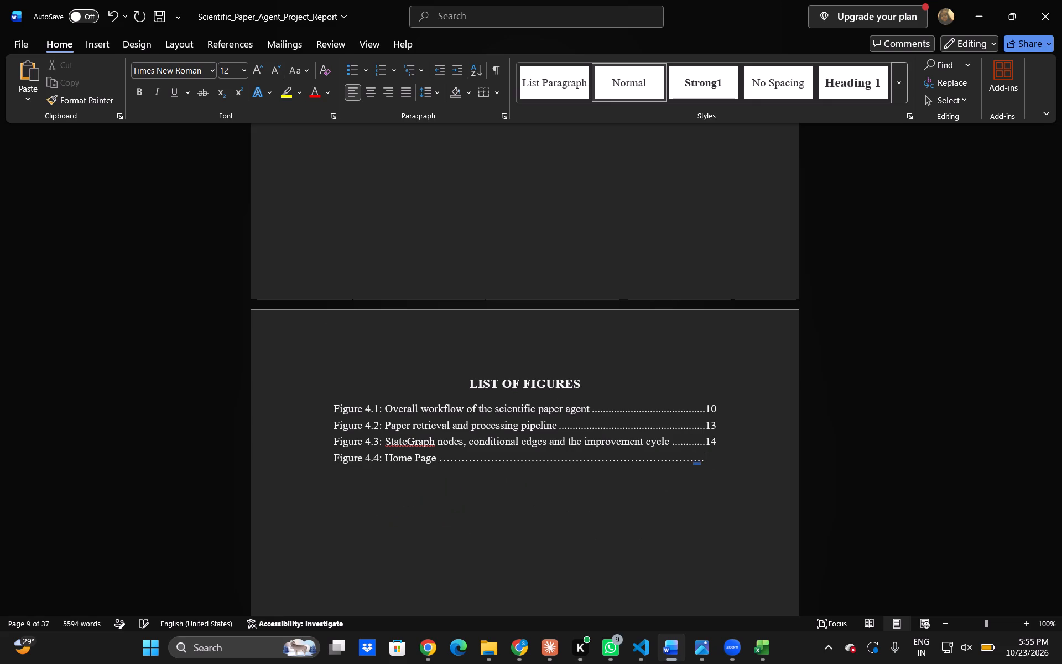
text(15)
Start a new entry reading "Figure 4.5: " on a new line below the Figure 4.4 entry.
key(Return)
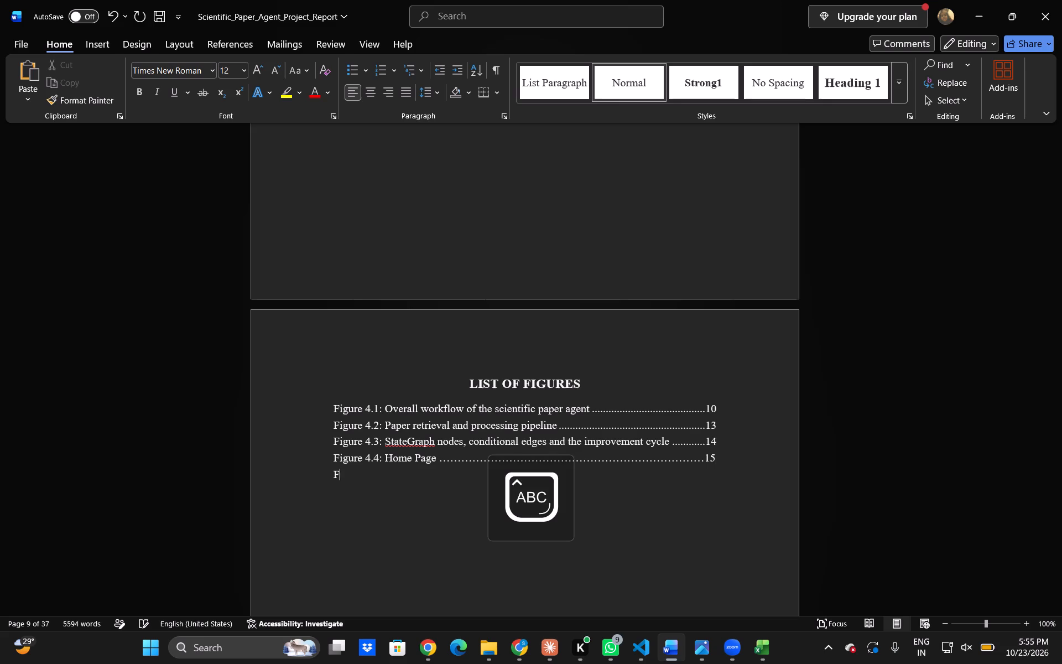
text(igure)
key(space)
text(4.)
key(2)
key(BackSpace)
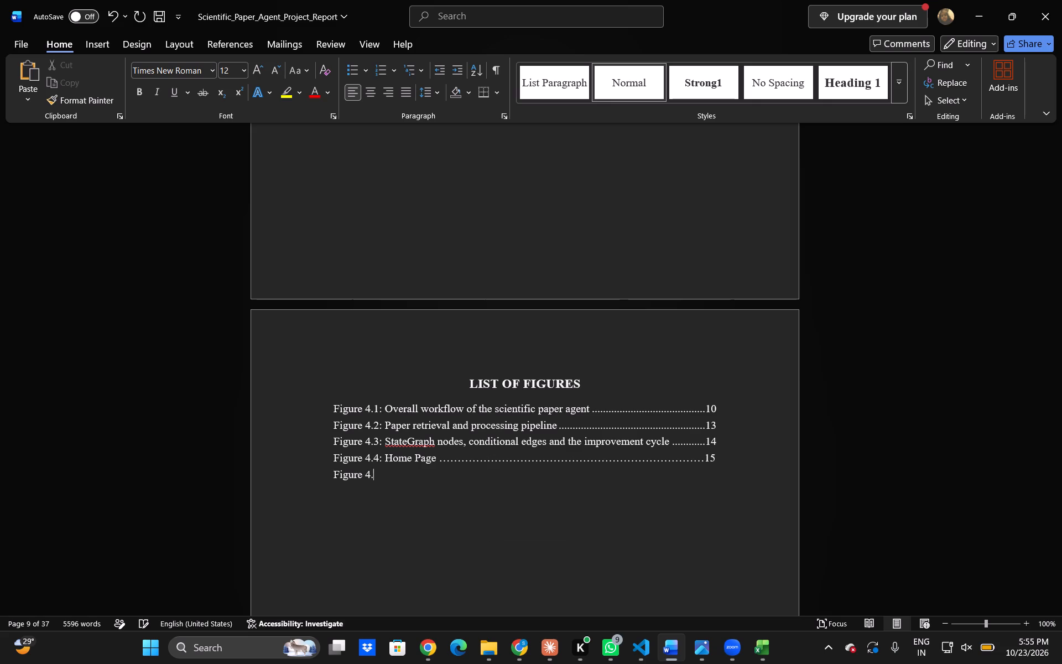
text(5)
key(space)
key(BackSpace)
text(:)
key(space)
Look up the Figure 4.5 caption in the PDF report and complete the Word entry's text with "Research Page Running".
key(alt+Tab)
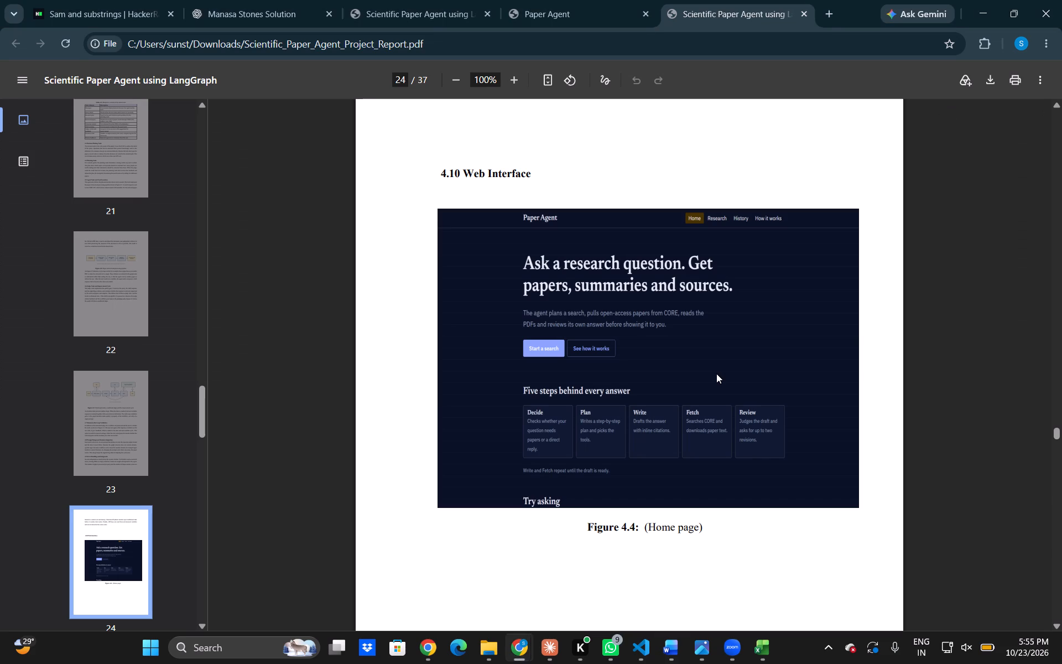
scroll(716, 373, down, 4)
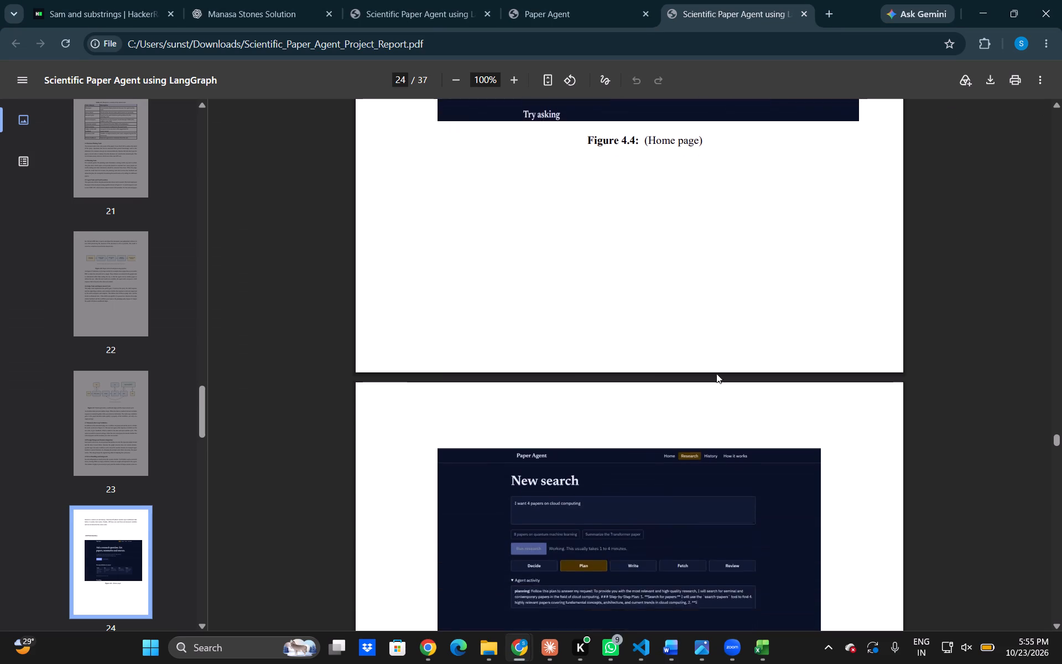
scroll(716, 373, down, 5)
key(alt+Tab)
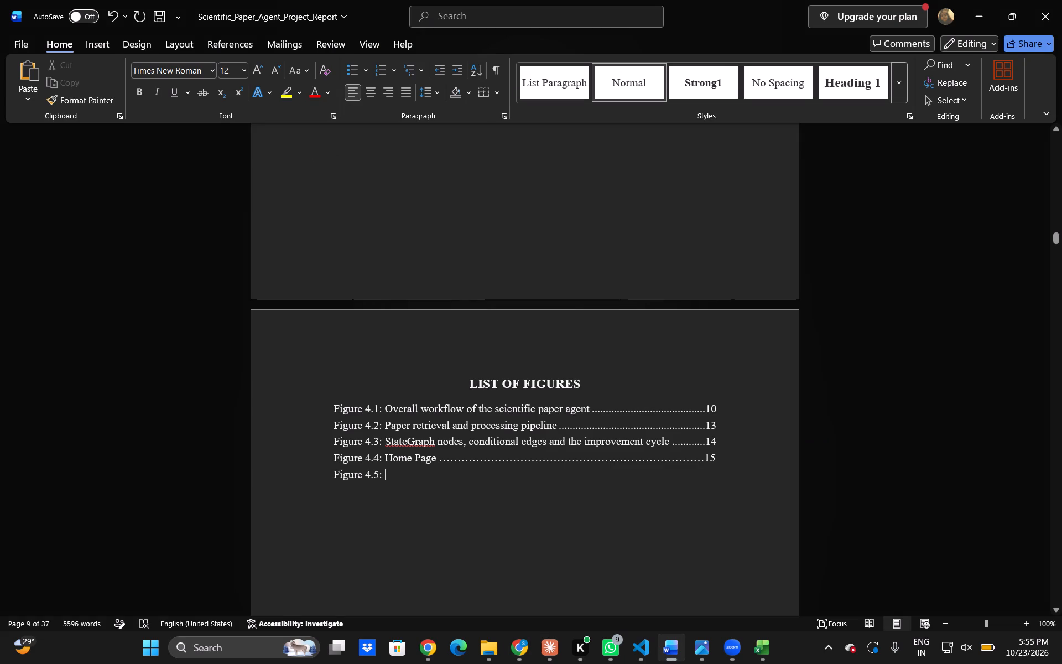
key(e)
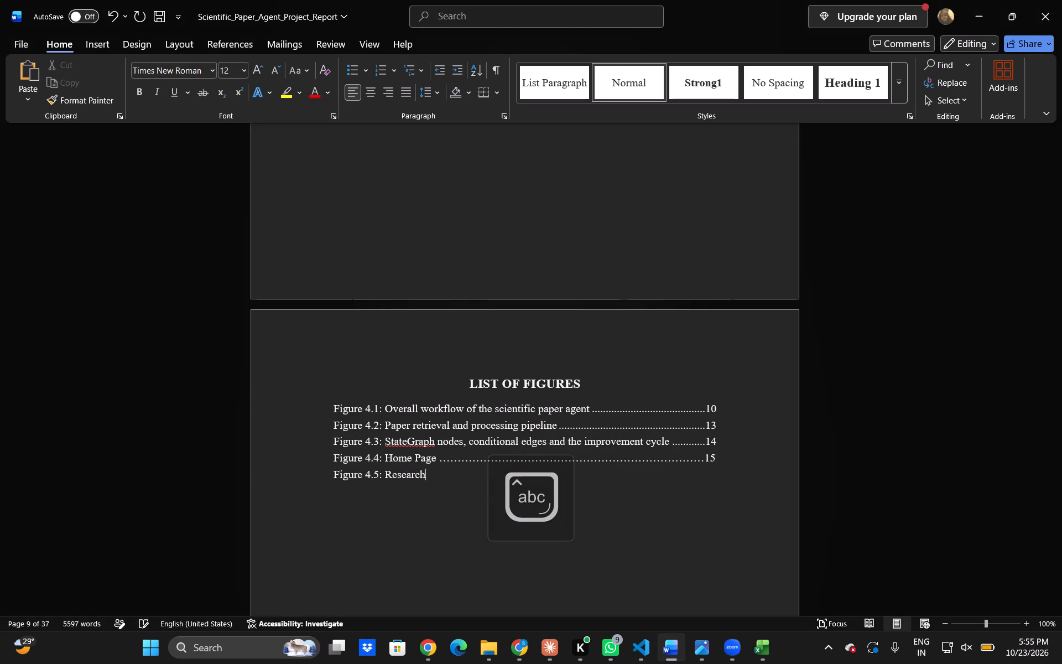
text(ge)
key(space)
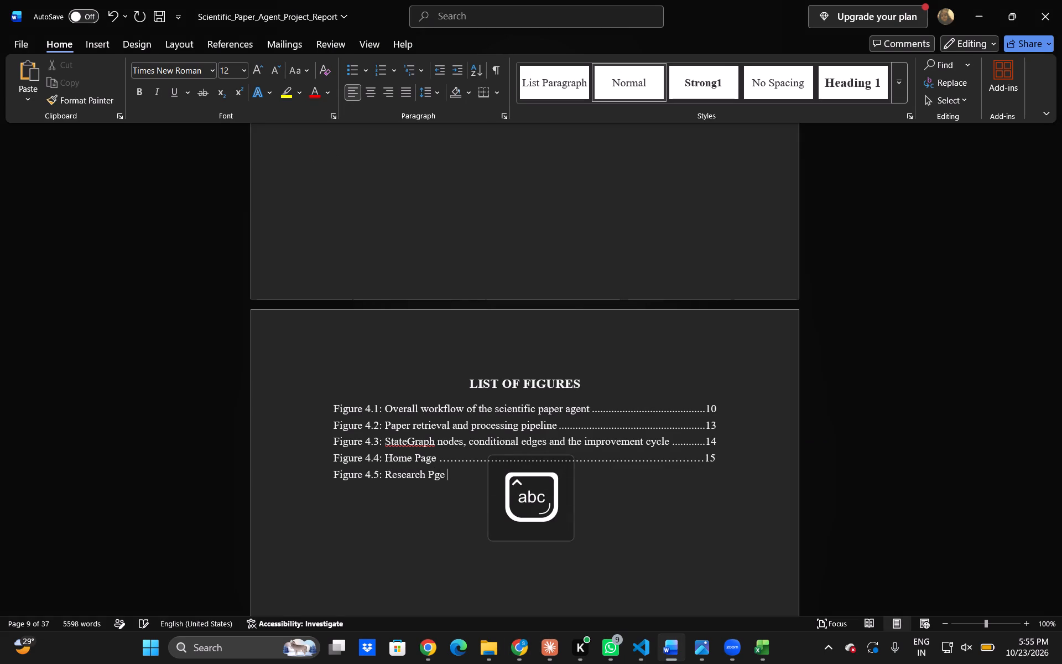
key(BackSpace)
key(BackSpace)
key(BackSpace)
text(agr)
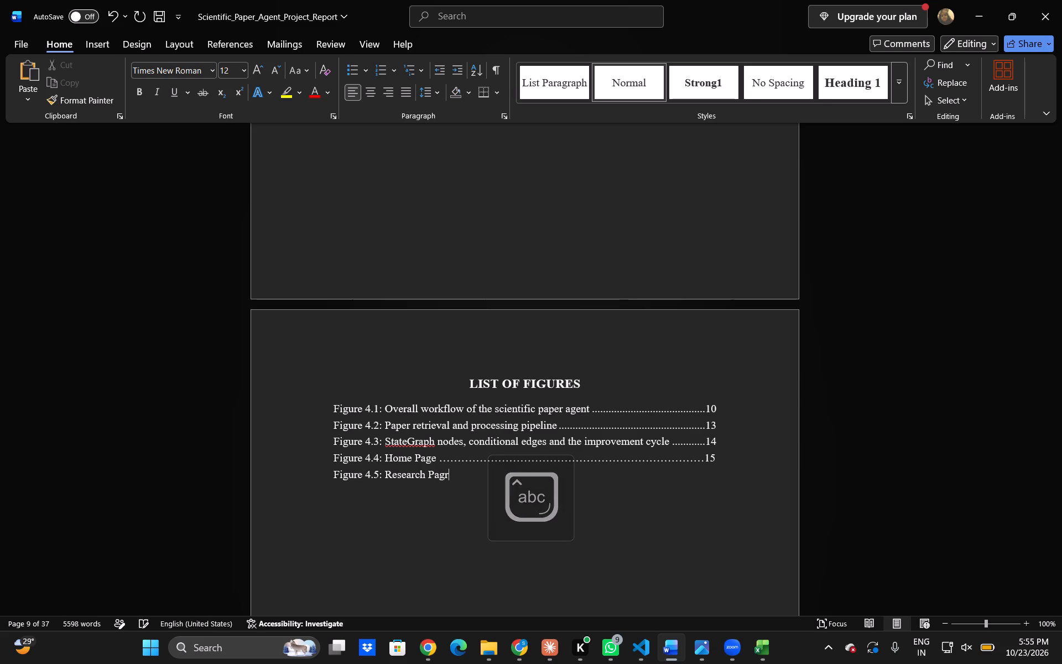
key(BackSpace)
key(BackSpace)
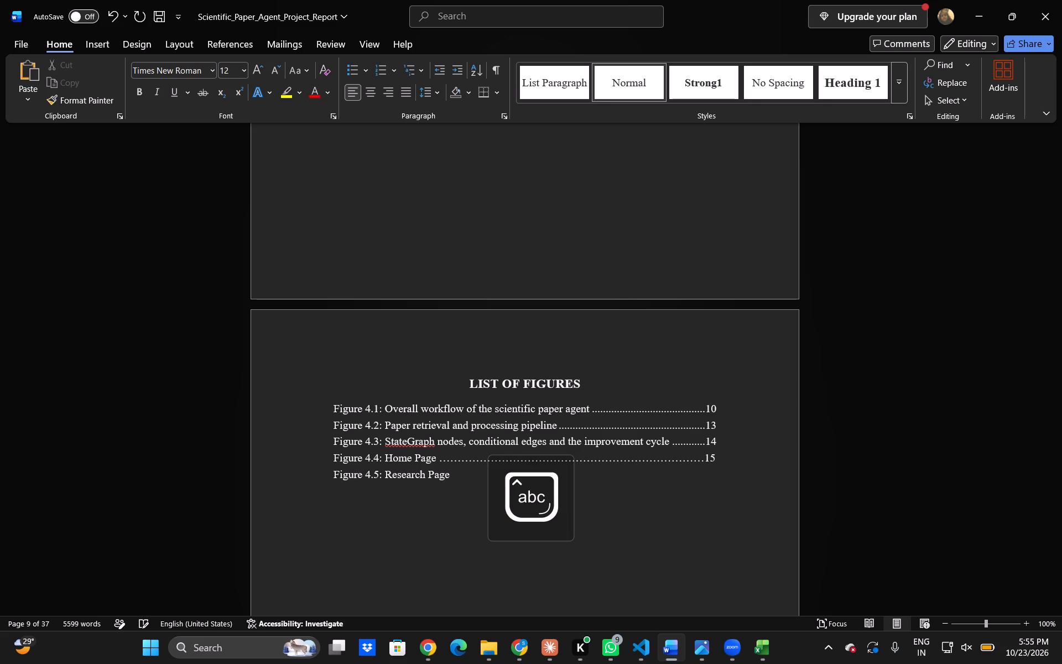
text(unning)
Add a space, a dotted leader and page number 15 to the Figure 4.5 entry, aligned with the entries above.
key(space)
text(.)
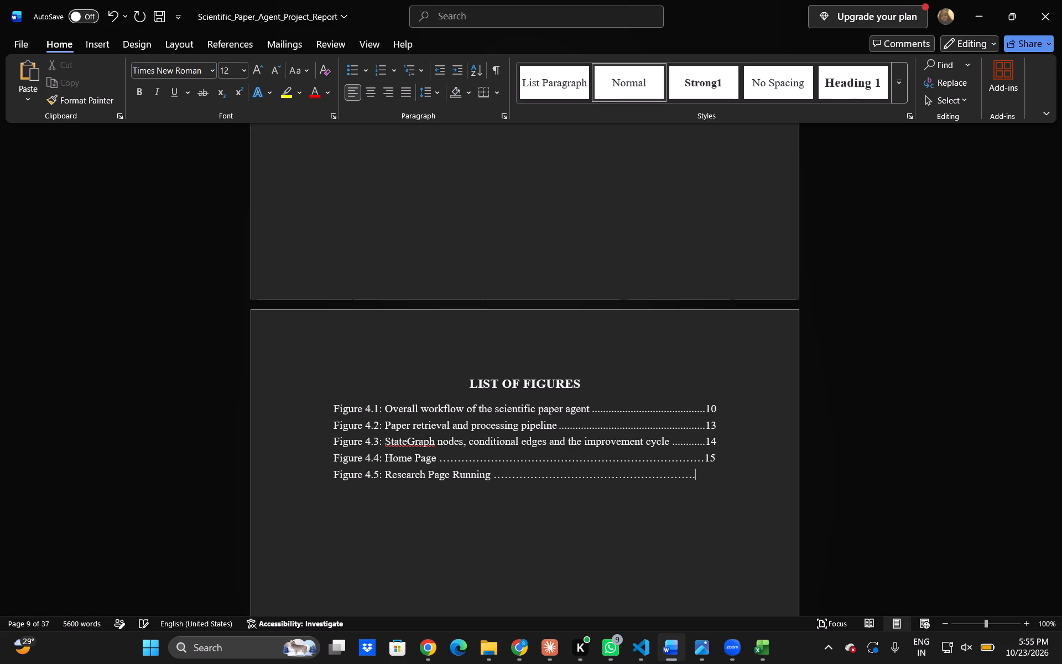
text(...)
key(alt+Tab)
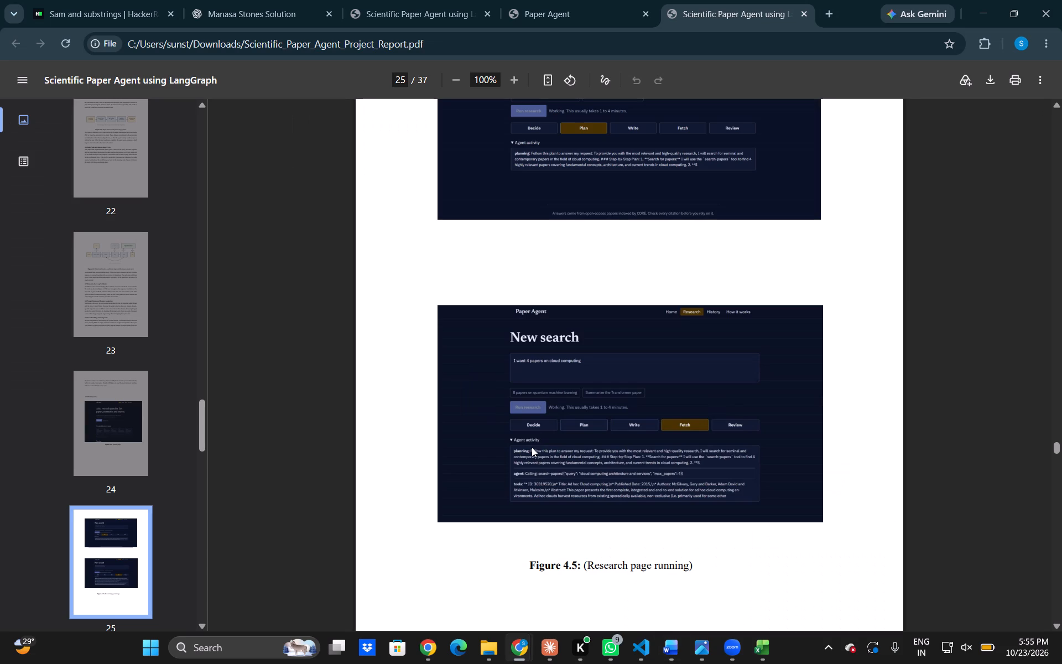
key(alt+Tab)
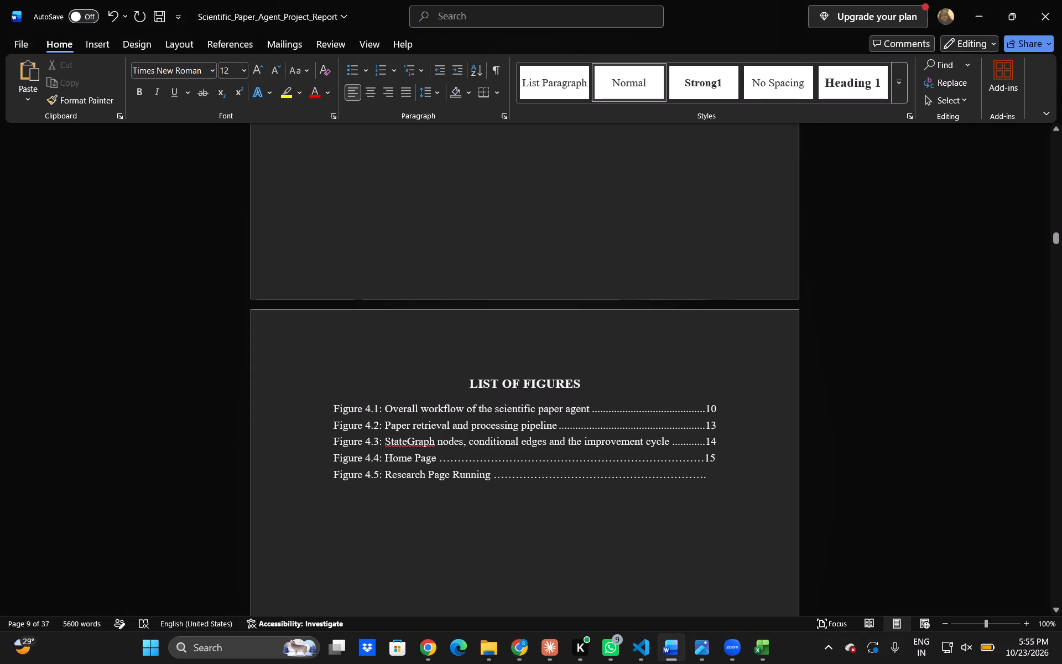
text(15)
key(BackSpace)
key(BackSpace)
key(BackSpace)
text(15)
Find the figure after 4.5 in the PDF, and start a Word entry "Figure 4.6: " on a new line below Figure 4.5.
key(Return)
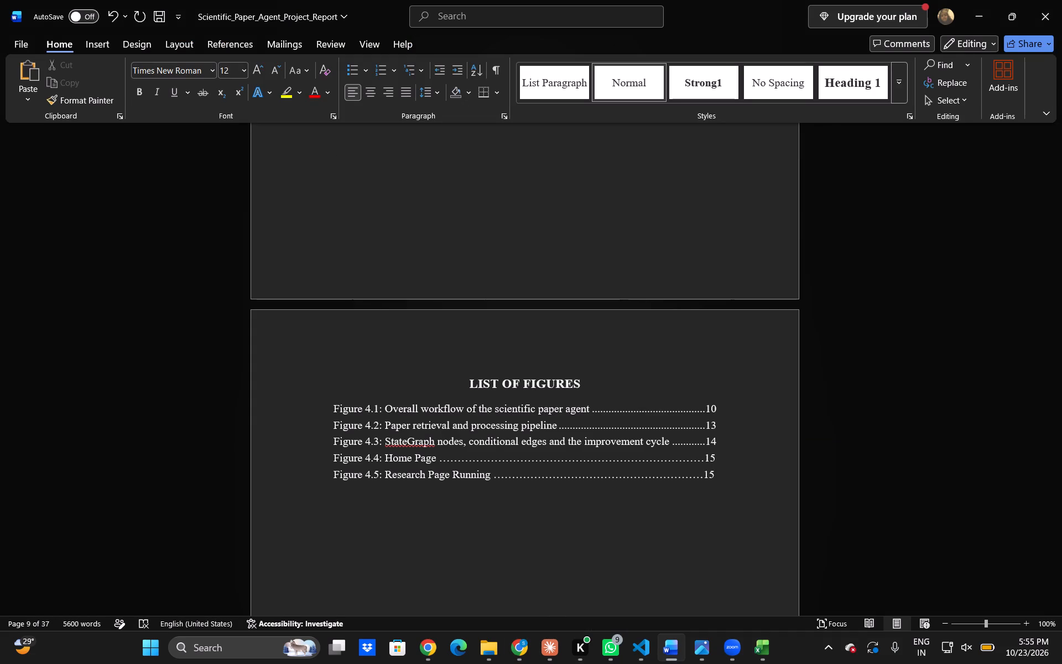
key(alt+Tab)
scroll(532, 447, down, 11)
key(alt+Tab)
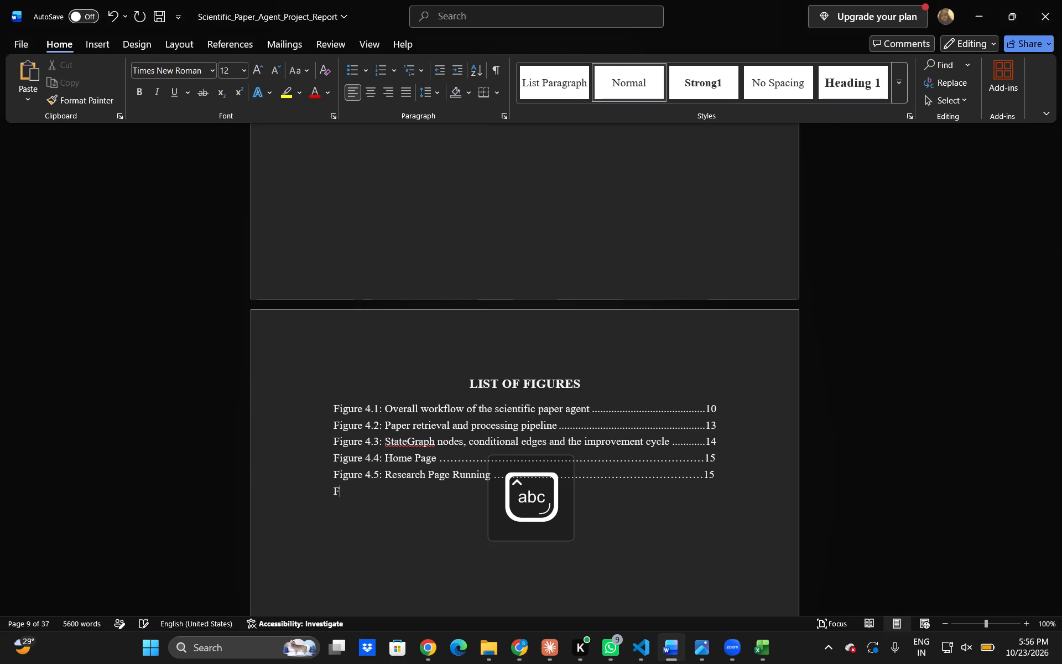
text(igure 4.)
key(6)
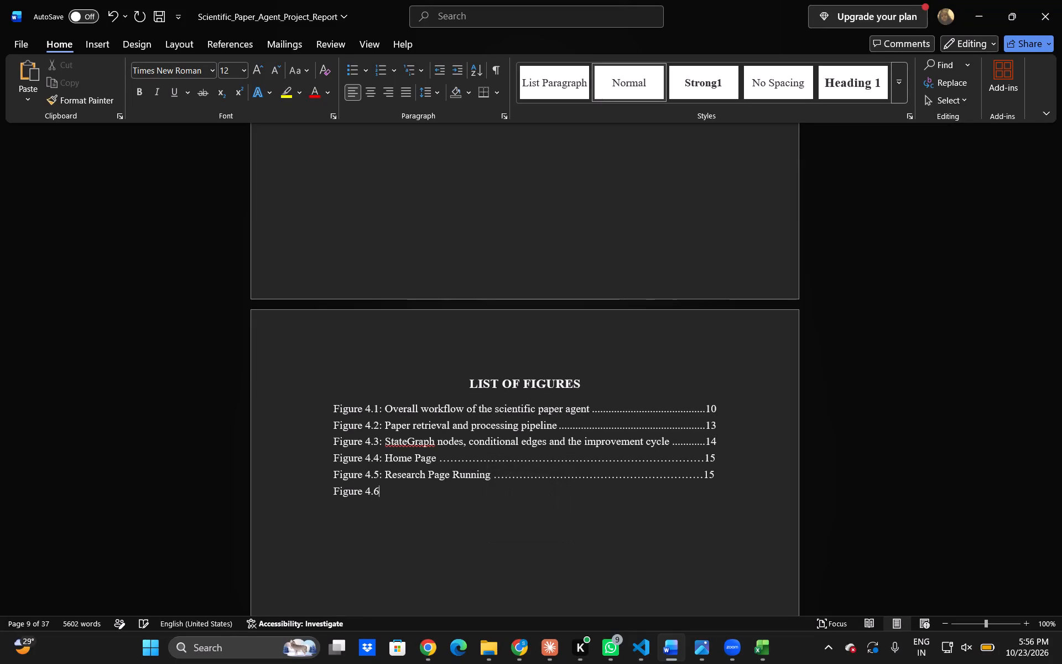
key(space)
key(BackSpace)
text(:)
key(space)
Check the Figure 4.6 caption in the PDF and complete the Word entry's text with "Research Page Final Answer".
key(alt+Tab)
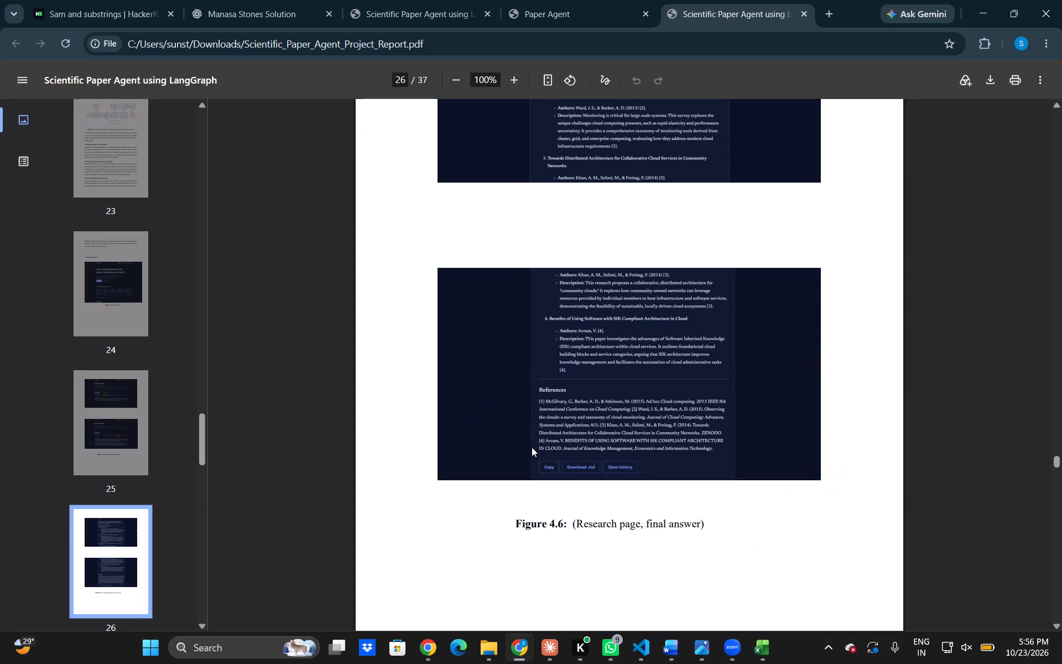
key(alt+Tab)
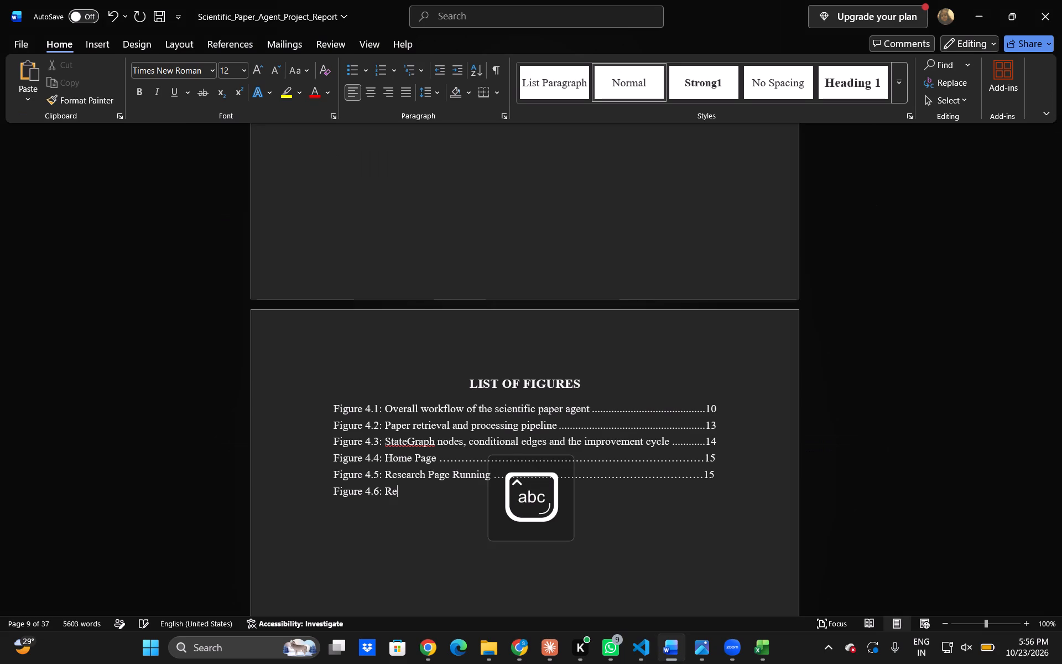
text(search)
key(space)
text(age)
key(space)
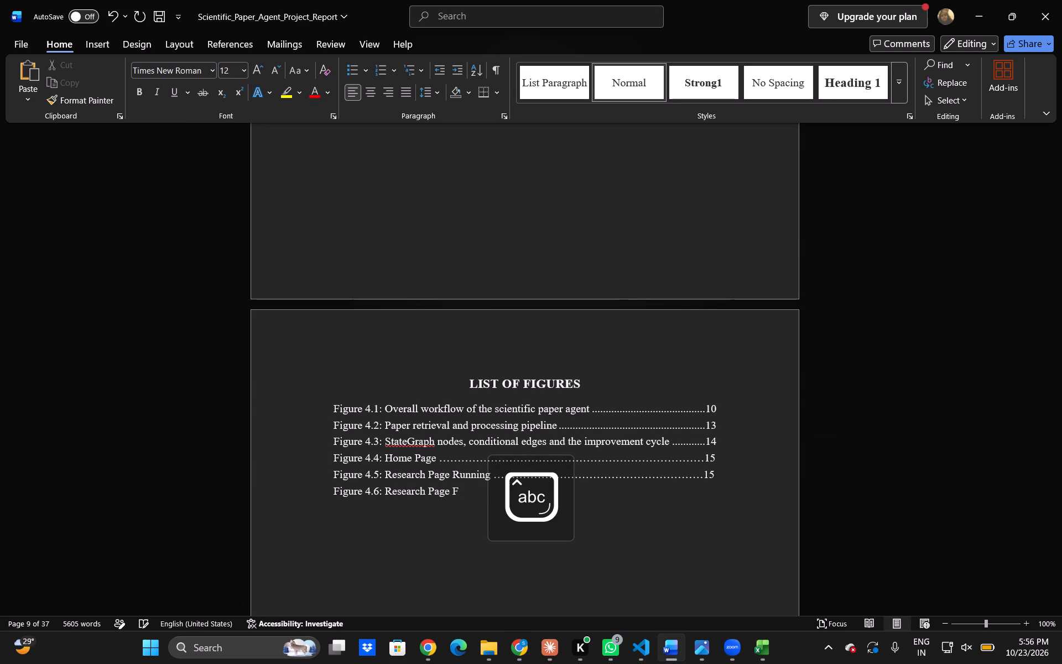
key(a)
text(swer)
key(space)
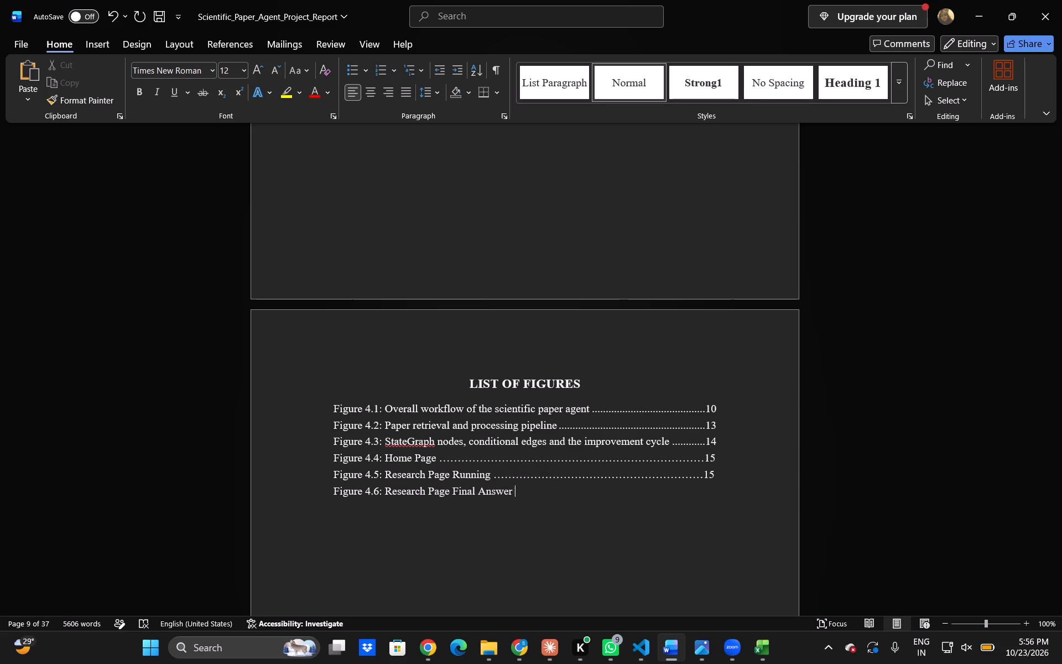
Examine the PDF pages containing Figures 4.4, 4.5 and 4.6 to work out the page number for the Figure 4.6 entry.
key(alt+Tab)
scroll(532, 447, up, 5)
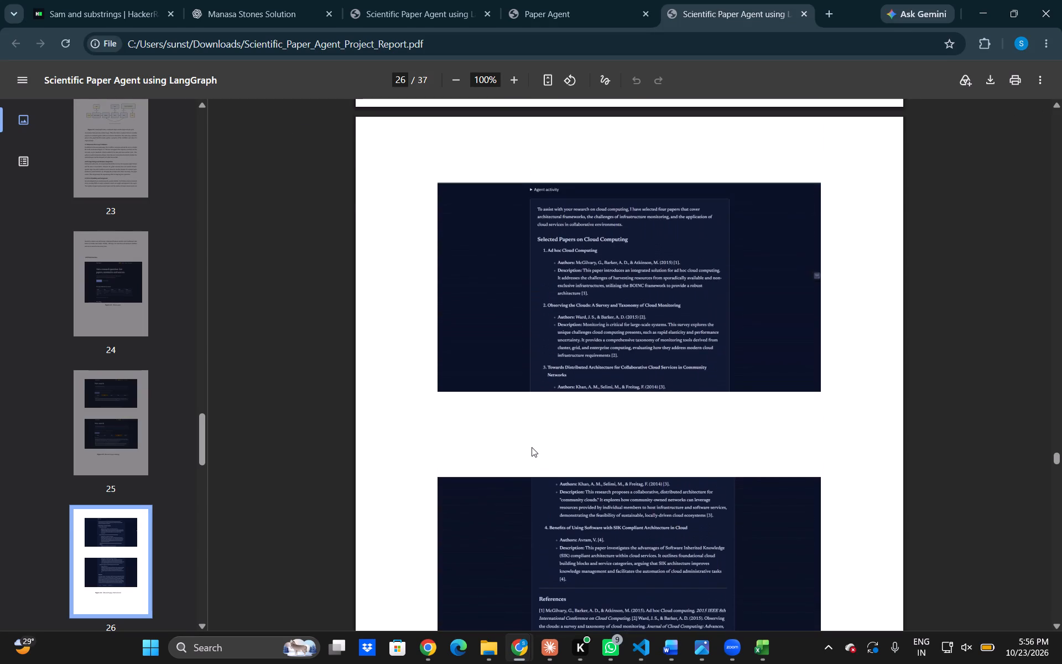
scroll(532, 447, up, 2)
scroll(532, 447, down, 2)
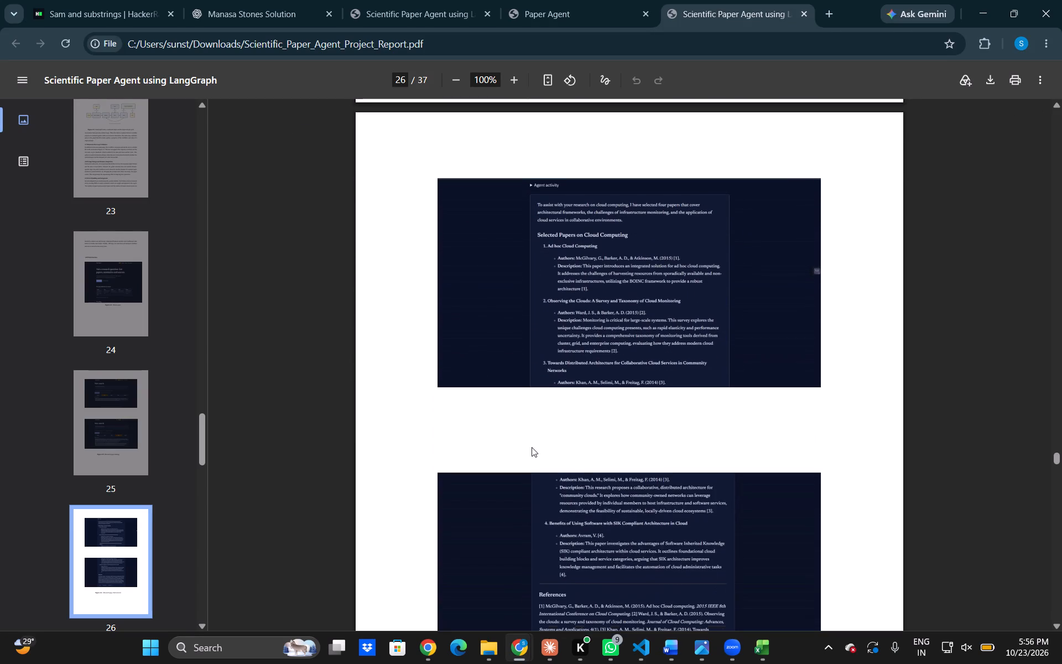
scroll(532, 447, down, 1)
key(alt+Tab)
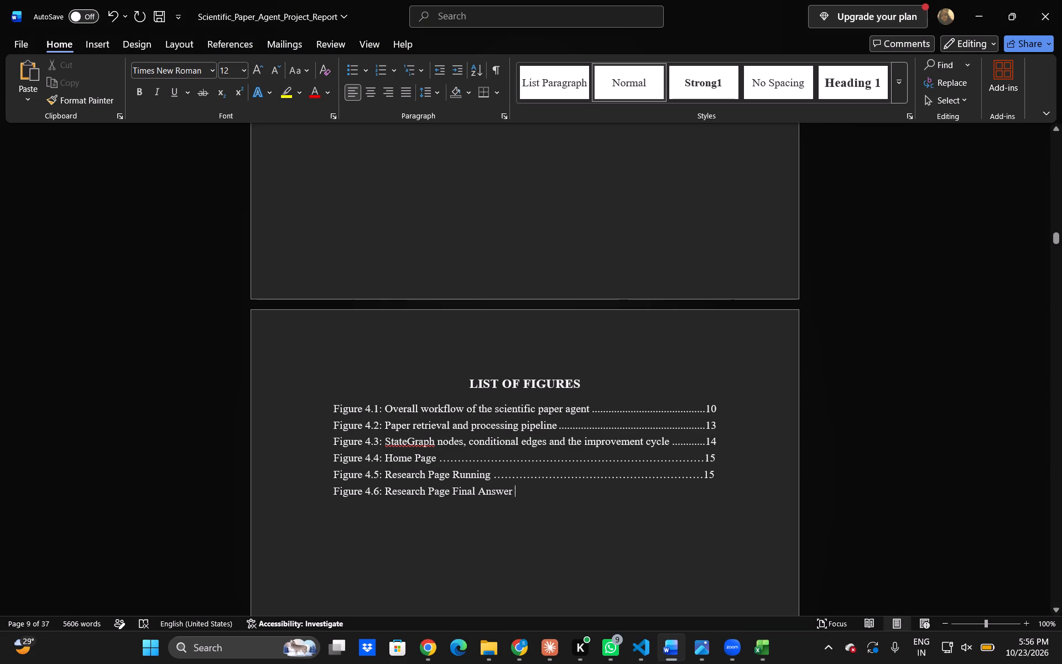
key(alt+Tab)
scroll(731, 463, up, 1)
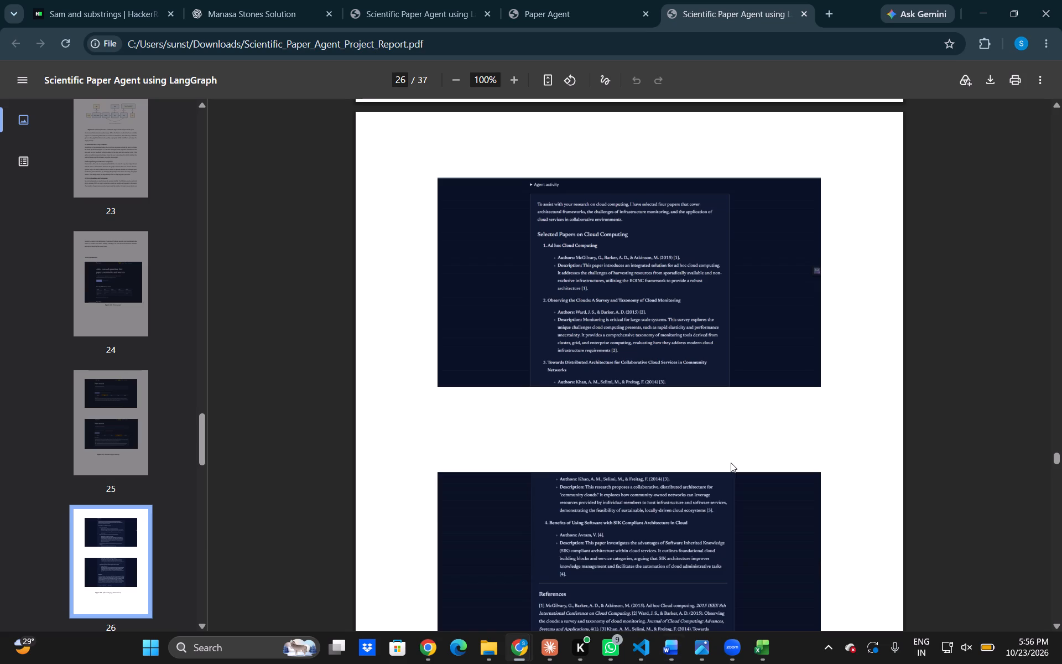
scroll(731, 463, up, 5)
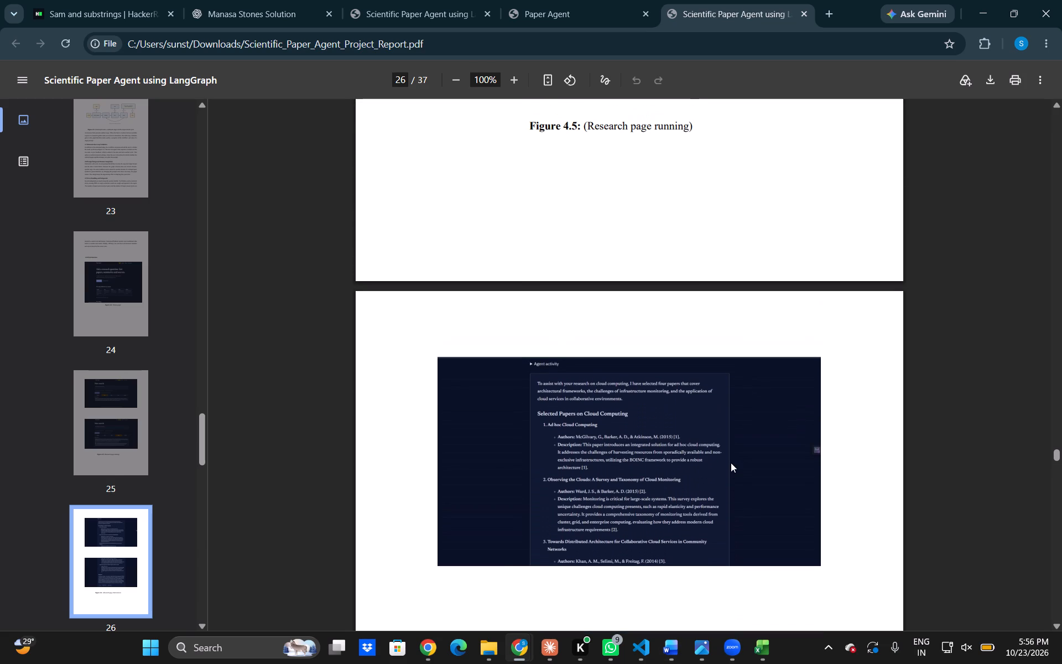
scroll(731, 463, up, 7)
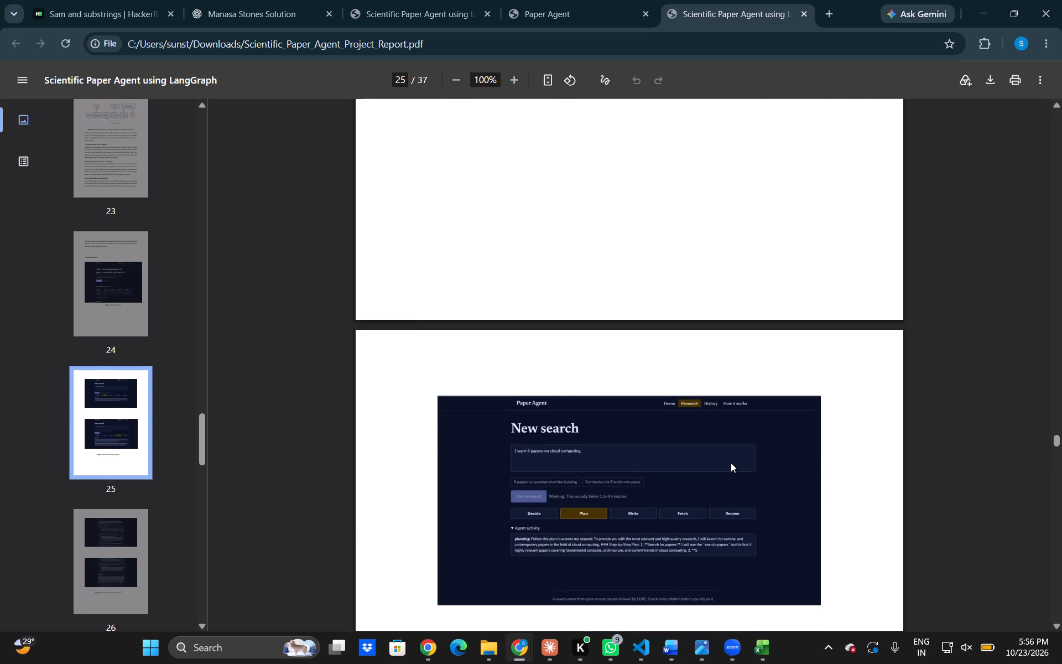
scroll(731, 463, up, 2)
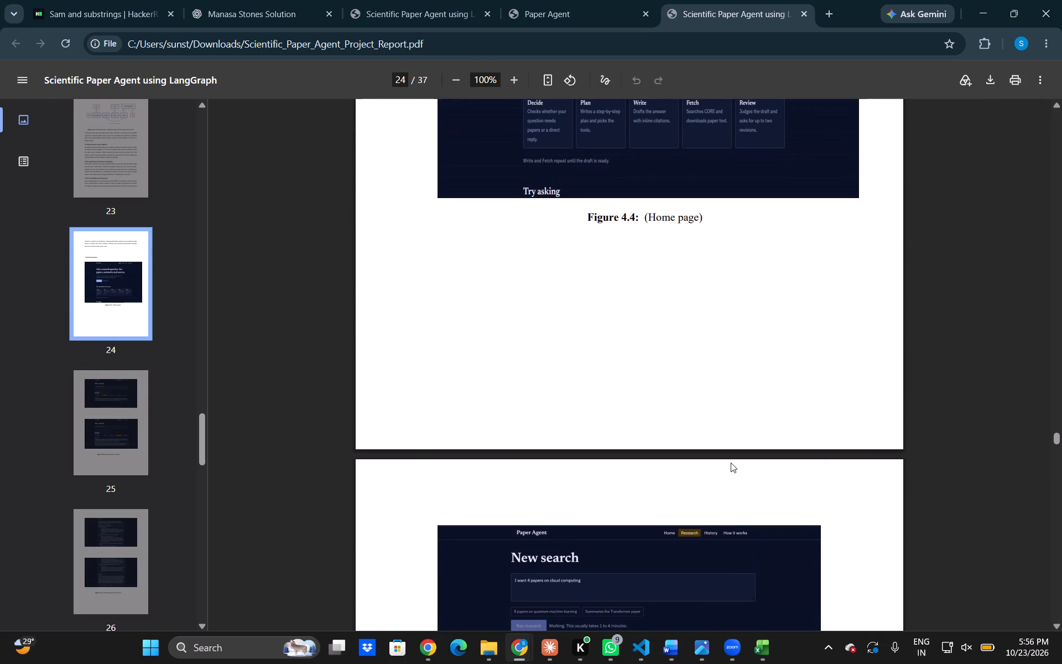
key(alt+Tab)
scroll(731, 463, down, 3)
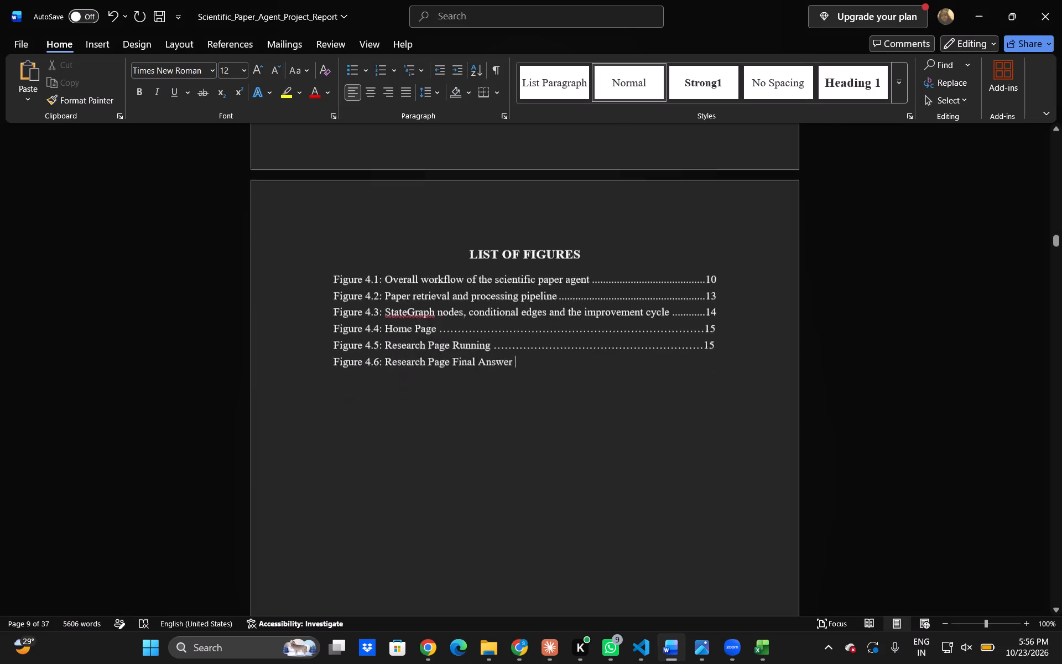
scroll(731, 463, down, 1)
key(alt+Tab)
scroll(731, 463, down, 6)
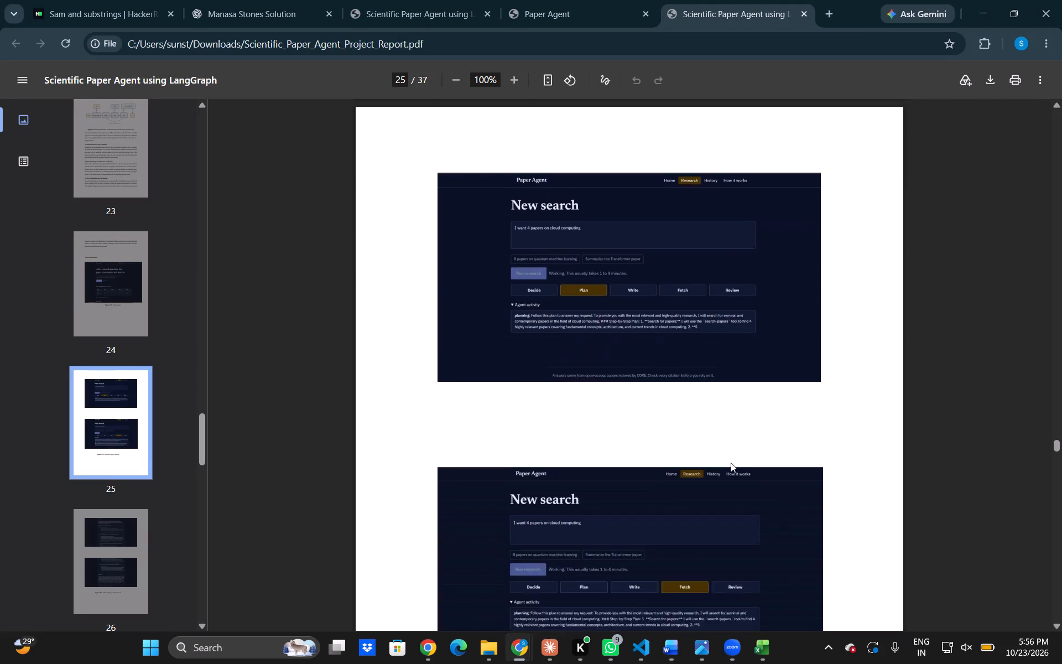
scroll(731, 463, down, 2)
key(alt+Tab)
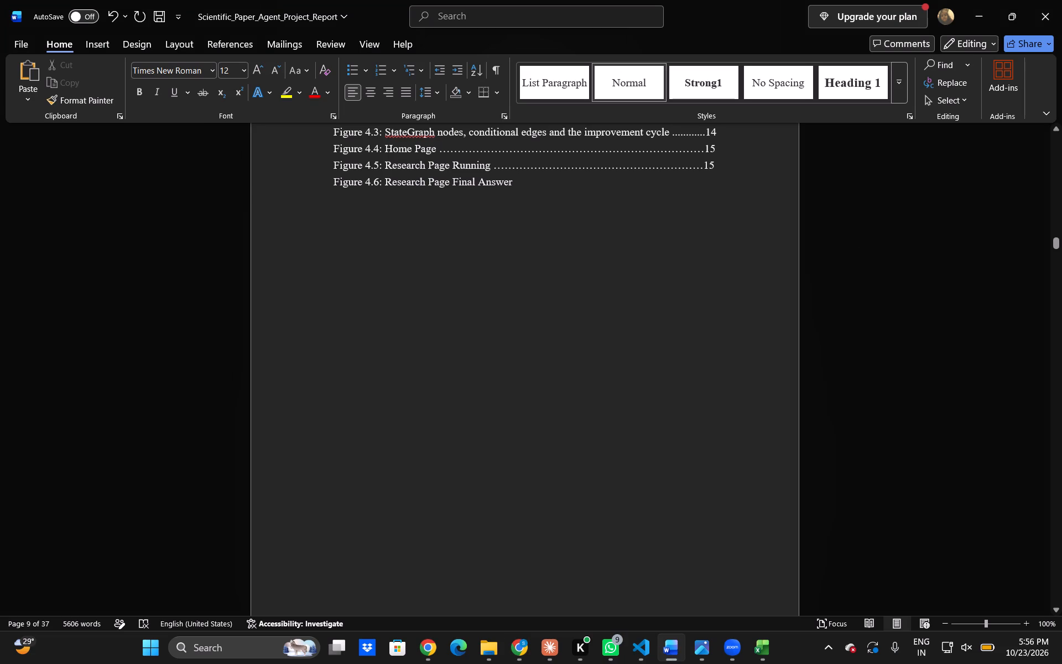
Add a dotted leader and page number 16 to the Figure 4.6 entry in Word, aligned with the entries above.
key(period)
key(period)
key(period)
key(period)
key(period)
key(period)
key(period)
key(period)
key(period)
key(period)
key(period)
key(period)
key(period)
key(period)
key(period)
key(period)
key(period)
key(period)
key(period)
key(period)
text(...)
text(16)
Duplicate the whole Figure 4.6 entry onto a new line directly below it.
drag(725, 186, 687, 183)
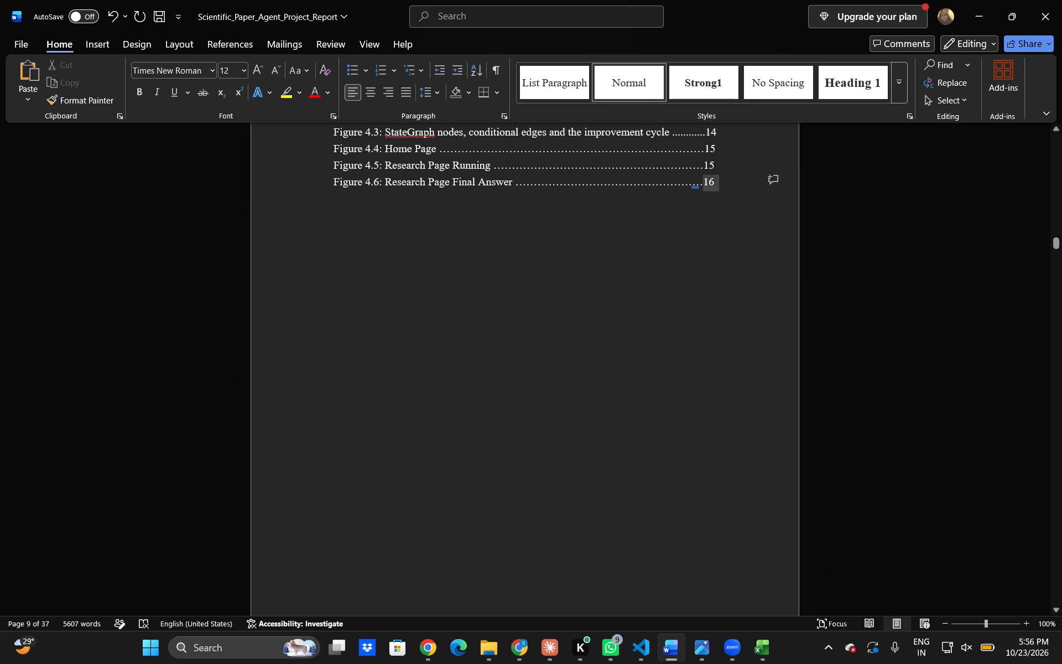
drag(687, 183, 343, 183)
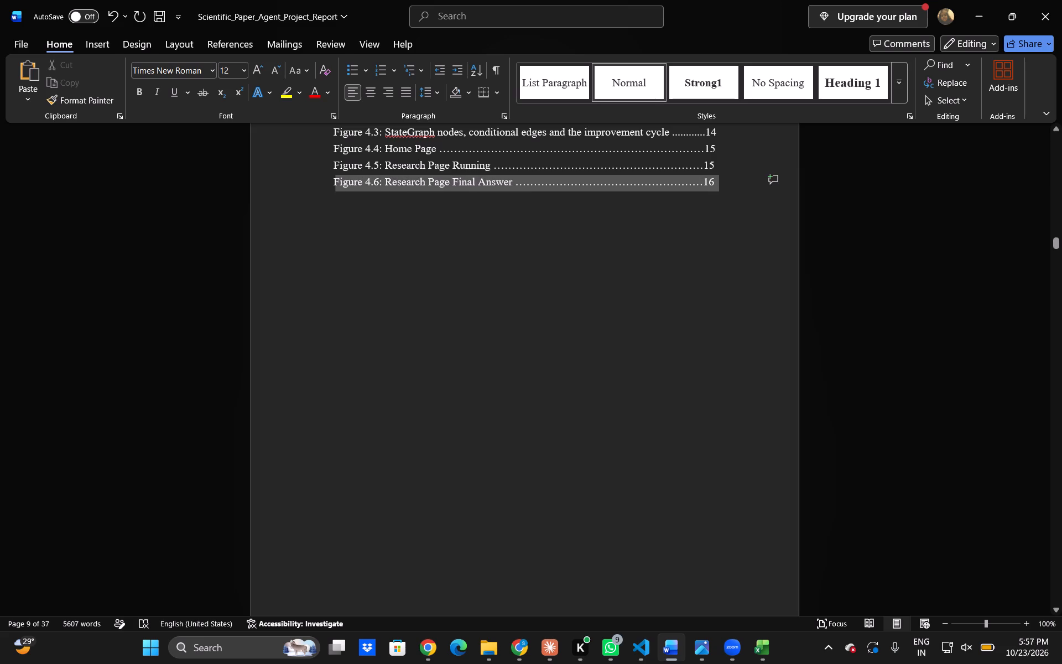
drag(343, 183, 345, 183)
key(ctrl+c)
key(Right)
key(Return)
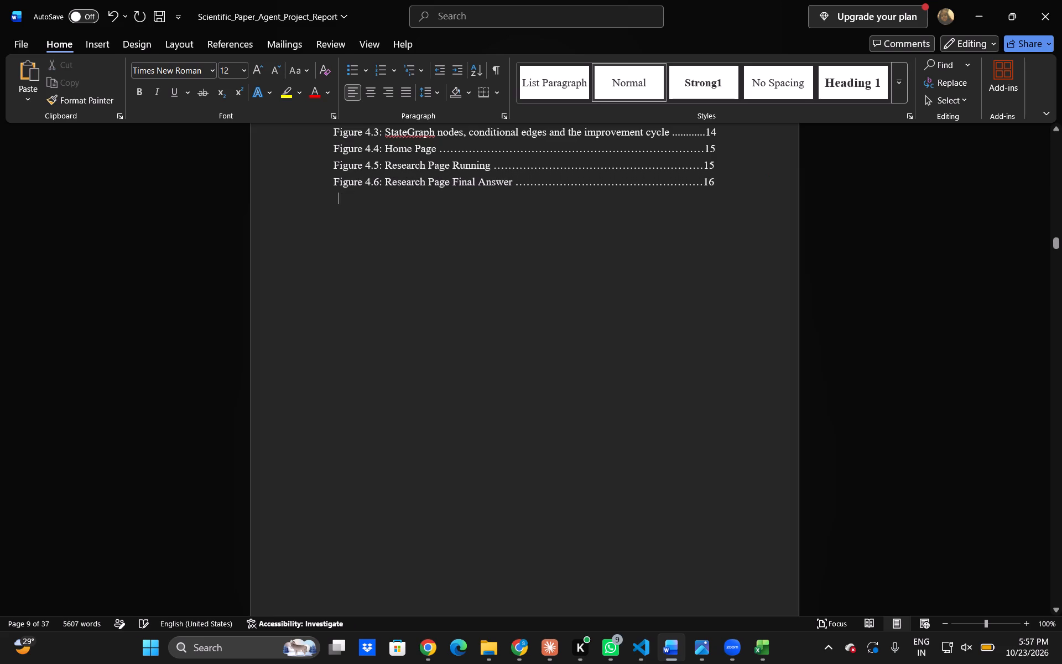
key(BackSpace)
key(BackSpace)
key(Return)
key(ctrl+v)
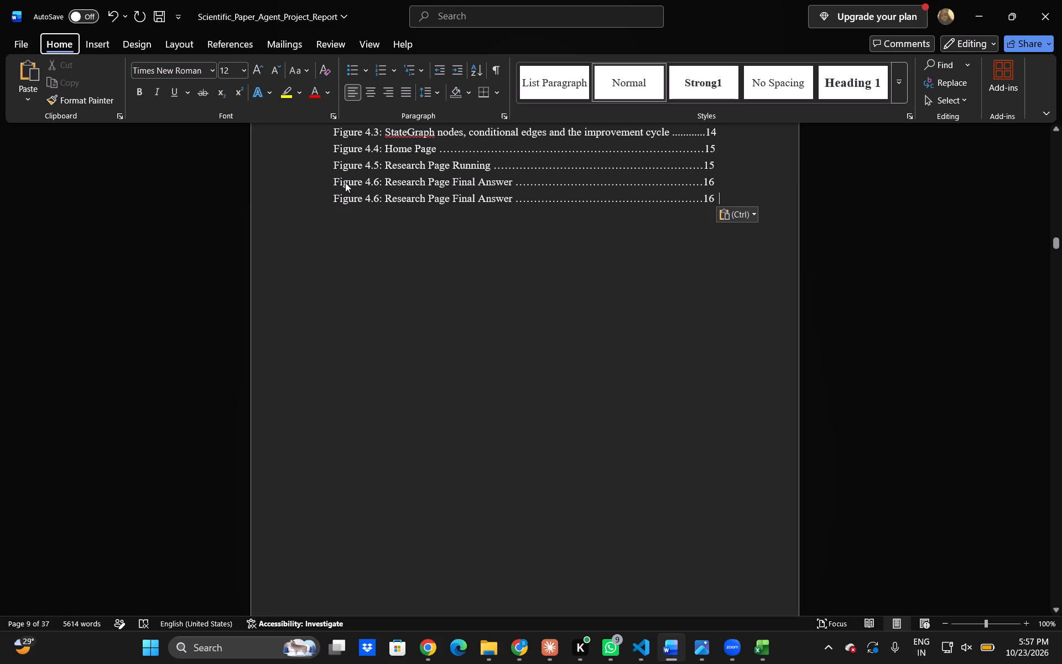
Recheck in the PDF which page Figure 4.6 and its caption fall on.
key(alt+Tab)
scroll(524, 437, down, 5)
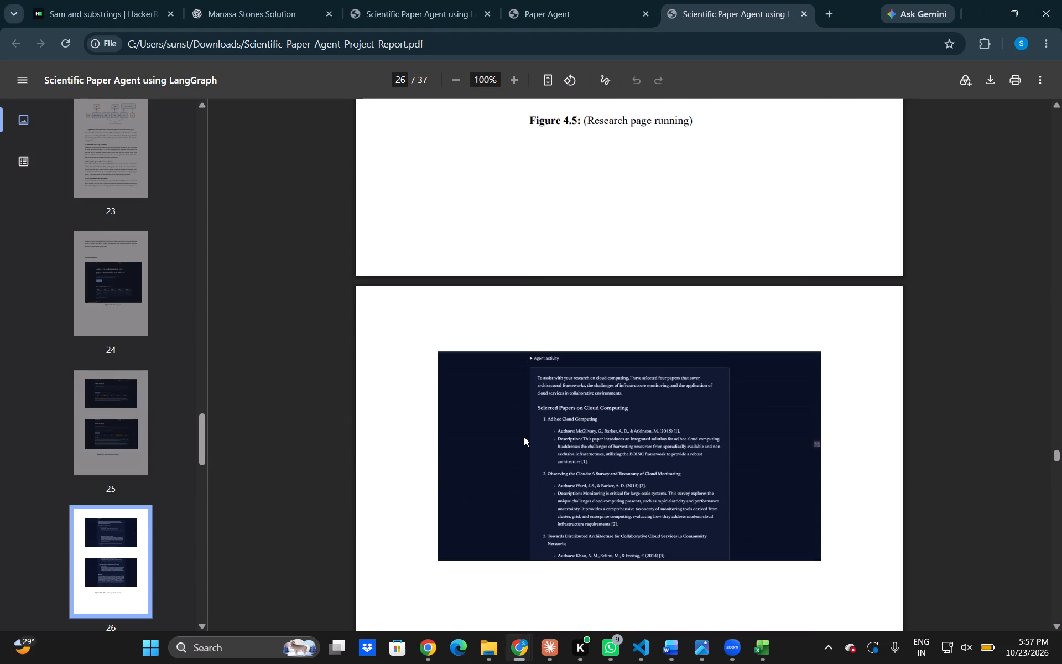
scroll(524, 437, down, 4)
key(alt+Tab)
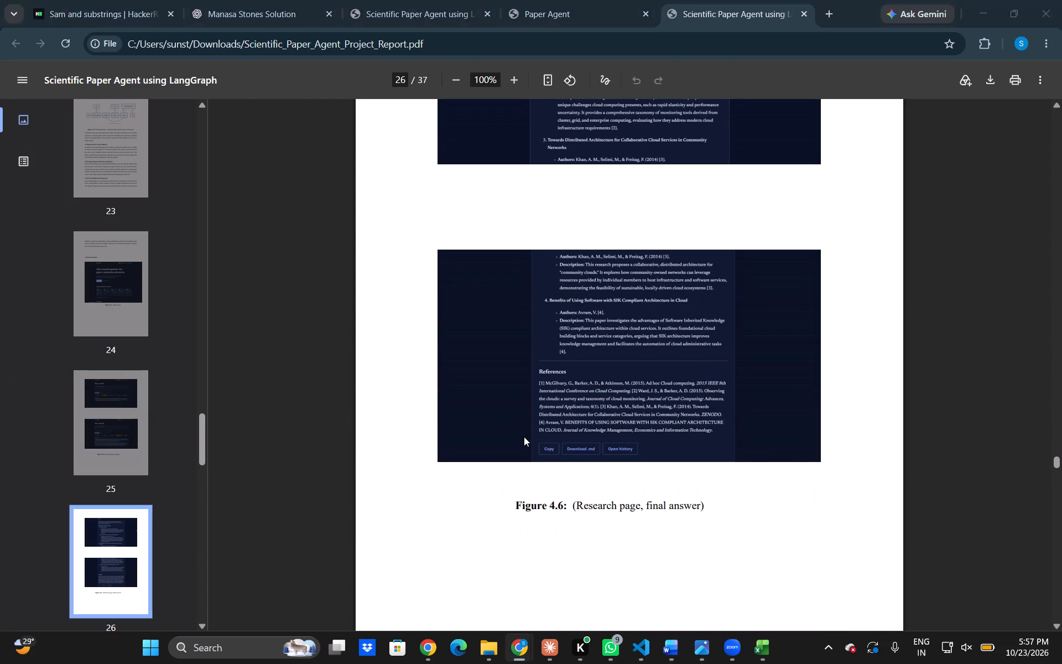
key(alt+Tab)
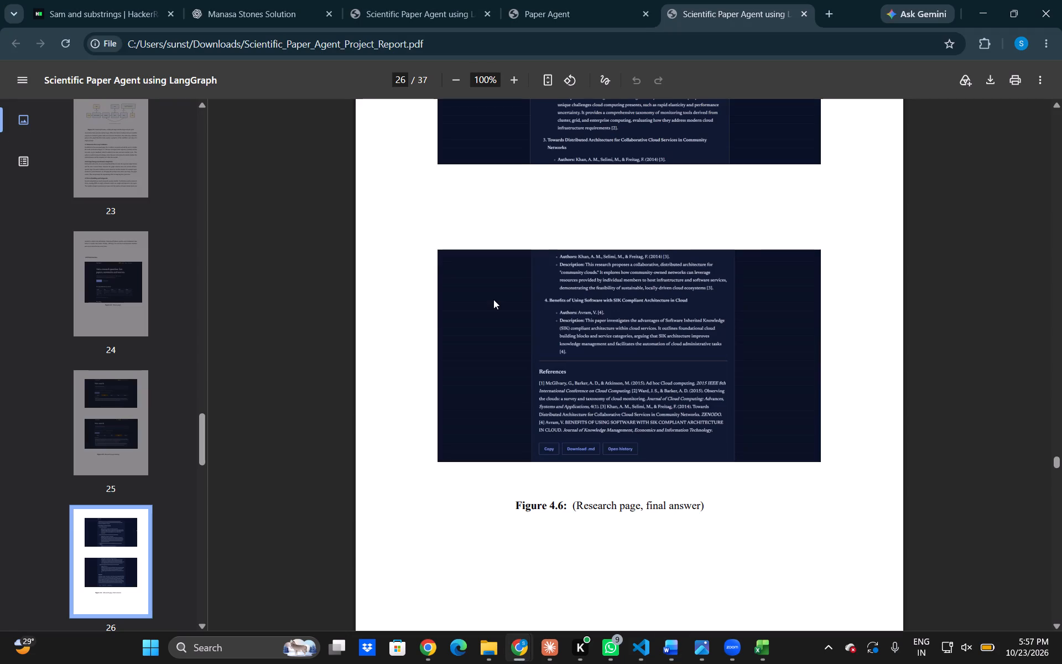
scroll(493, 299, up, 7)
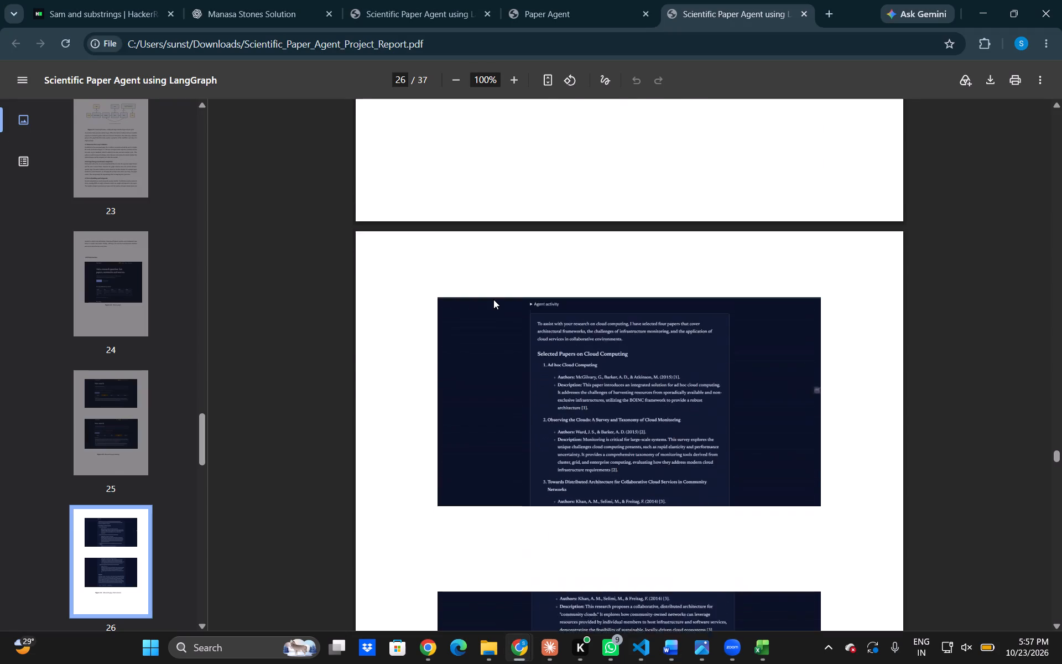
scroll(493, 299, up, 3)
scroll(493, 299, down, 4)
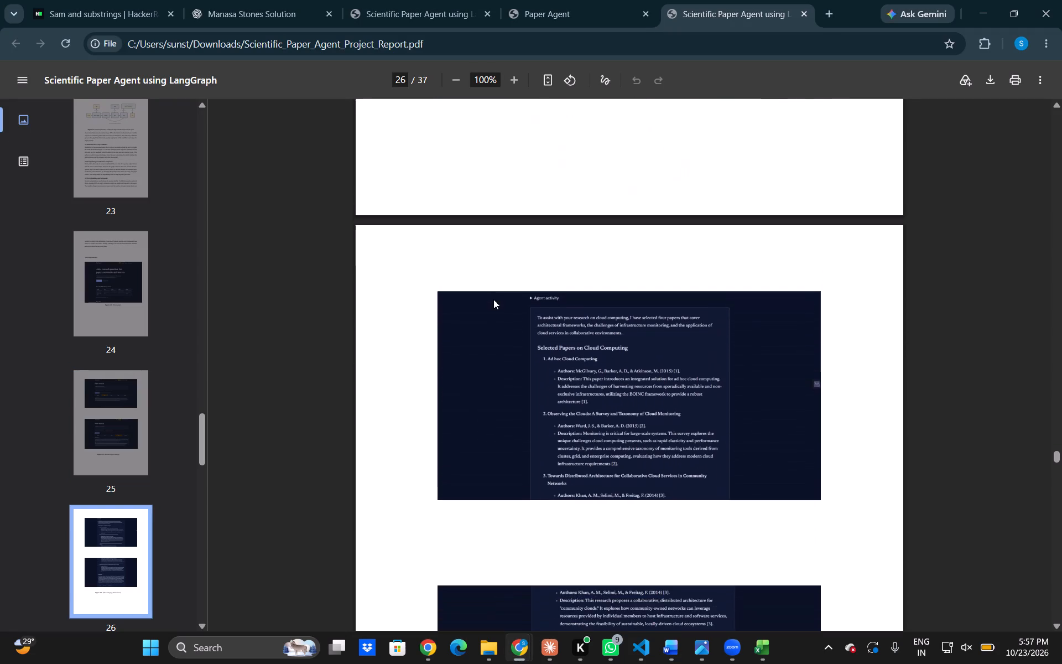
scroll(493, 299, down, 1)
key(alt+Tab)
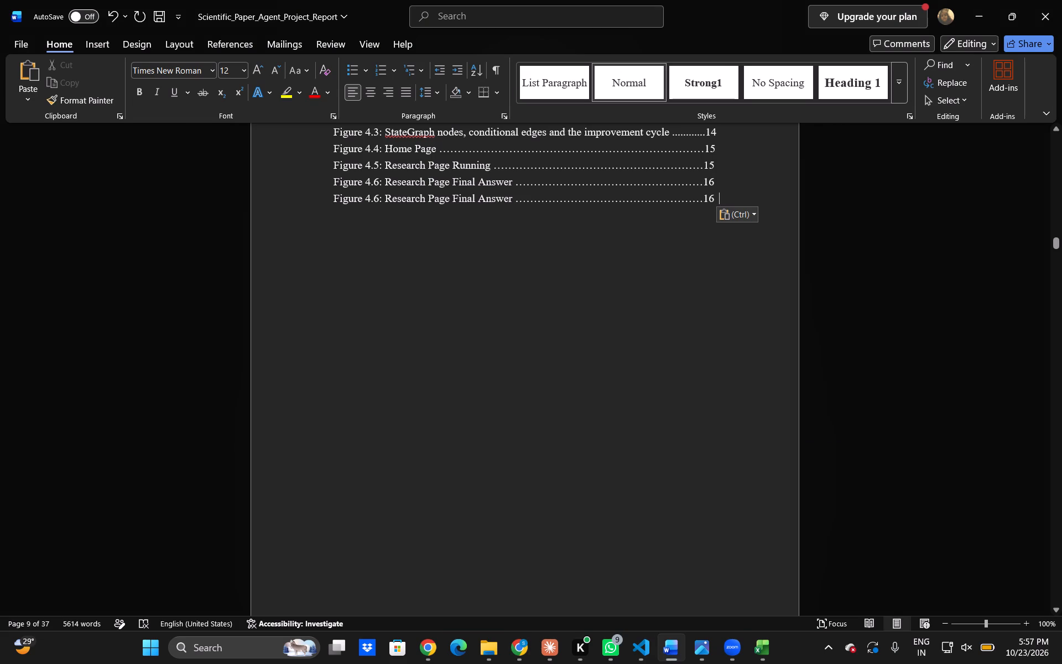
Remove the last digit of the duplicated entry's page number and set the original Figure 4.6 entry's page number to 17.
key(Left)
key(BackSpace)
key(Up)
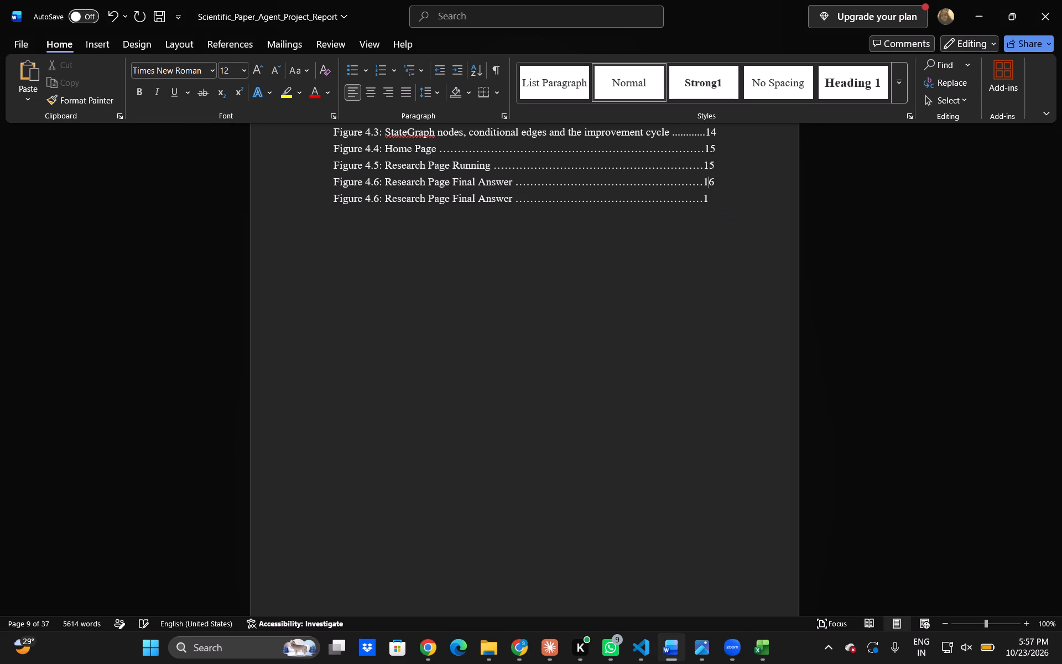
key(Right)
key(BackSpace)
key(7)
Look up the Figure 4.7 caption in the PDF and replace the duplicated Word entry's title with "History Page".
key(alt+Tab)
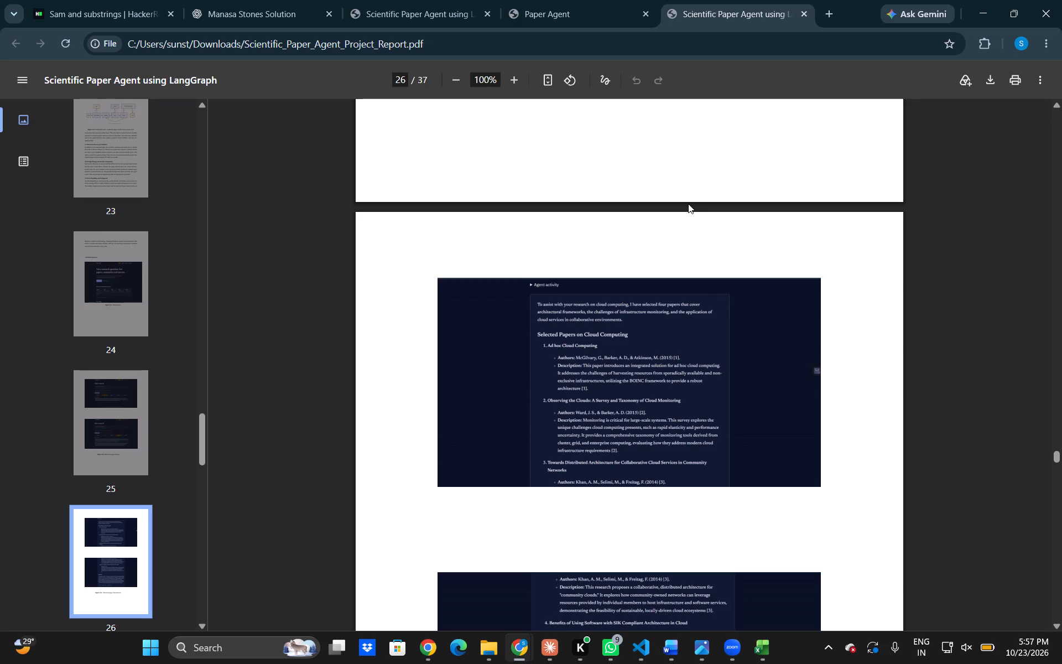
scroll(688, 204, down, 12)
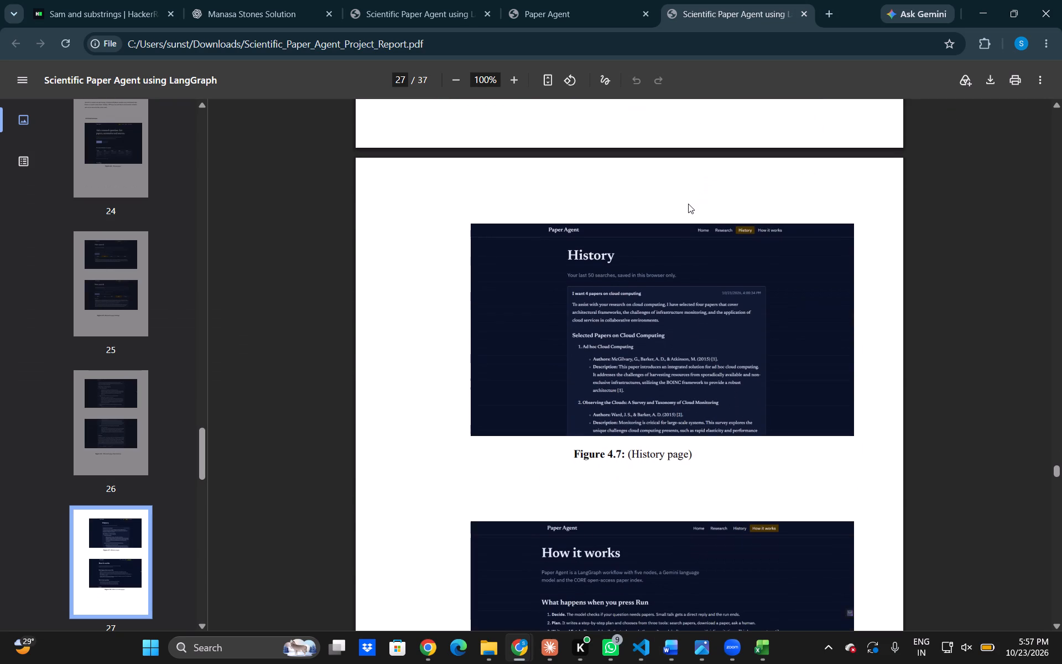
key(alt+Tab)
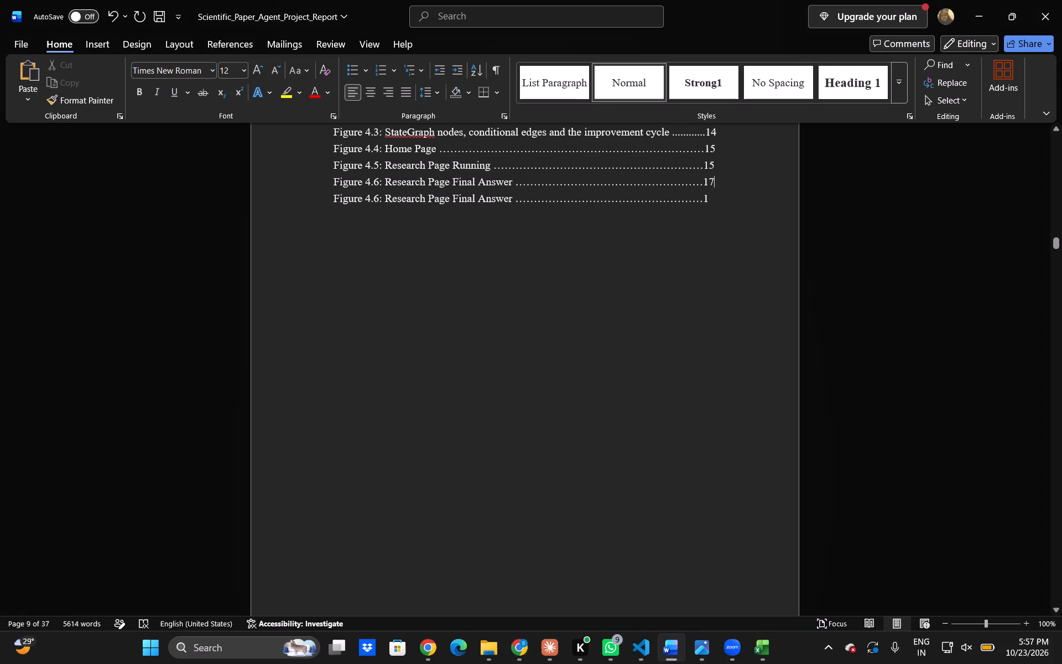
click(511, 203)
key(ctrl+BackSpace)
key(ctrl+BackSpace)
key(ctrl+BackSpace)
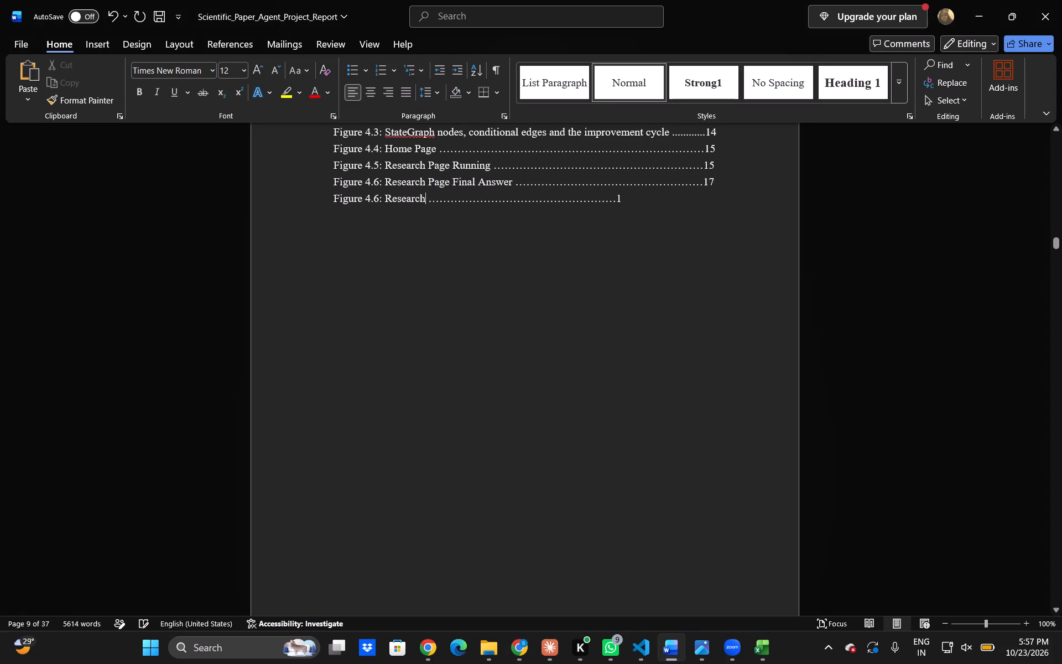
key(BackSpace)
key(ctrl+BackSpace)
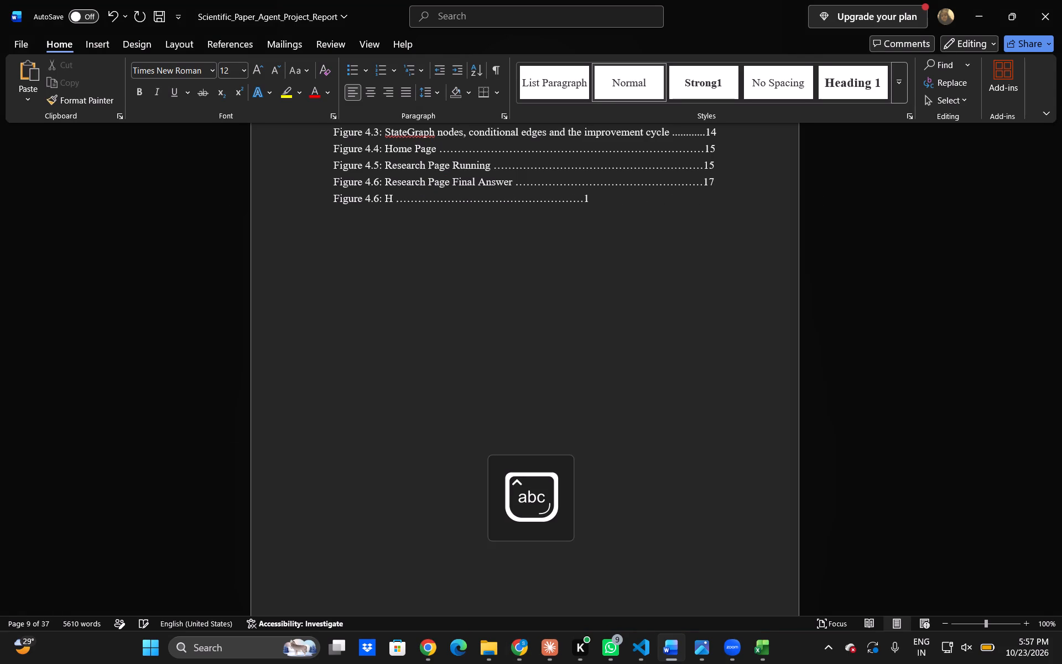
text(istor)
text(y)
key(space)
key(space)
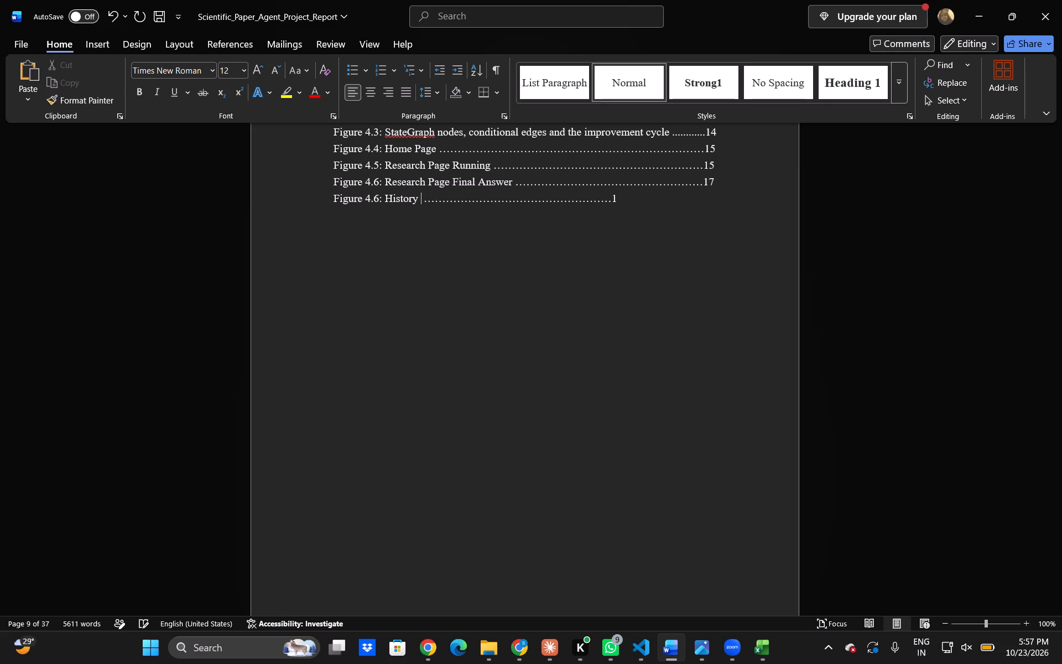
text(age)
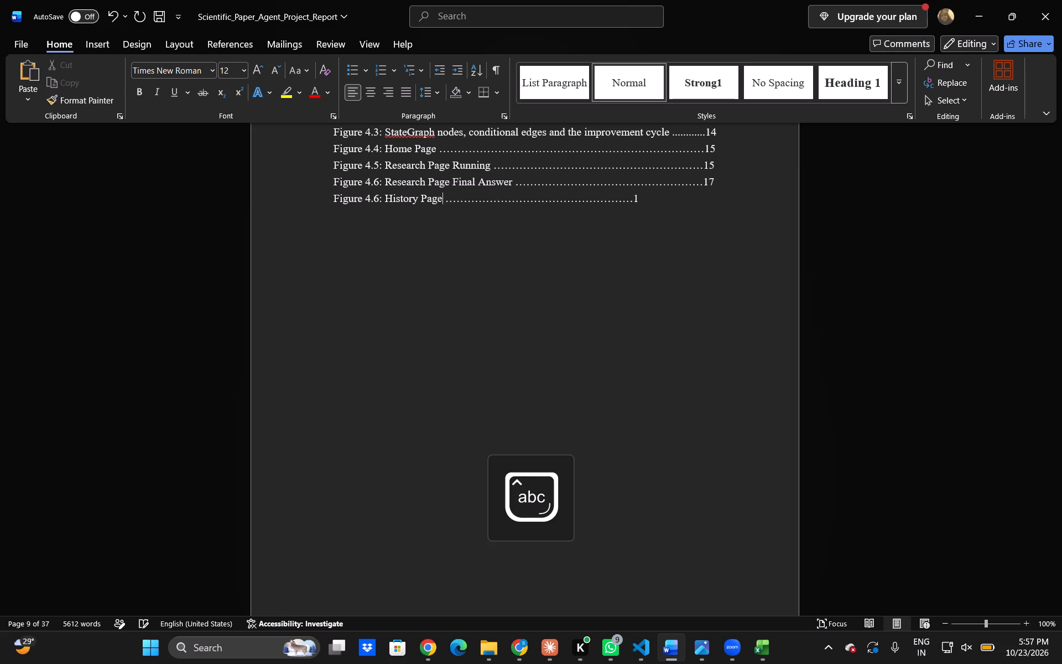
Extend the History Page entry's dot leader to line up with the entries above and set its page number to 18.
key(space)
key(Right)
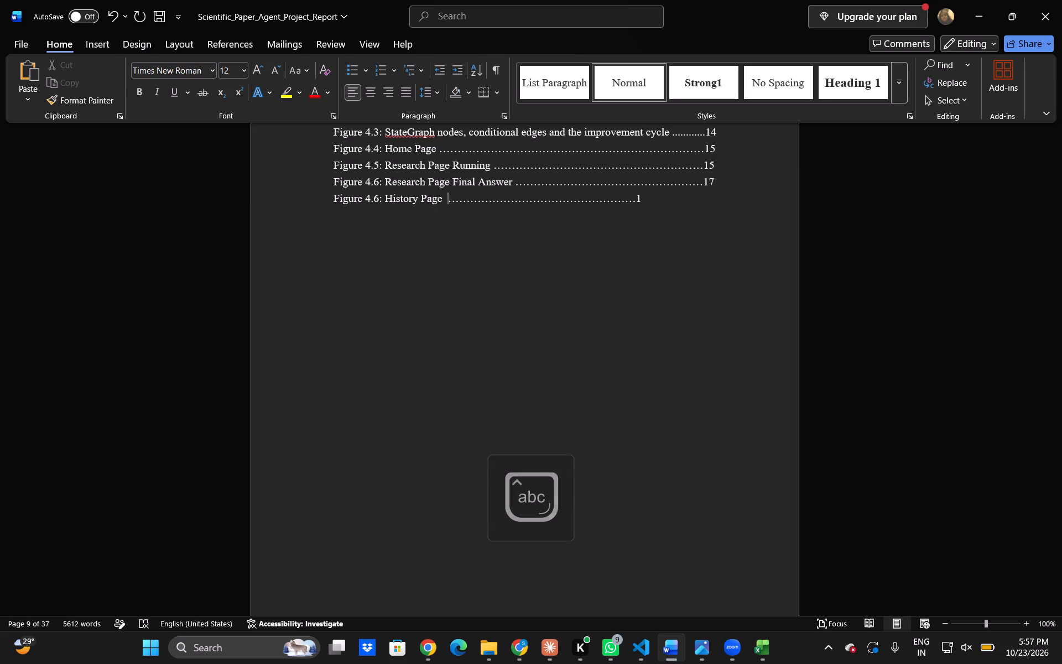
text(.................)
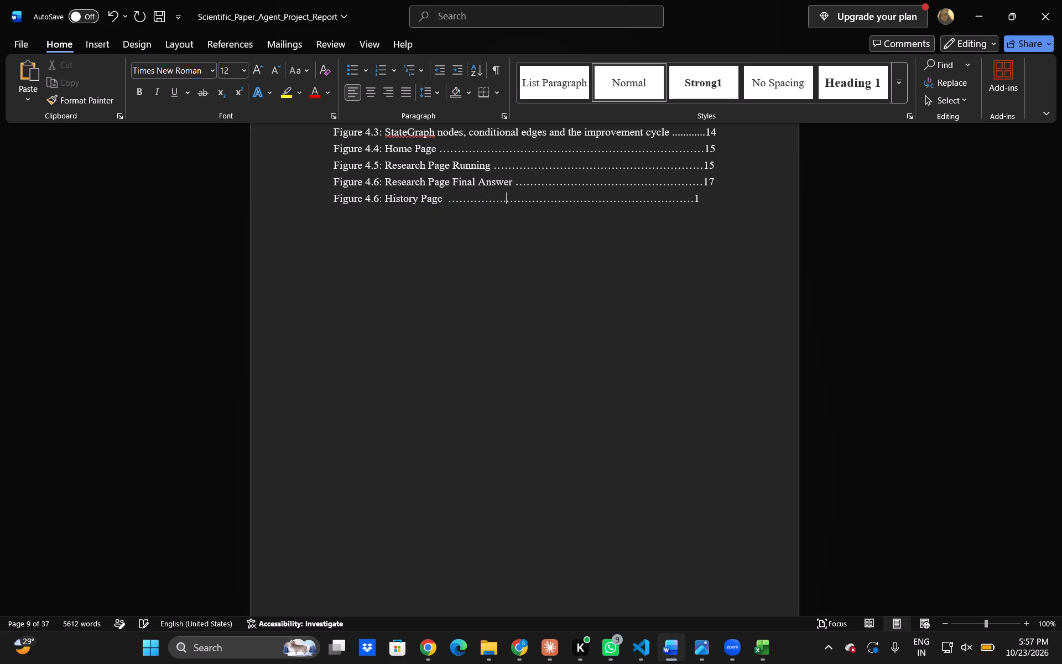
click(703, 199)
key(8)
key(Left)
key(period)
key(BackSpace)
key(Left)
text(..)
key(Right)
key(Right)
Check the PDF for the next figure caption and paste another Figure 4.6 entry below History Page, with page number 18.
key(alt+Tab)
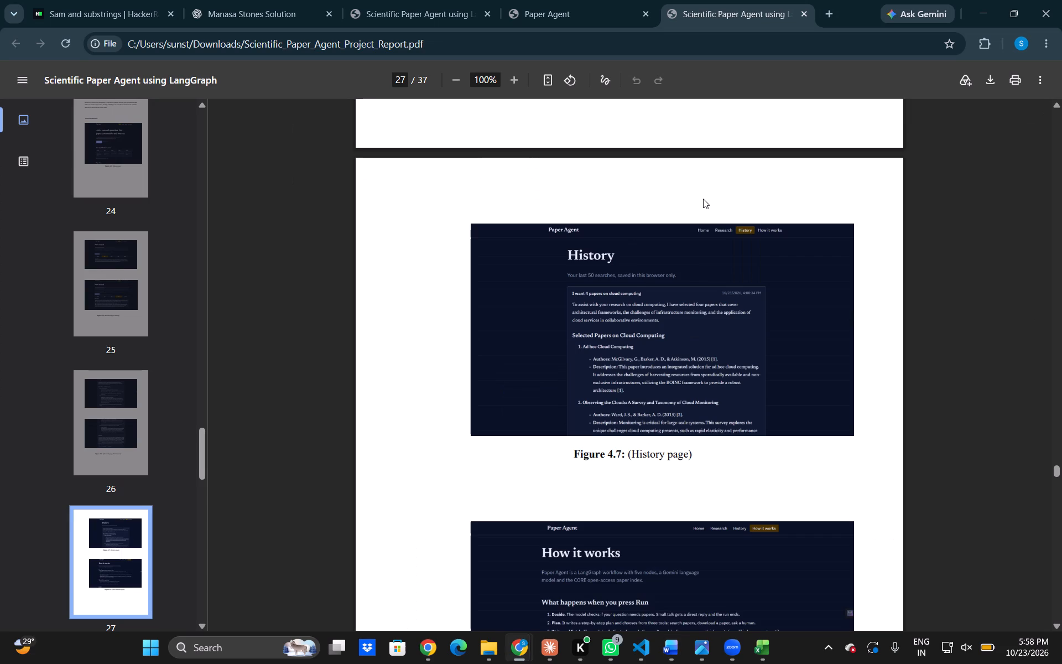
scroll(703, 199, down, 5)
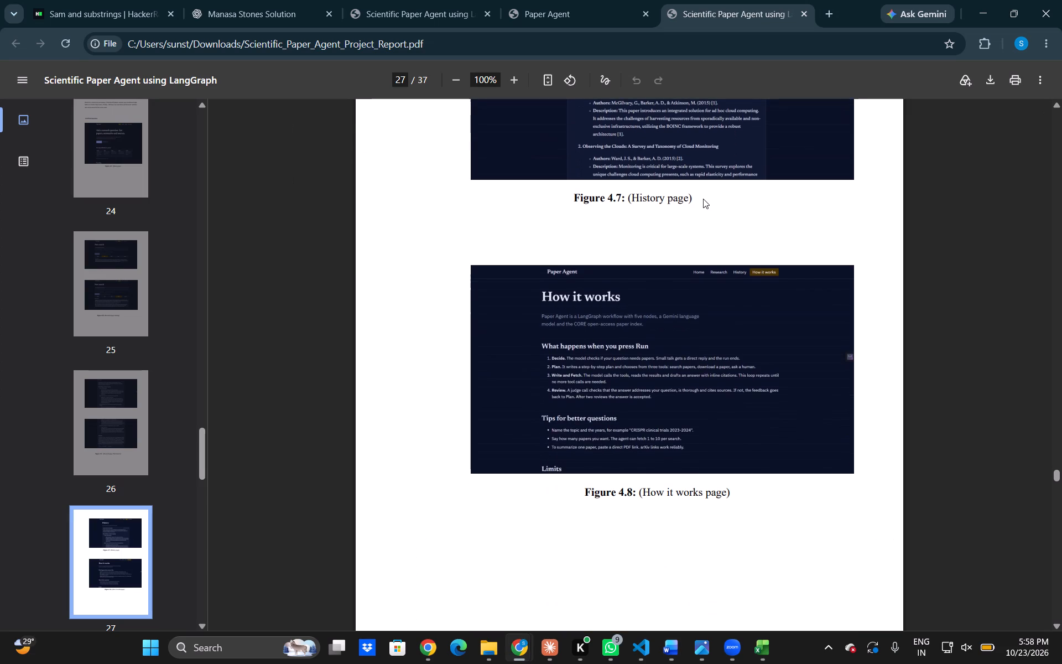
key(alt+Tab)
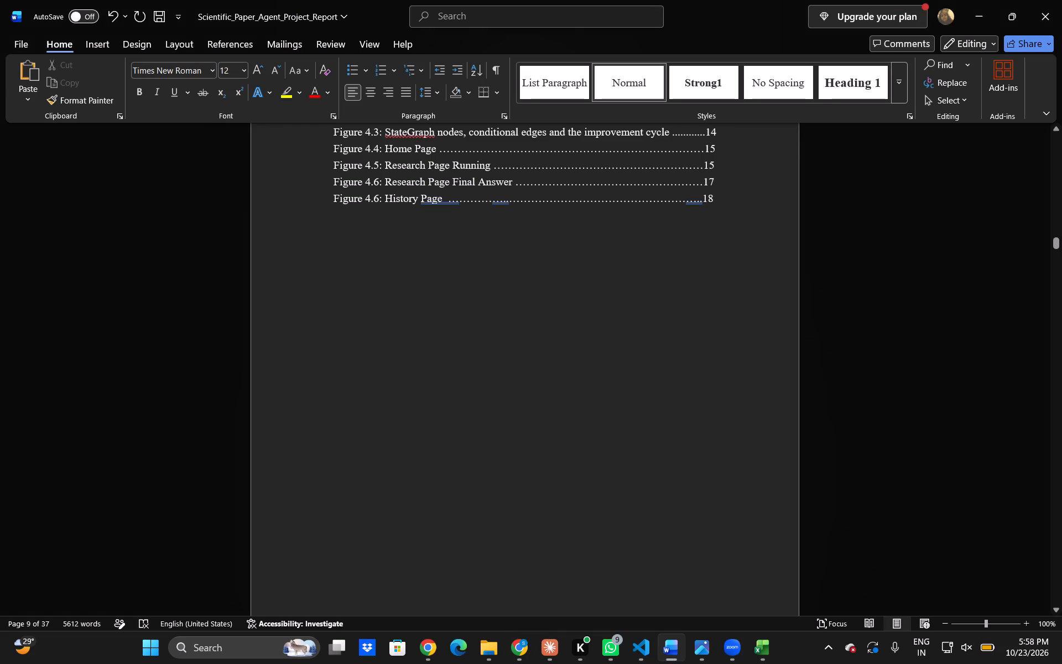
drag(717, 194, 337, 210)
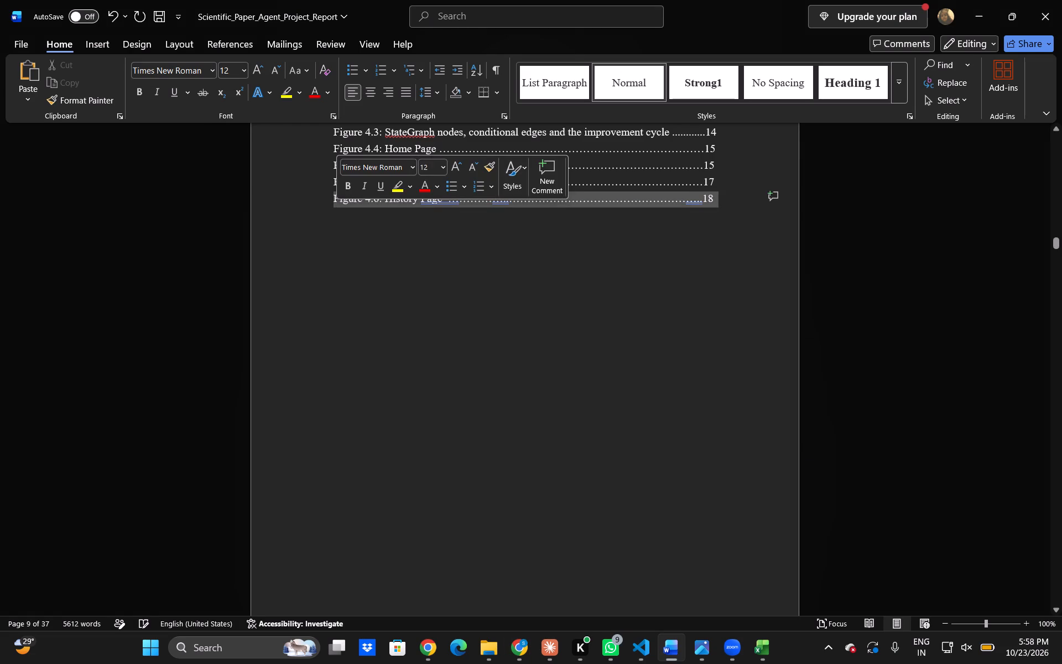
click(719, 201)
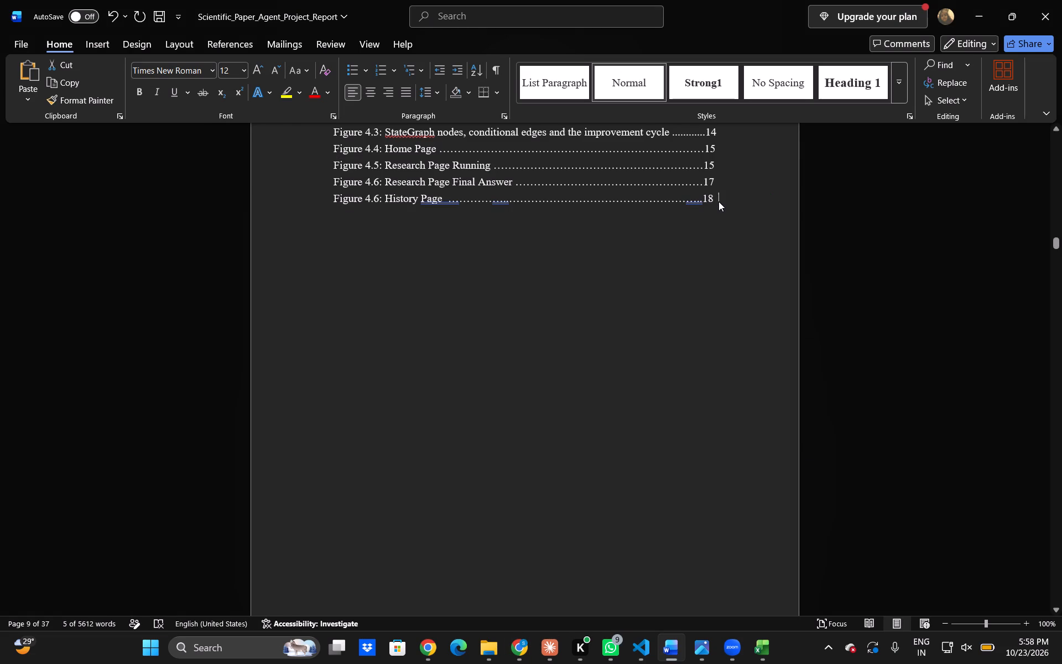
key(Left)
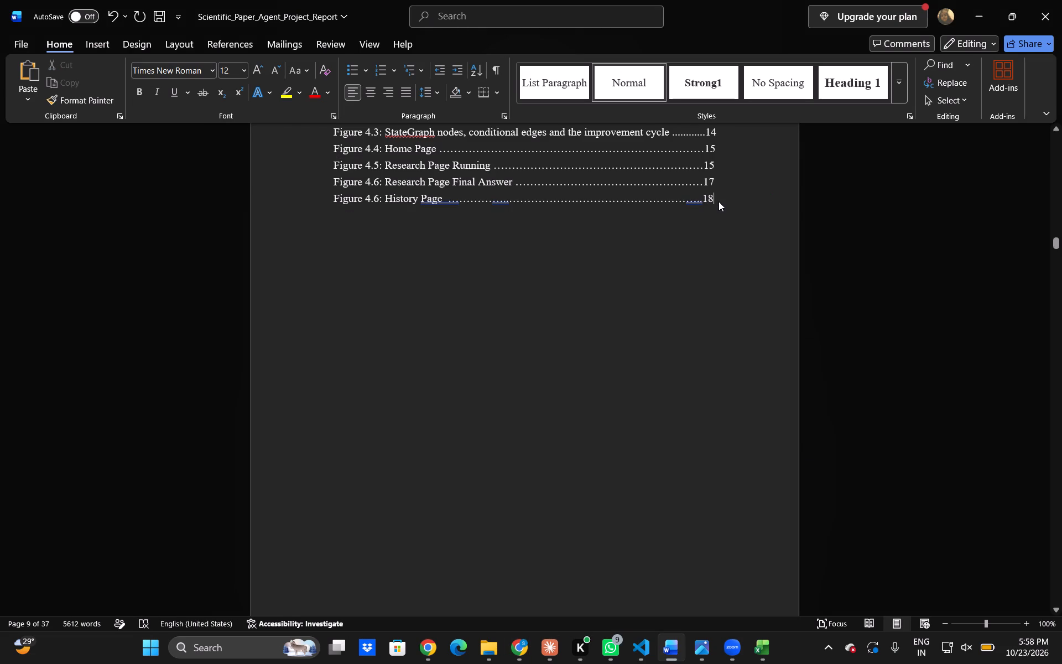
key(BackSpace)
key(8)
key(Return)
key(ctrl+v)
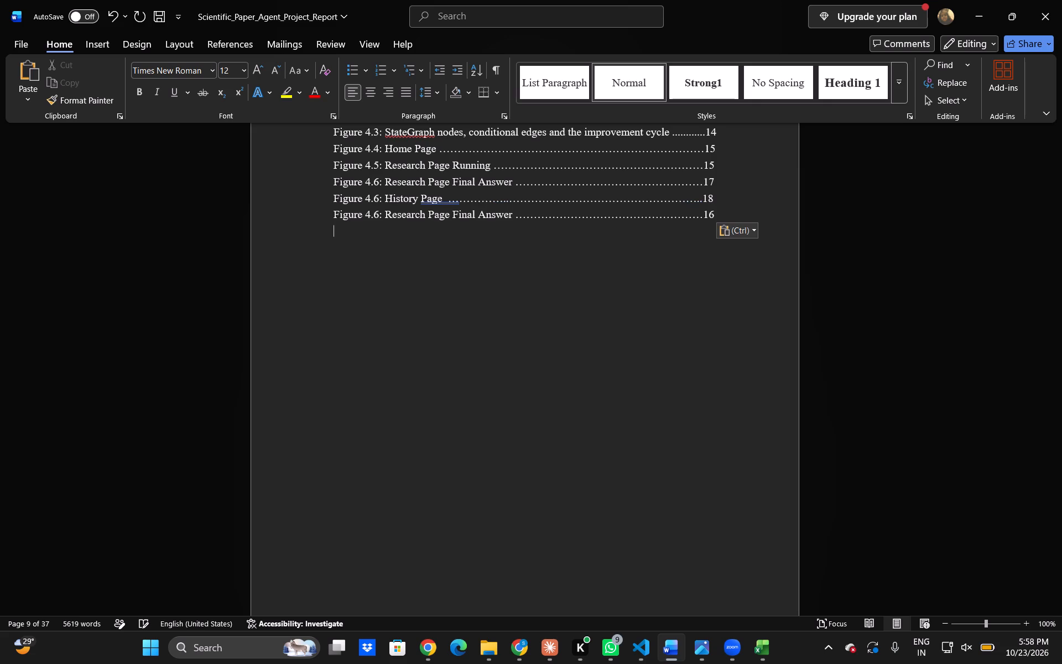
click(714, 209)
key(BackSpace)
key(8)
Replace the pasted entry's title with "How it works page", checking the wording against the Figure 4.8 caption in the PDF.
key(alt+Tab)
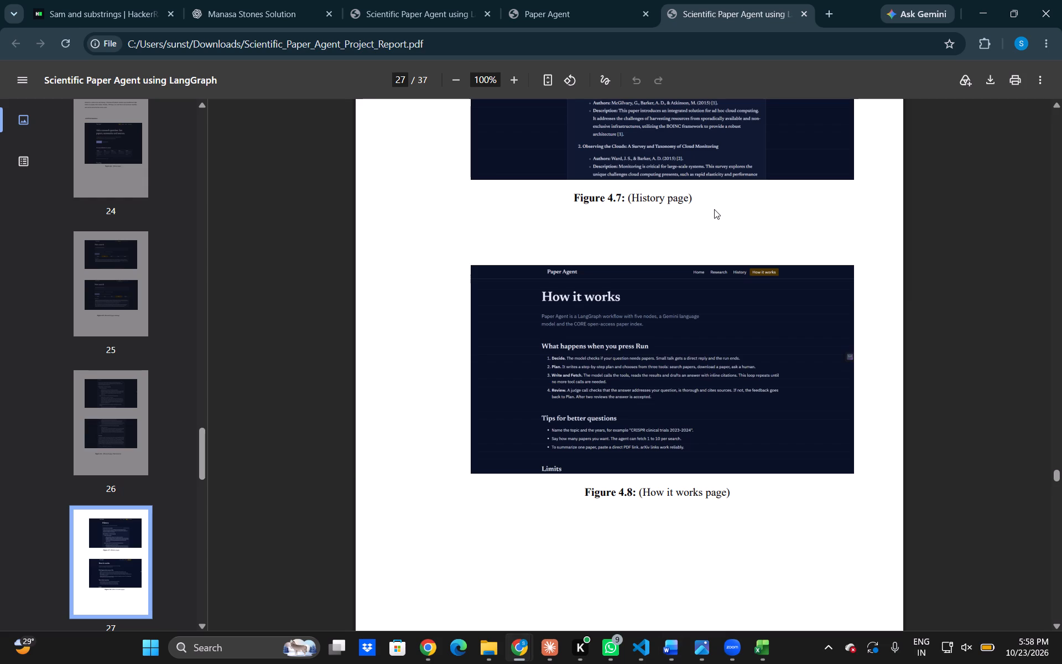
key(alt+Tab)
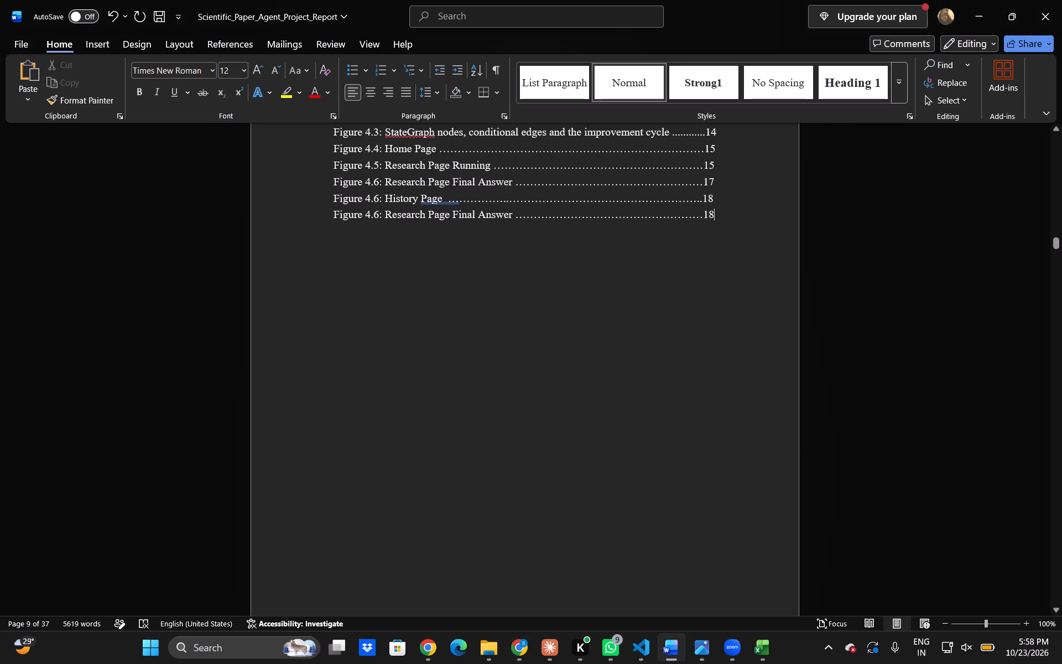
click(511, 220)
key(ctrl+BackSpace)
key(ctrl+BackSpace)
key(ctrl+BackSpace)
key(ctrl+BackSpace)
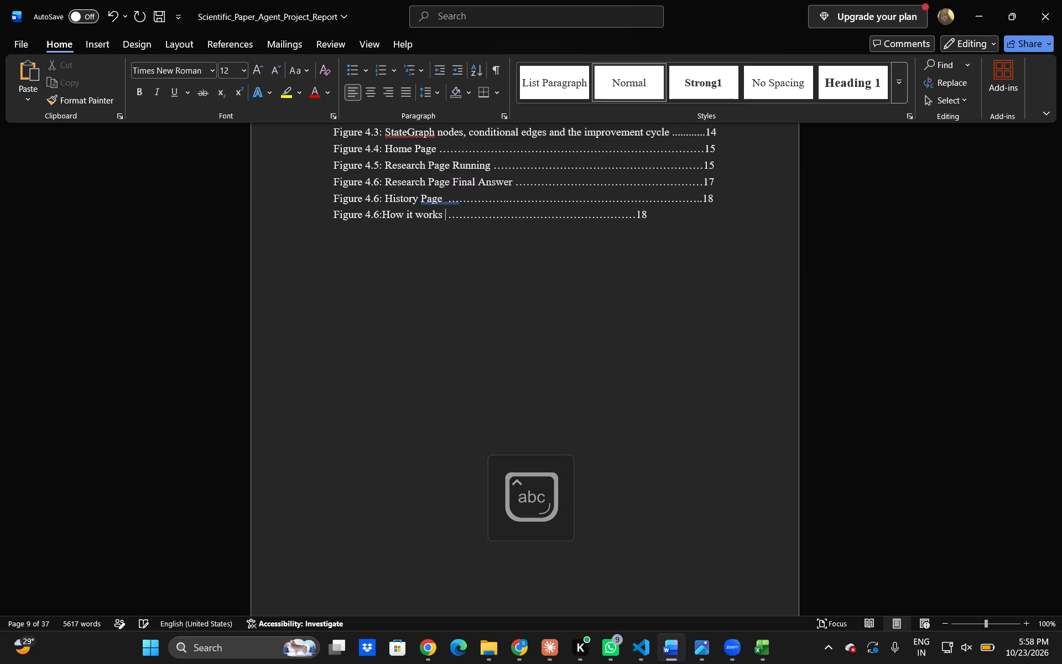
key(alt+Tab)
key(alt+Tab)
text(page)
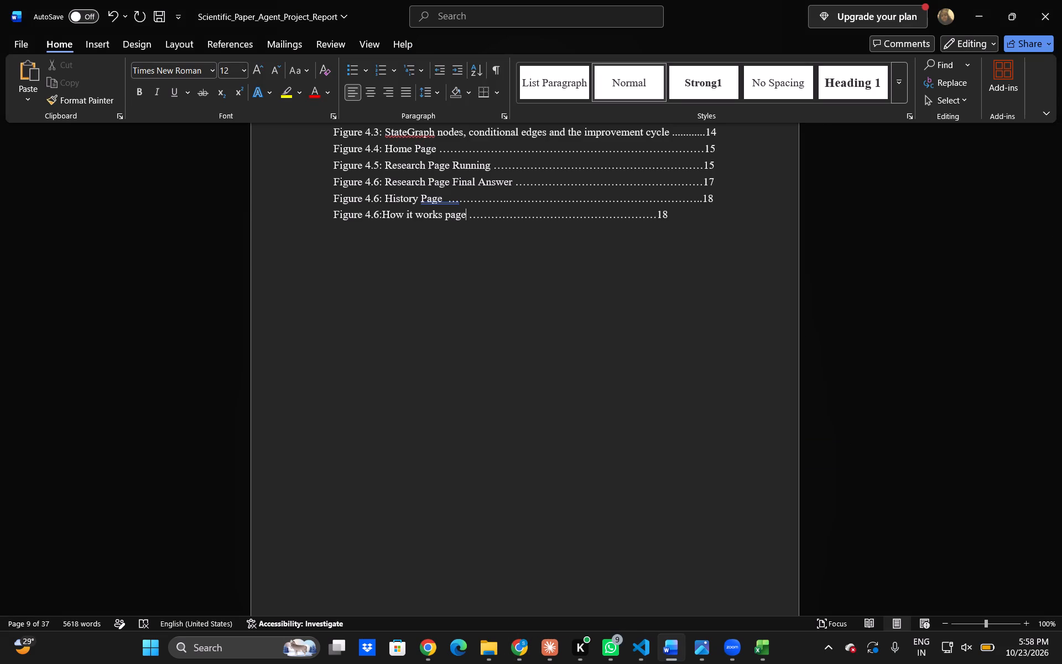
Extend the "How it works page" entry's dot leader so its page number aligns with the entries above.
key(Right)
text(.............)
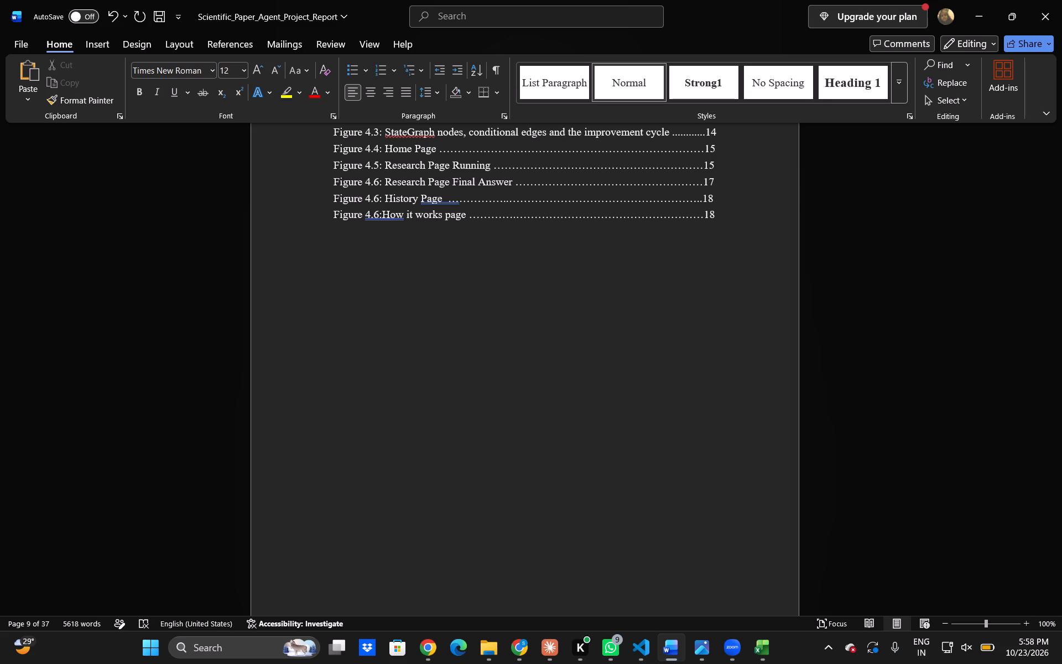
key(period)
key(backslash)
key(BackSpace)
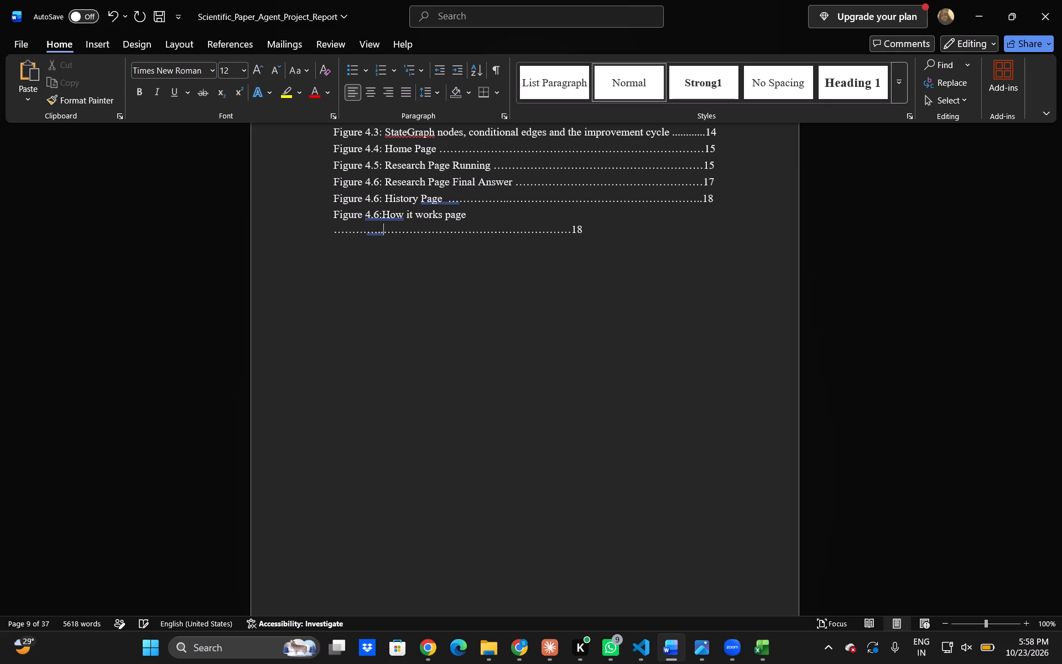
key(BackSpace)
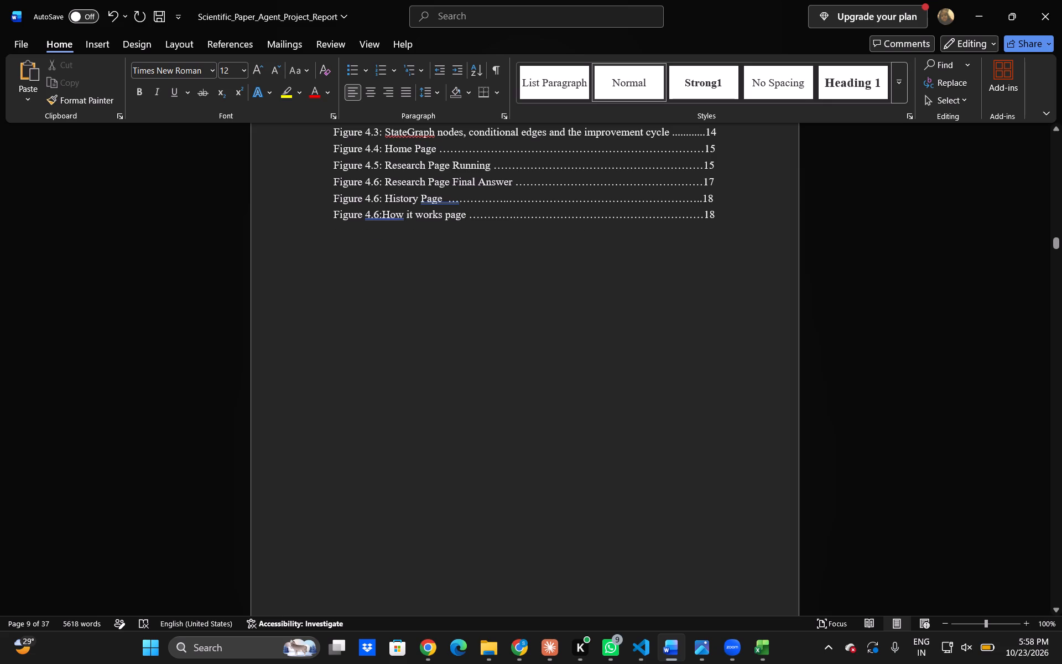
Fine-tune the History Page entry's leader by adding a dot before the page number and replacing the extra space after the title with a dot.
click(706, 201)
key(Left)
key(shift+greater)
key(BackSpace)
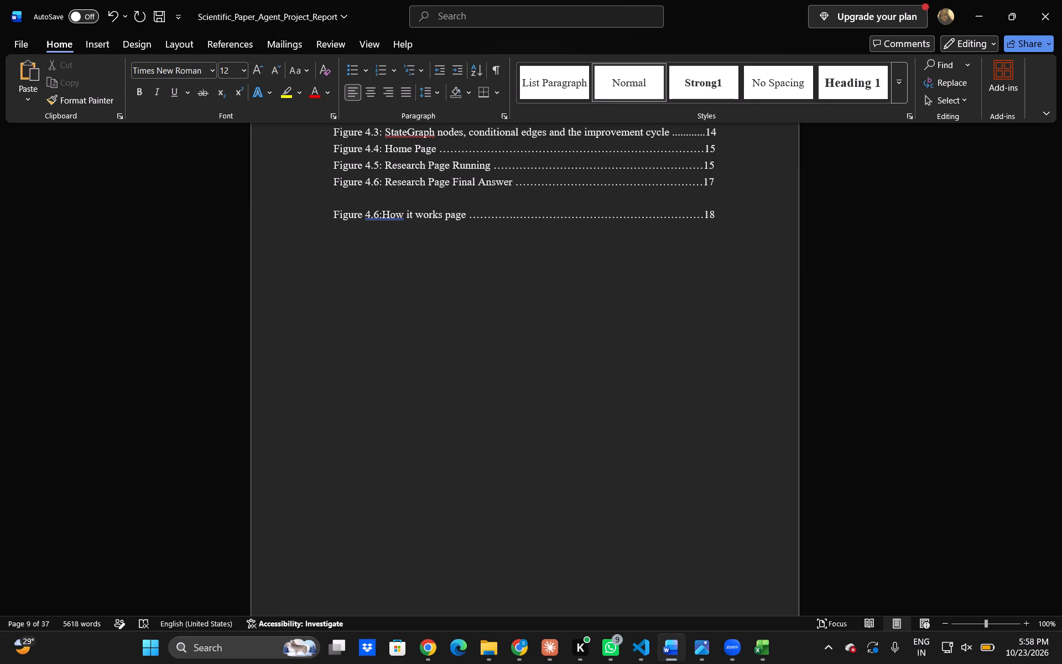
key(period)
key(BackSpace)
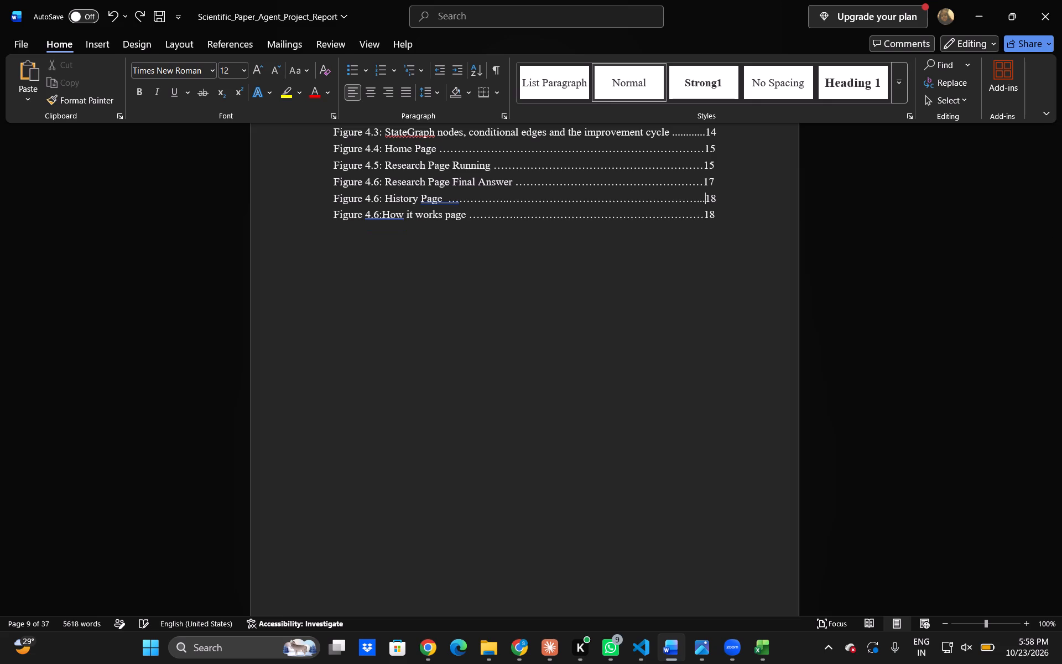
click(446, 202)
key(Right)
key(BackSpace)
key(period)
Start a new line below the "How it works page" entry and recheck the figure captions in the PDF.
click(717, 215)
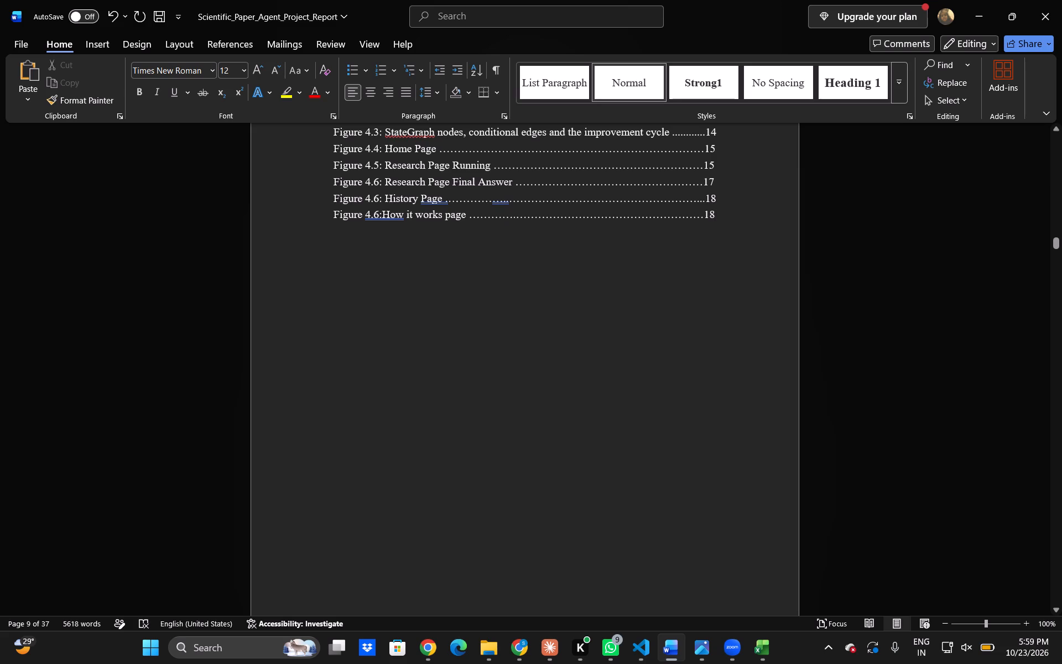
key(Return)
key(alt+Tab)
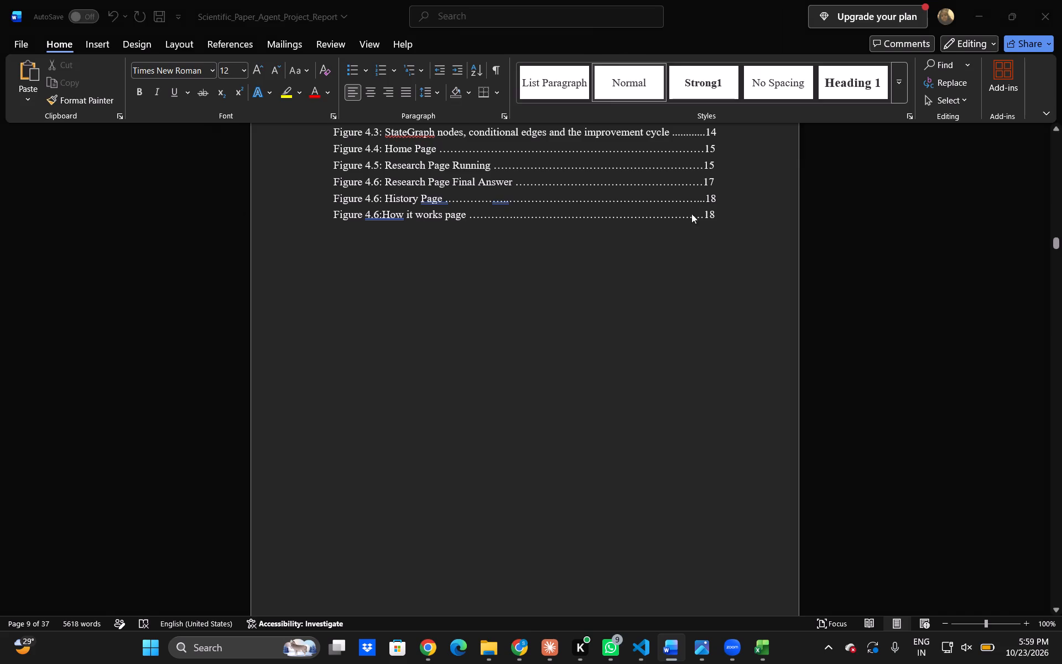
key(alt+Tab)
key(alt+Tab)
key(alt+Tab)
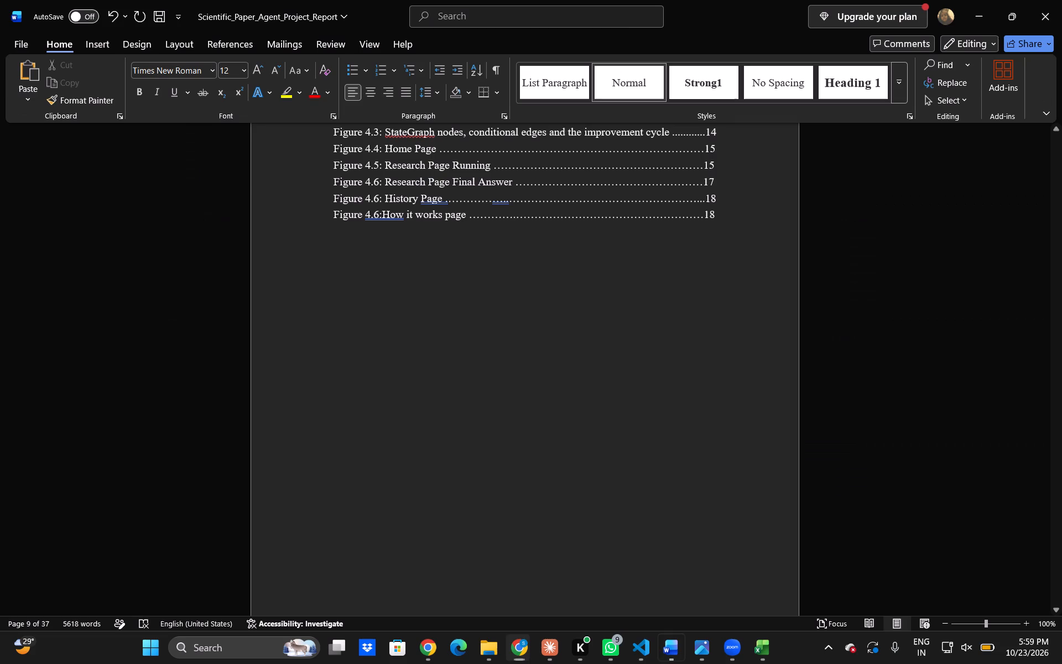
Renumber the Research Page Final Answer, History Page and How it works page entries as Figures 4.7, 4.8 and 4.9.
click(378, 181)
key(BackSpace)
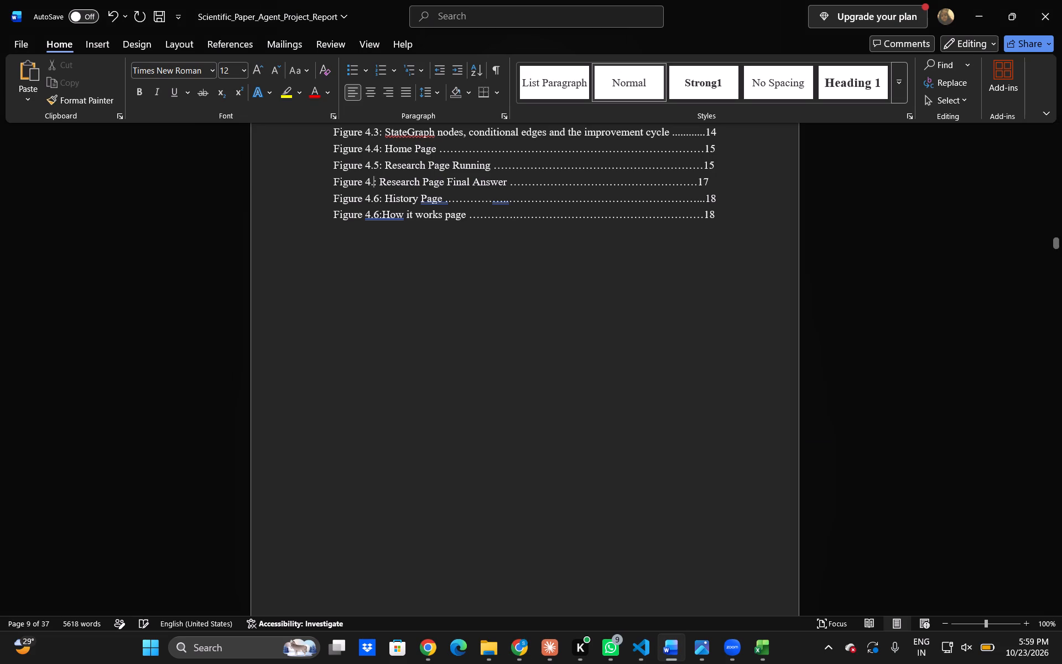
key(7)
key(Down)
key(BackSpace)
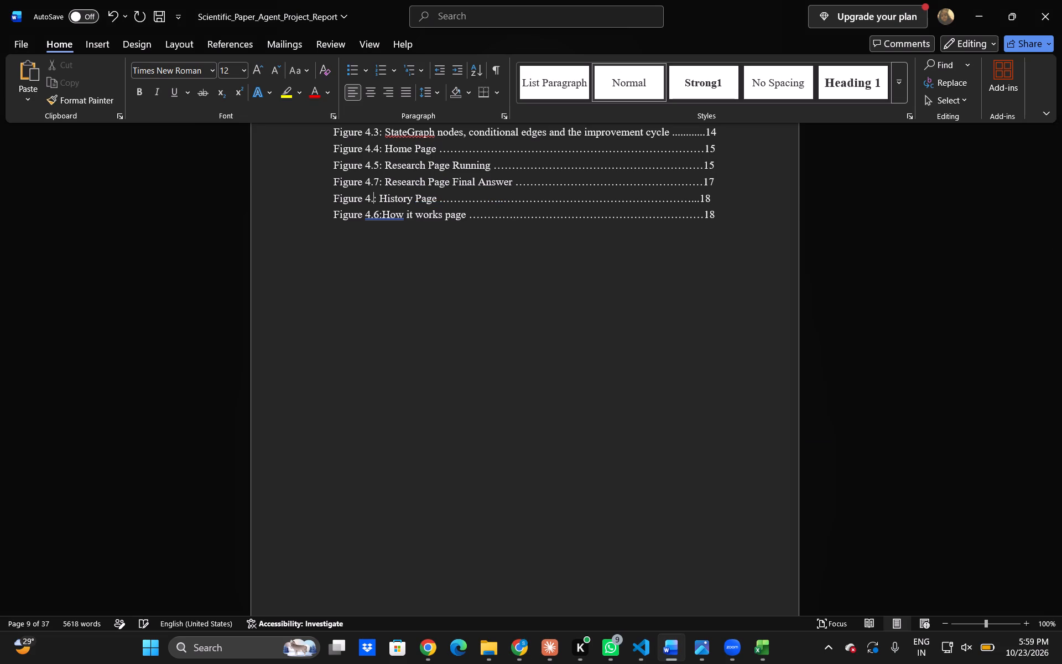
key(8)
key(Down)
key(BackSpace)
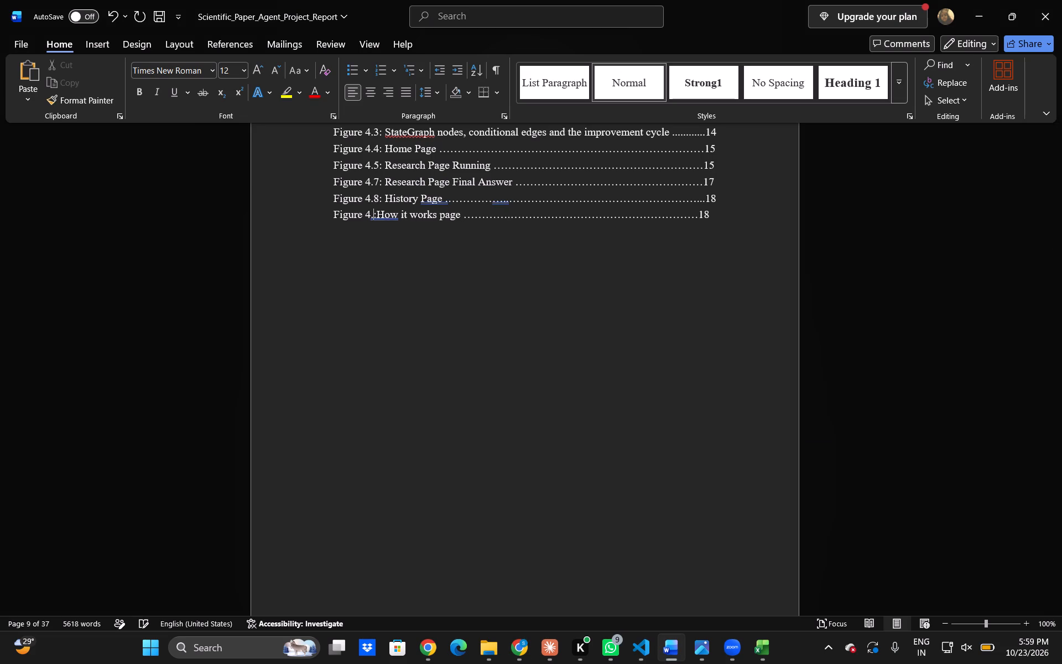
key(9)
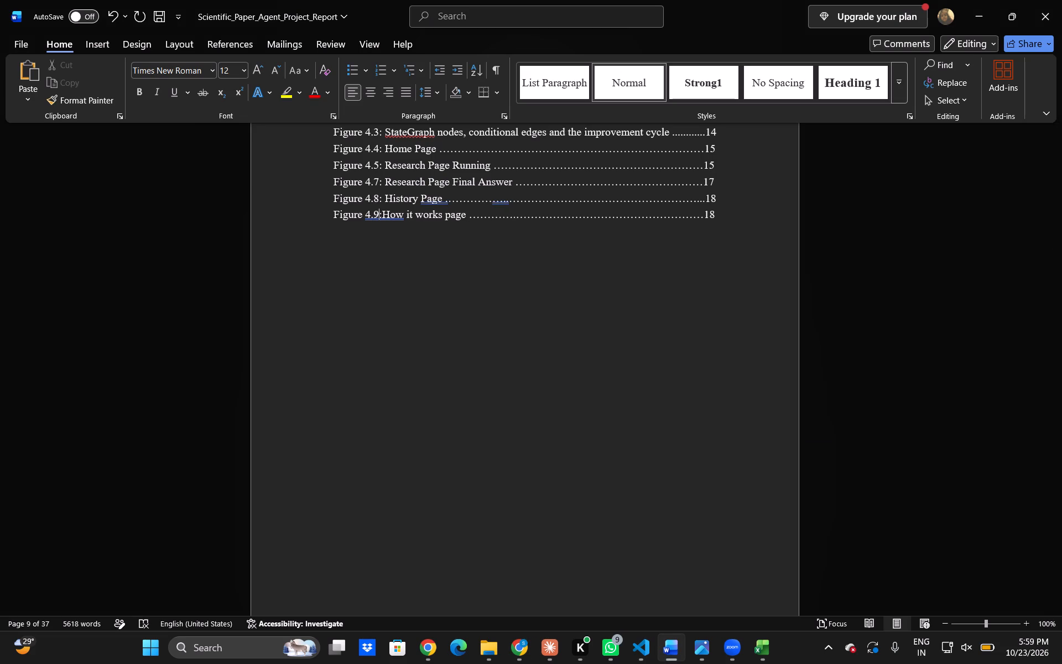
Following the PDF captions, renumber the How it works page entry as Figure 4.8 and the History Page entry as Figure 4.7.
key(alt+Tab)
key(alt+Tab)
key(BackSpace)
key(8)
key(Up)
key(BackSpace)
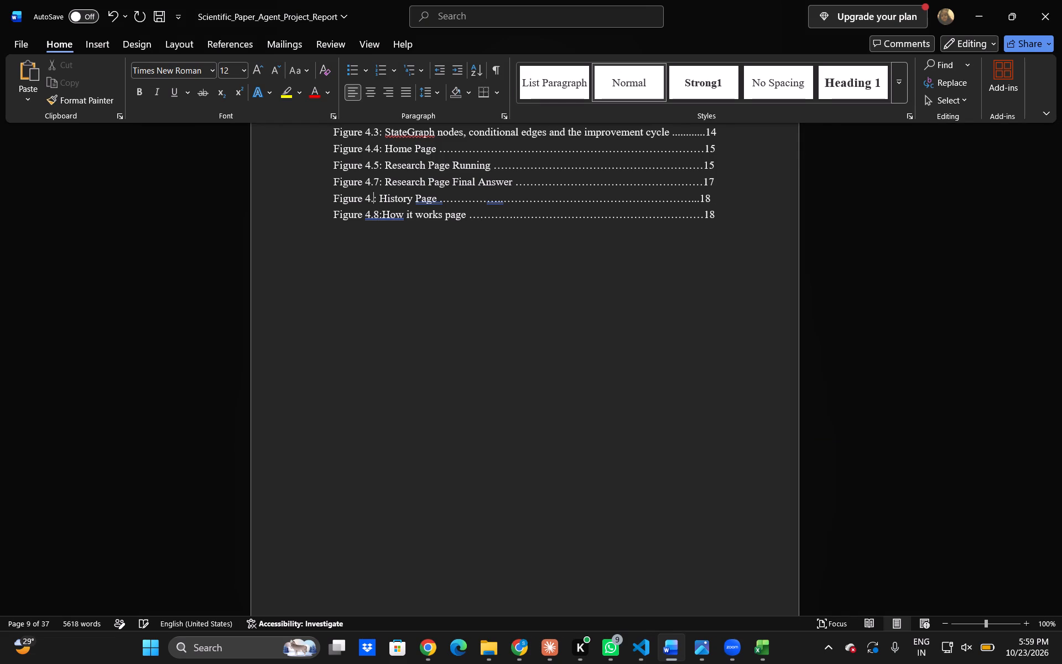
key(7)
Check the figure captions in the PDF and renumber the Research Page Final Answer entry as Figure 4.6.
key(alt+Tab)
scroll(378, 181, up, 6)
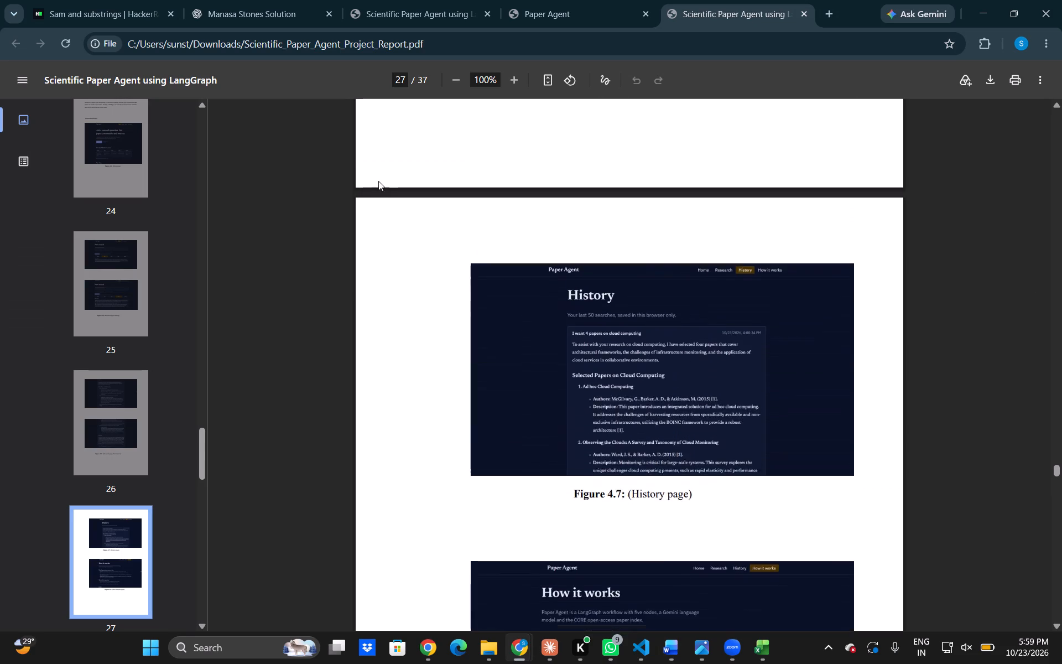
scroll(378, 181, up, 1)
key(alt+Tab)
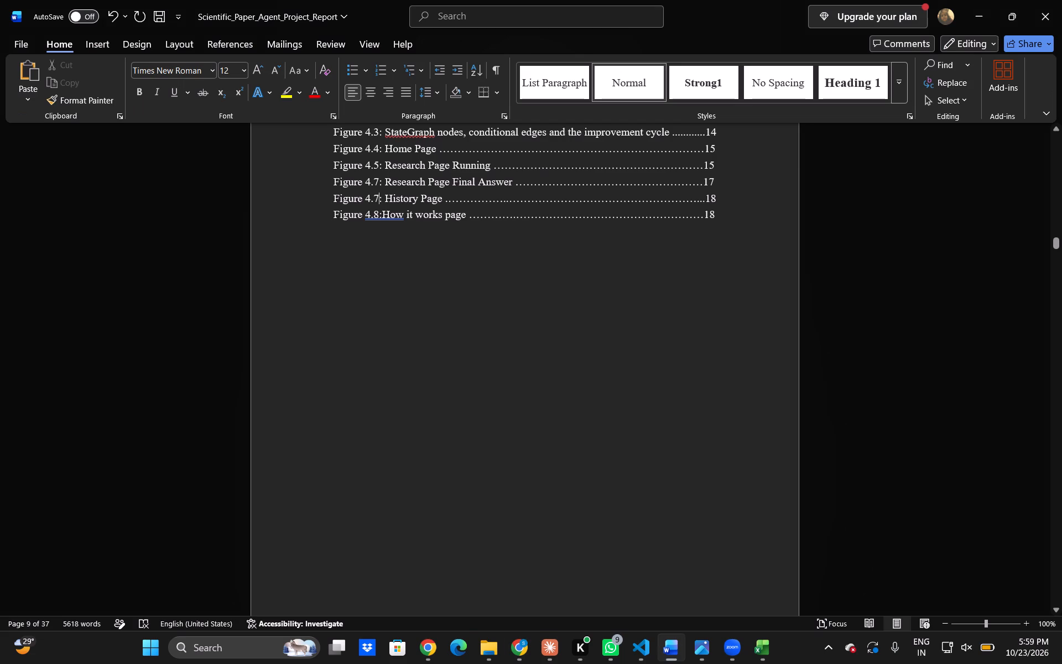
key(Up)
key(BackSpace)
key(9)
key(BackSpace)
key(6)
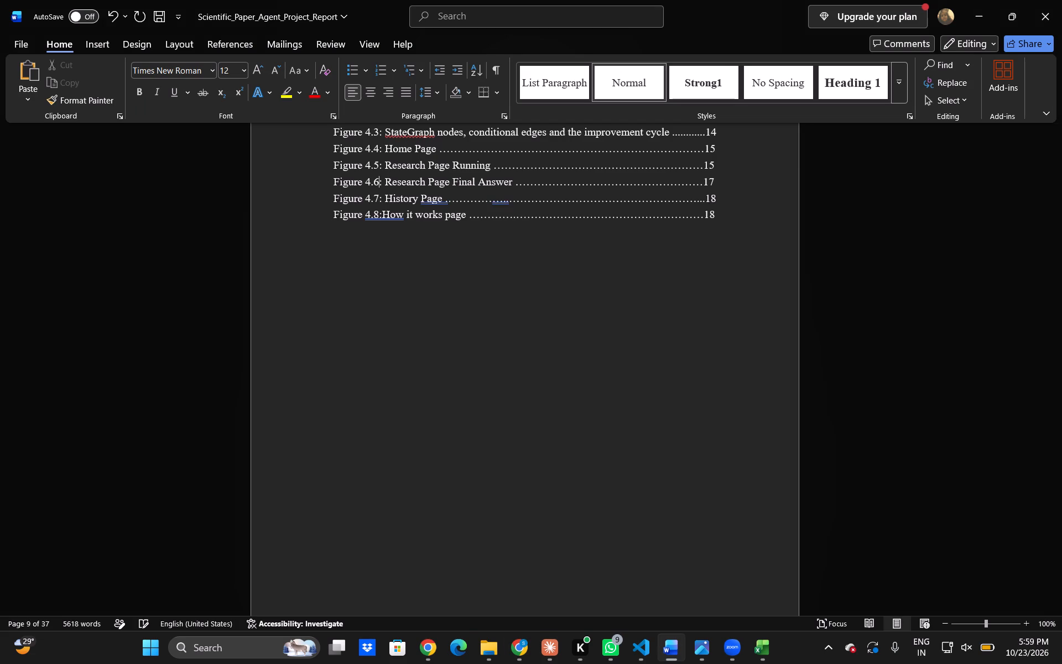
Paste the copied text on a new line below the How it works page entry and look in the PDF for the figure following 4.8.
click(712, 214)
key(Return)
key(ctrl+v)
key(alt+Tab)
scroll(712, 214, down, 11)
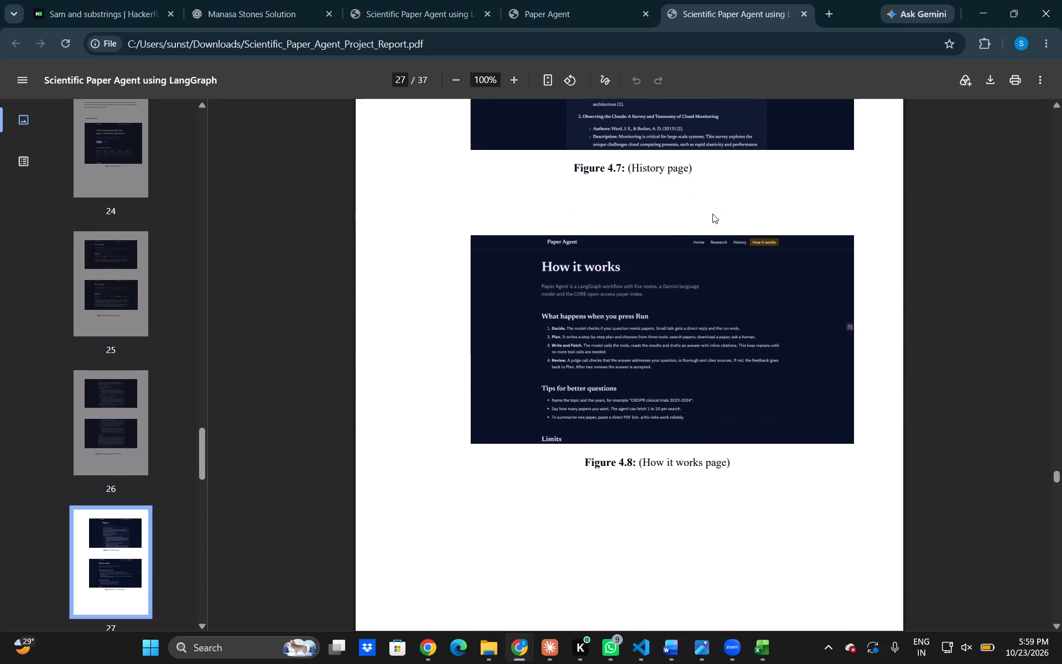
scroll(712, 214, down, 3)
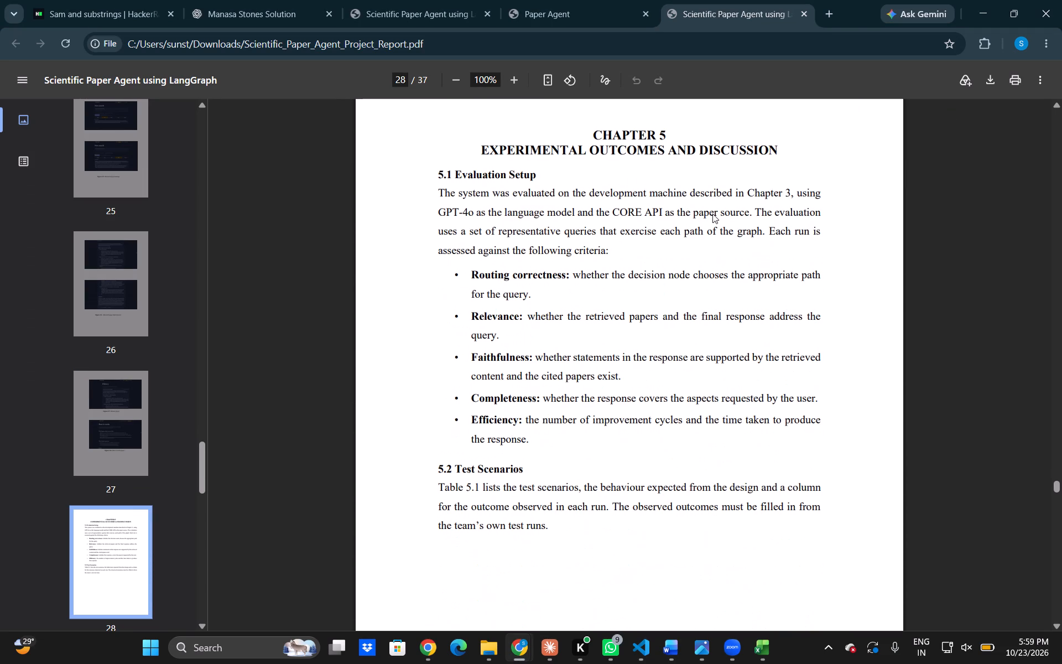
Switch to the Word report and delete the duplicate Figure 4.6 Research Page Final Answer line below the How it works page entry.
key(alt+Tab)
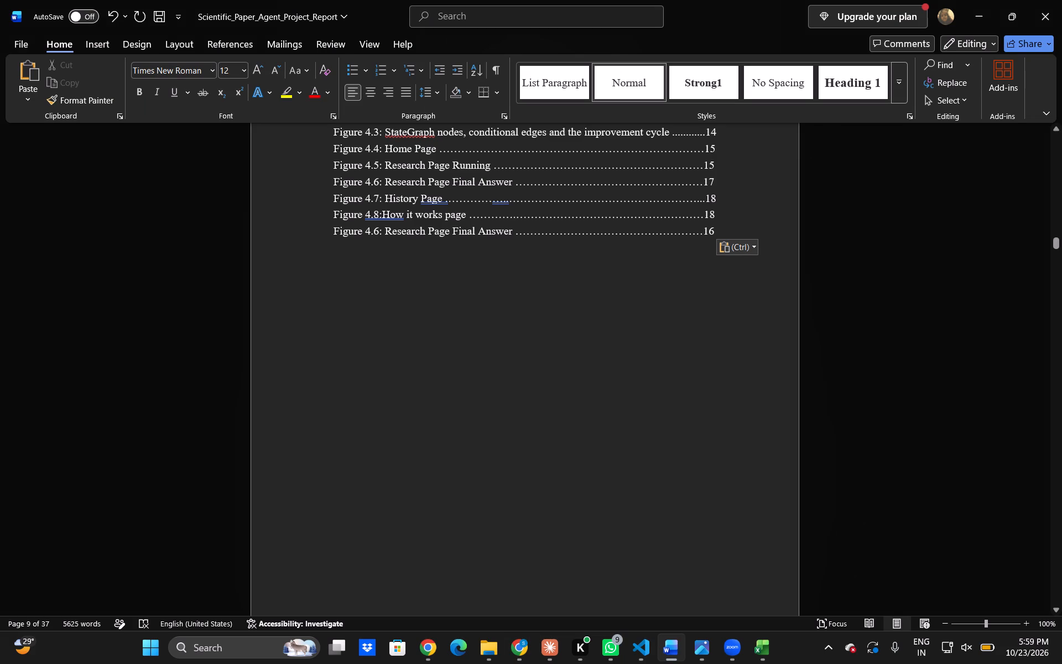
click(728, 229)
key(ctrl+alt+BackSpace)
key(ctrl+BackSpace)
key(ctrl+BackSpace)
key(ctrl+BackSpace)
key(ctrl+BackSpace)
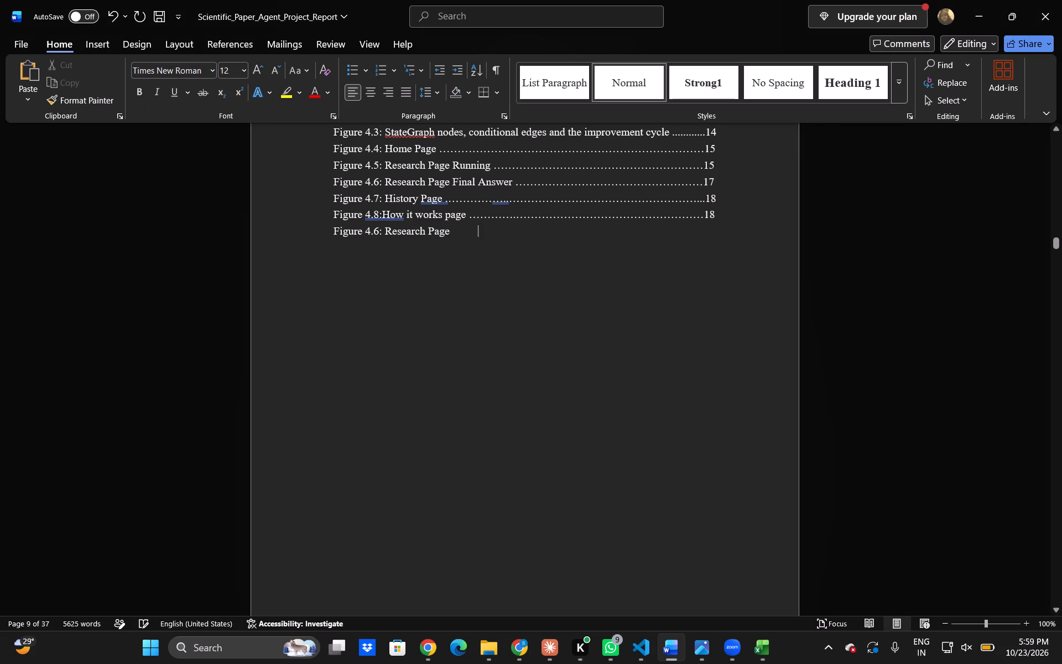
key(ctrl+BackSpace)
key(ctrl+BackSpace)
key(ctrl+BackSpace)
key(ctrl+BackSpace)
key(ctrl+BackSpace)
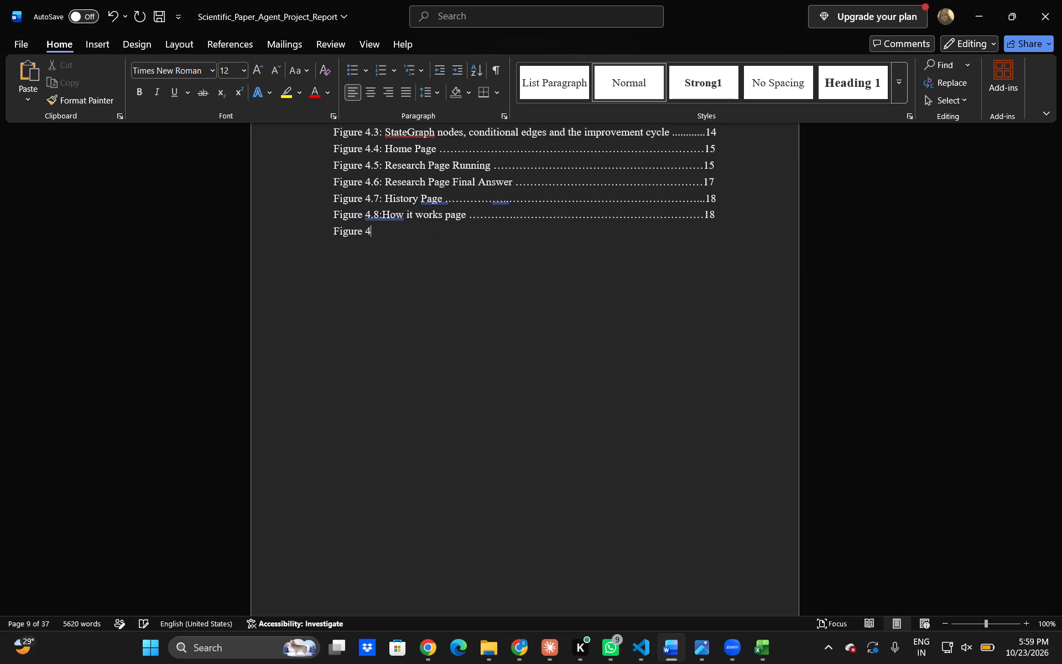
key(ctrl+BackSpace)
key(ctrl+BackSpace)
key(BackSpace)
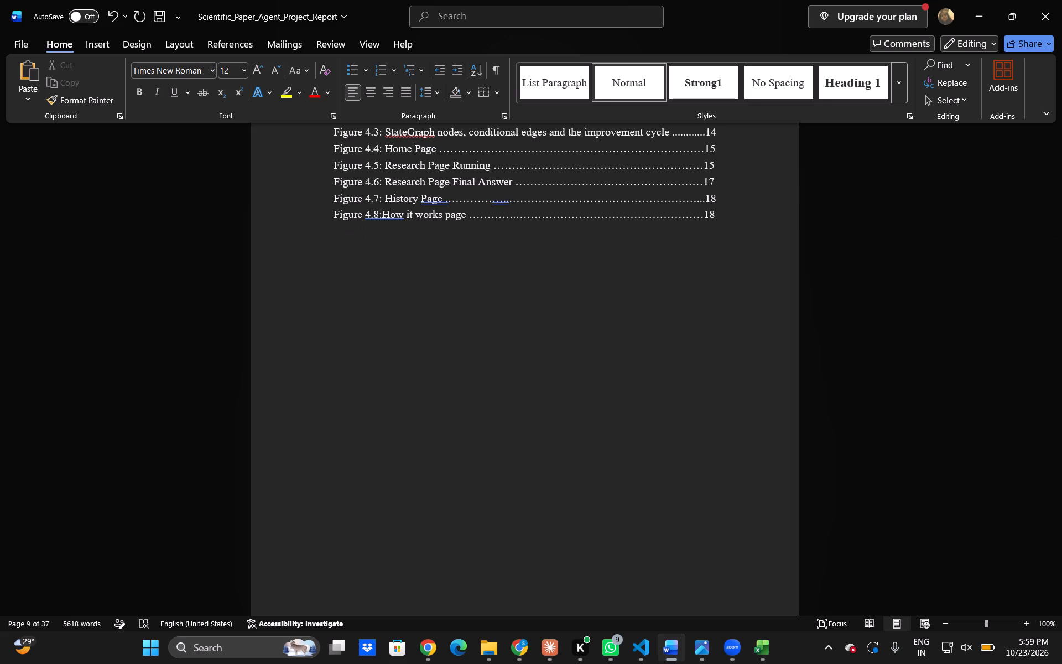
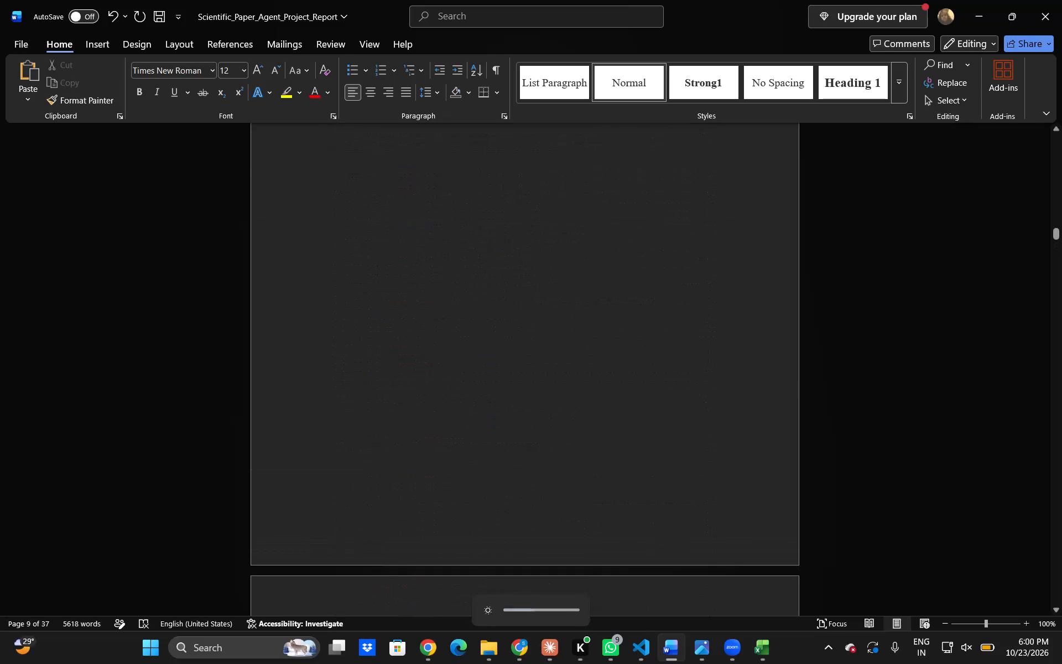
Look back through the report's front matter, checking the list of tables and the table of contents.
scroll(706, 313, up, 5)
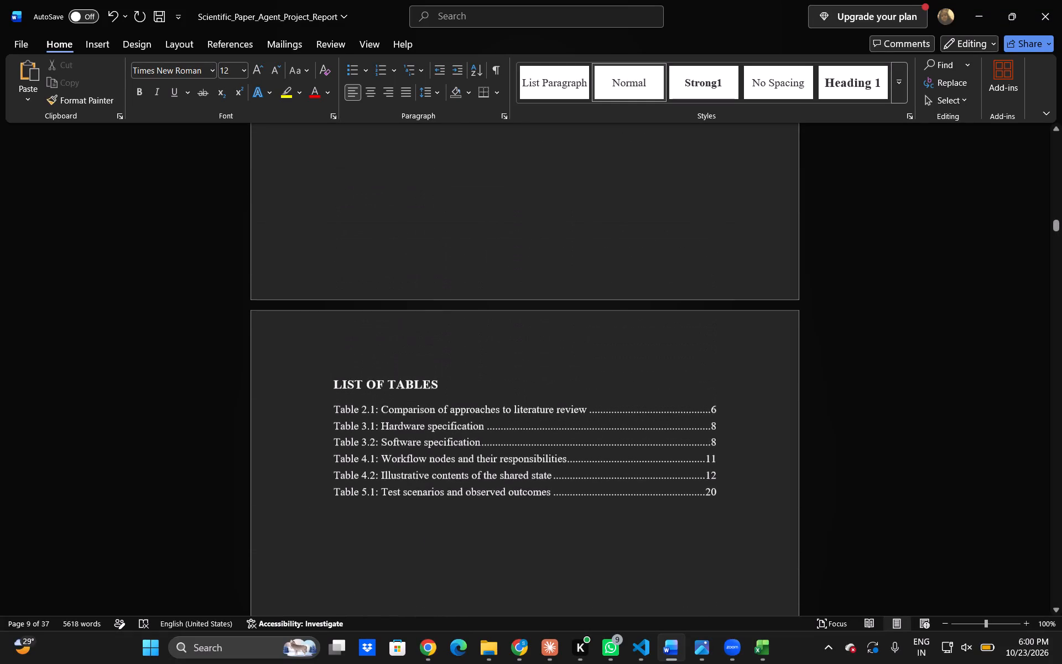
scroll(706, 313, up, 6)
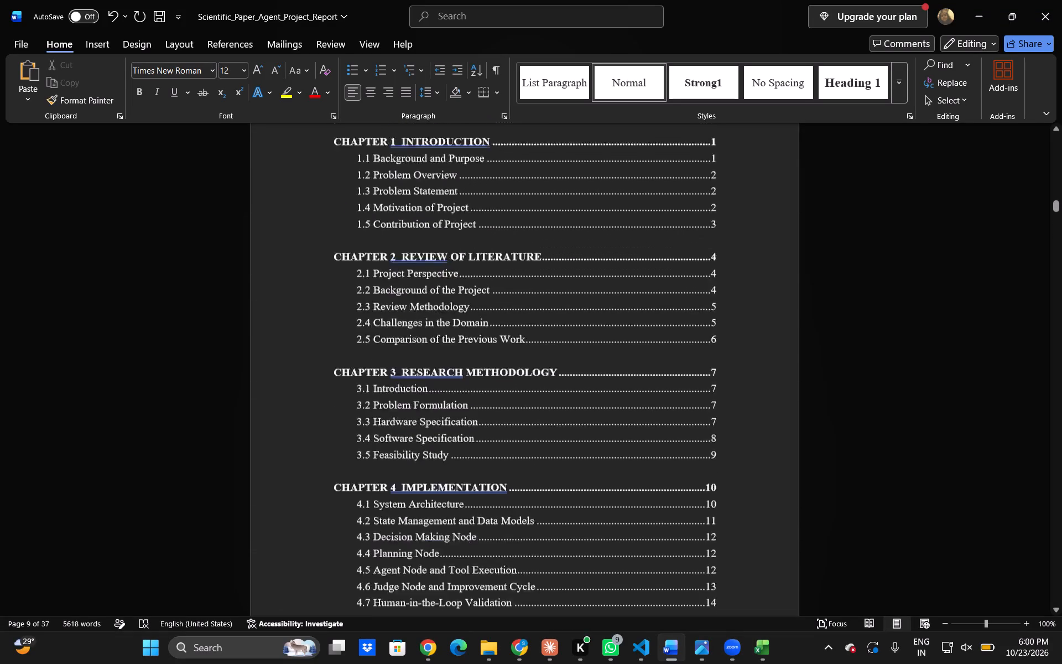
scroll(706, 313, up, 3)
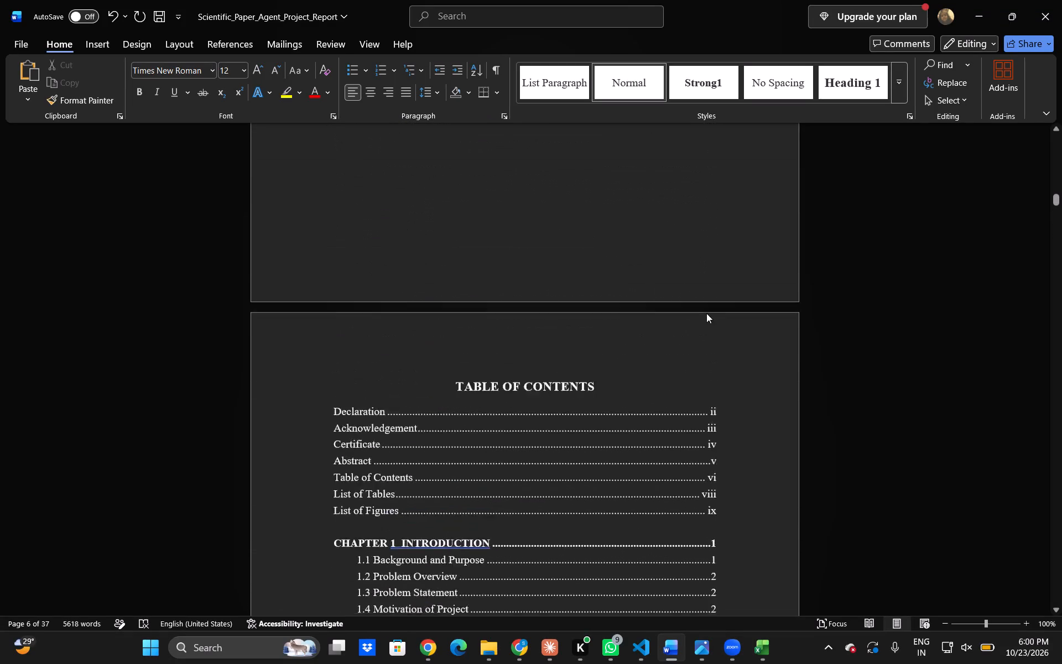
scroll(706, 313, up, 4)
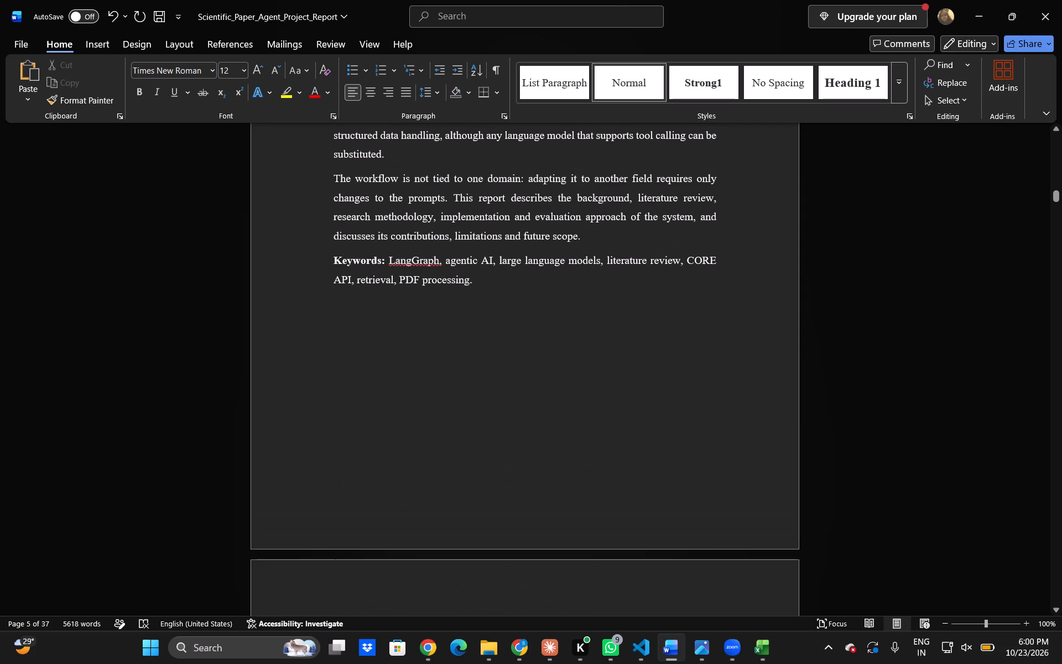
Examine the Chapter 4 figures and their captions in the report body, from Figure 4.1 through the Home page and Research page screenshots.
scroll(706, 313, down, 14)
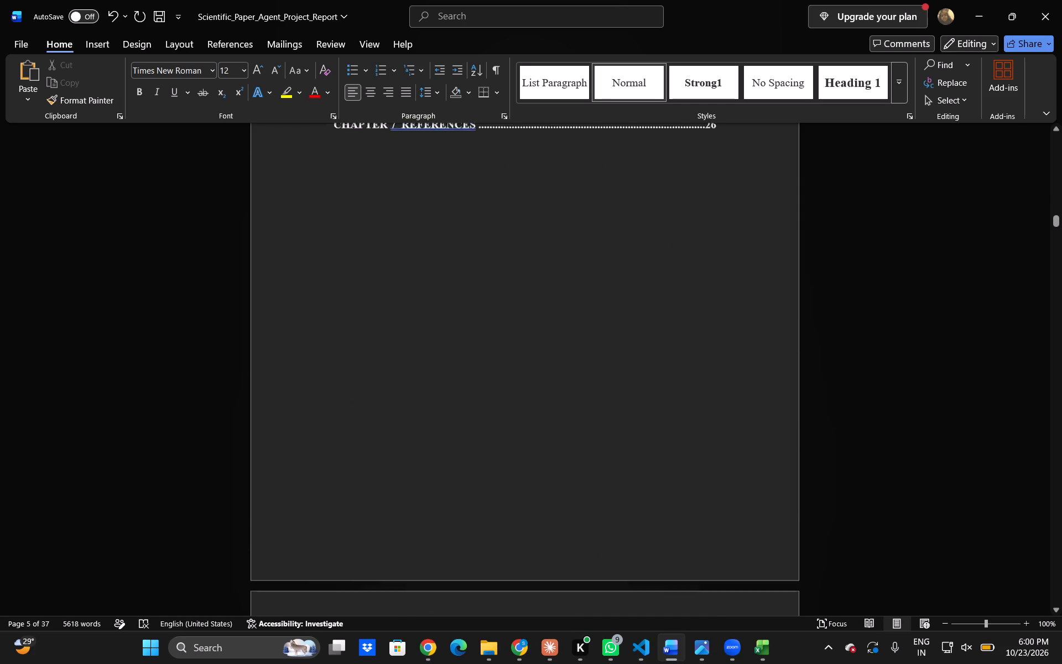
scroll(706, 313, down, 9)
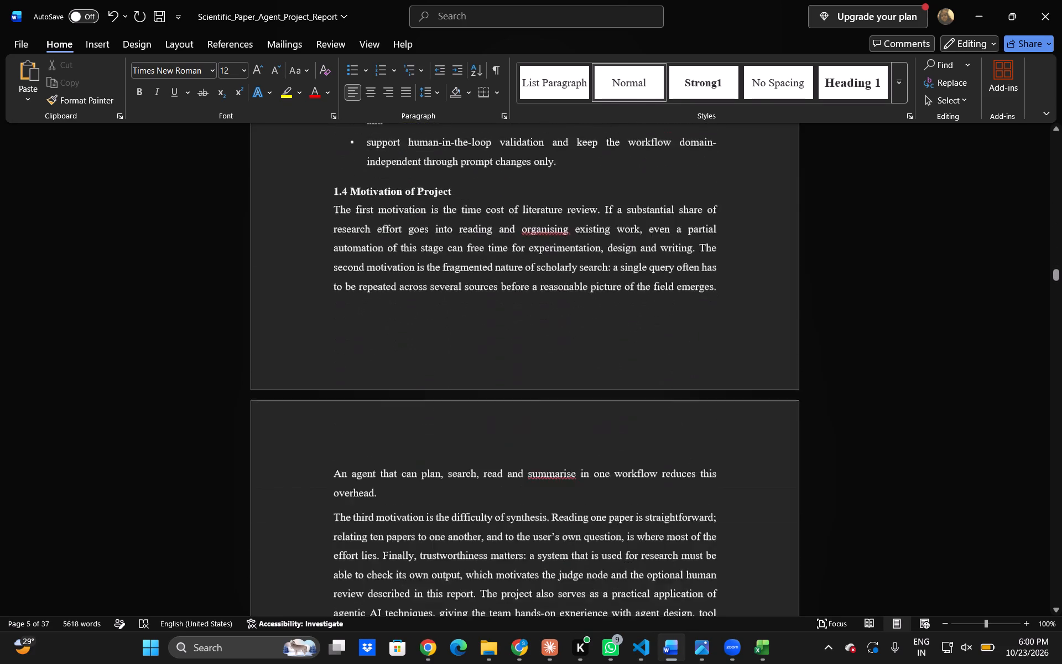
scroll(706, 313, down, 12)
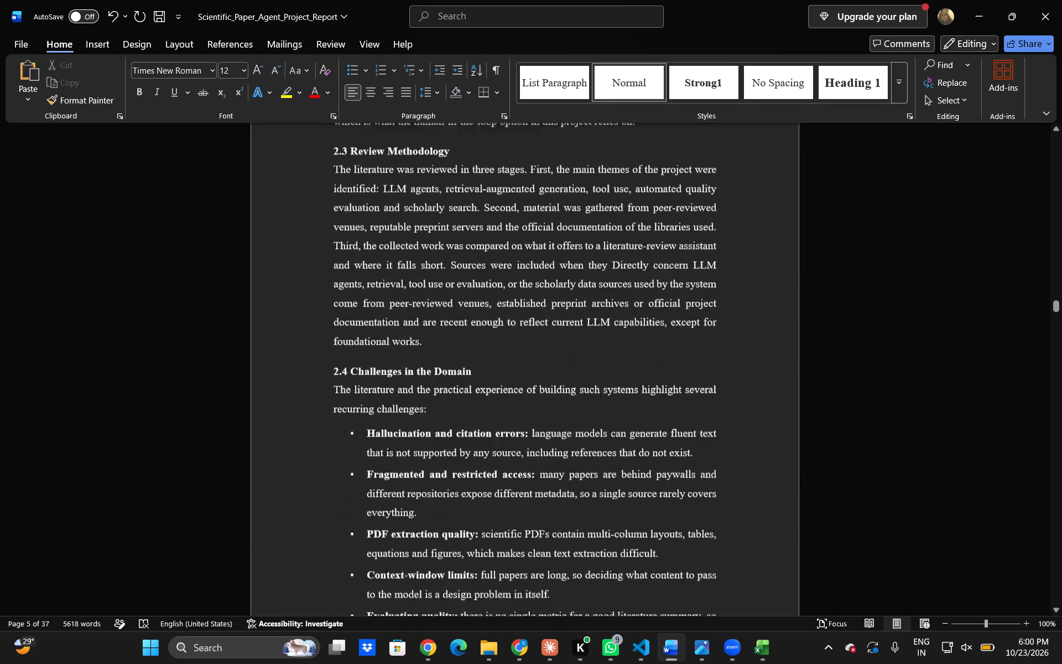
scroll(706, 313, down, 5)
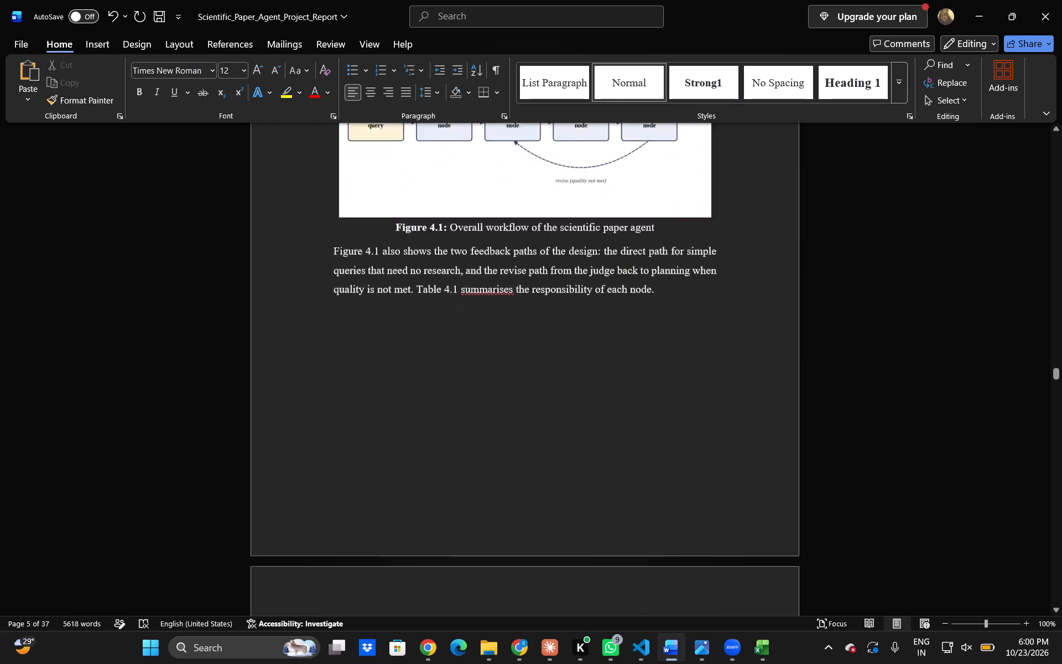
scroll(706, 313, down, 4)
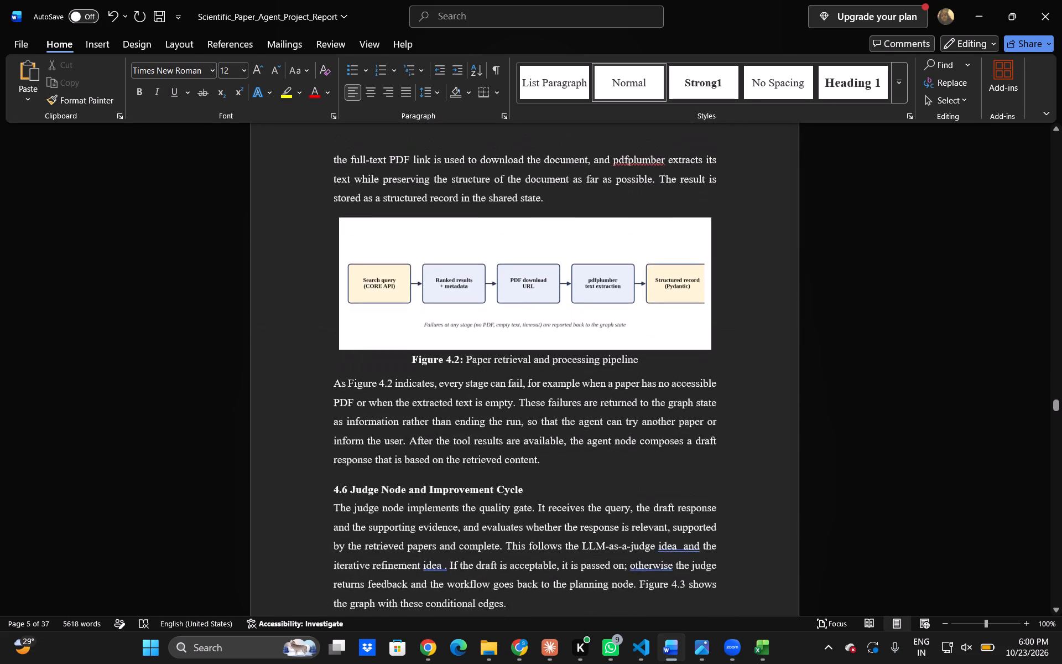
scroll(706, 313, down, 1)
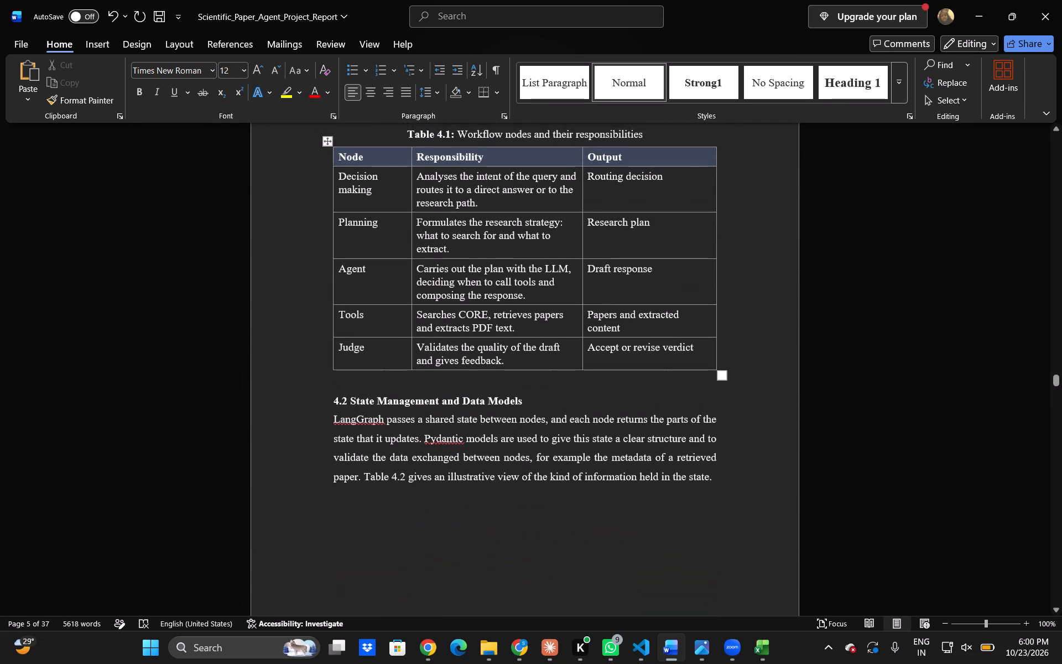
scroll(706, 313, down, 2)
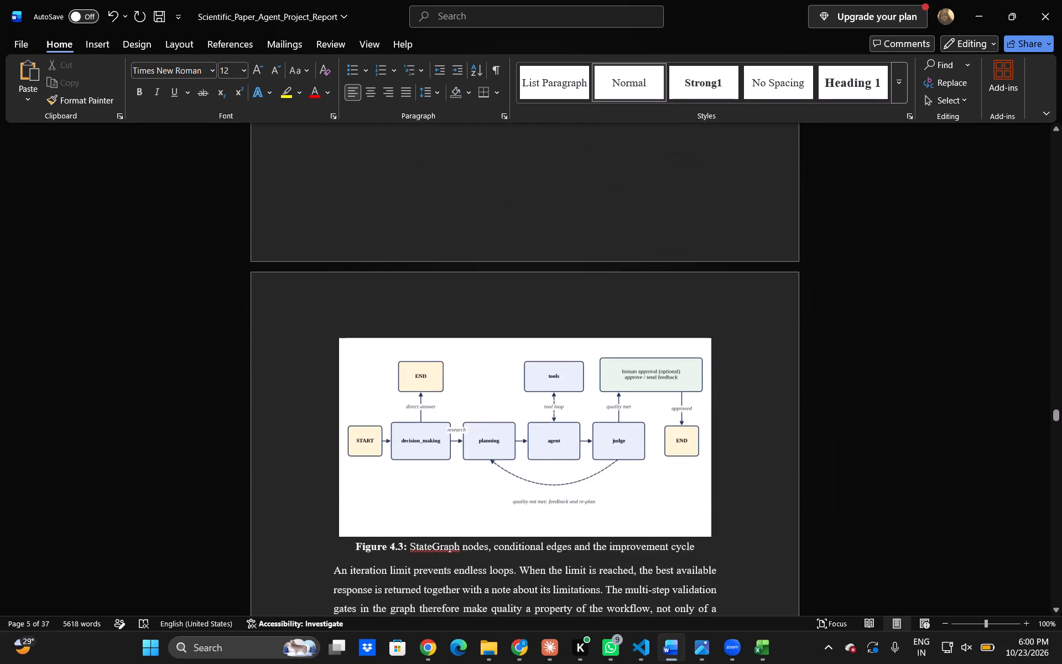
scroll(706, 313, down, 5)
scroll(706, 313, up, 2)
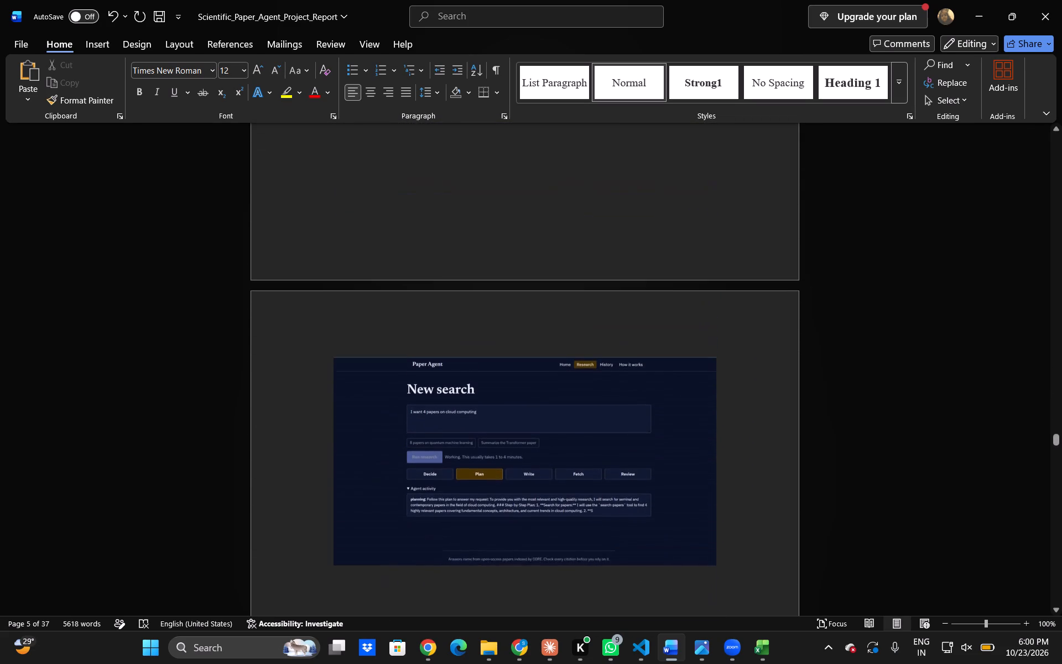
scroll(706, 313, up, 3)
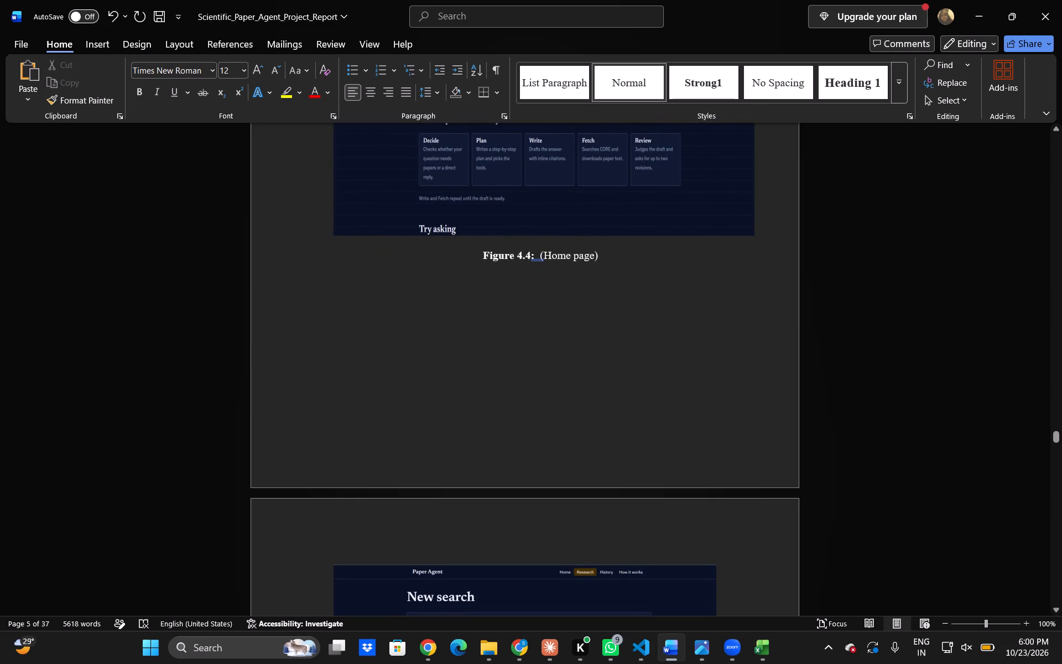
Remove the parentheses around "Home page" in the Figure 4.4 caption.
click(608, 257)
key(BackSpace)
key(Left)
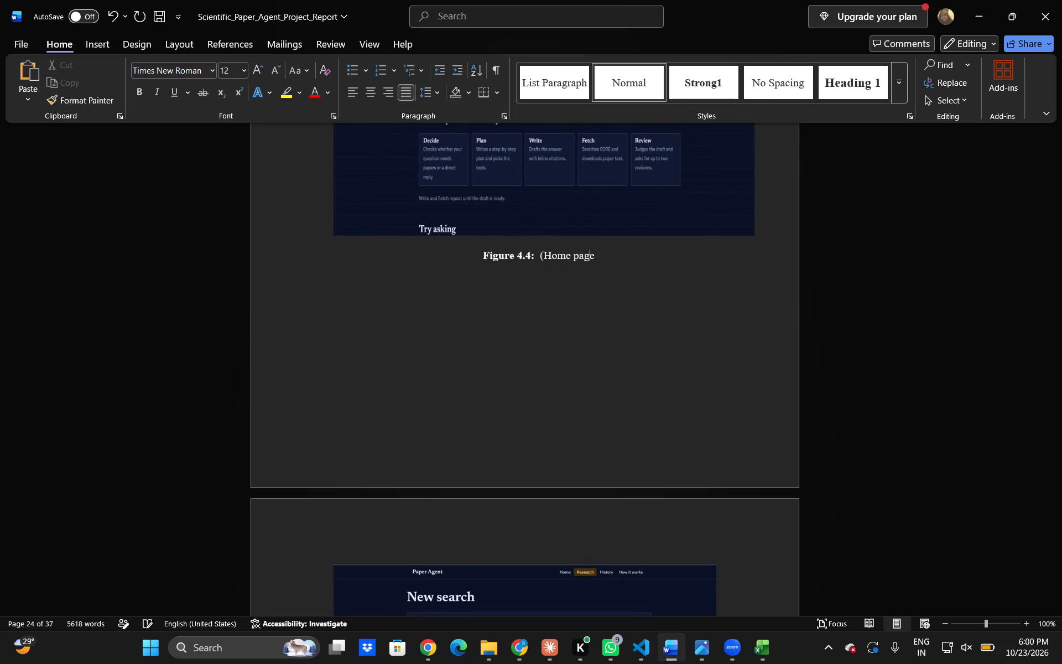
key(Left)
key(Left)
key(Left)
key(Left)
key(Left)
key(Left)
key(Left)
key(Left)
key(BackSpace)
Remove the parentheses around "Research page running" in the Figure 4.5 caption.
key(Down)
key(Down)
key(Down)
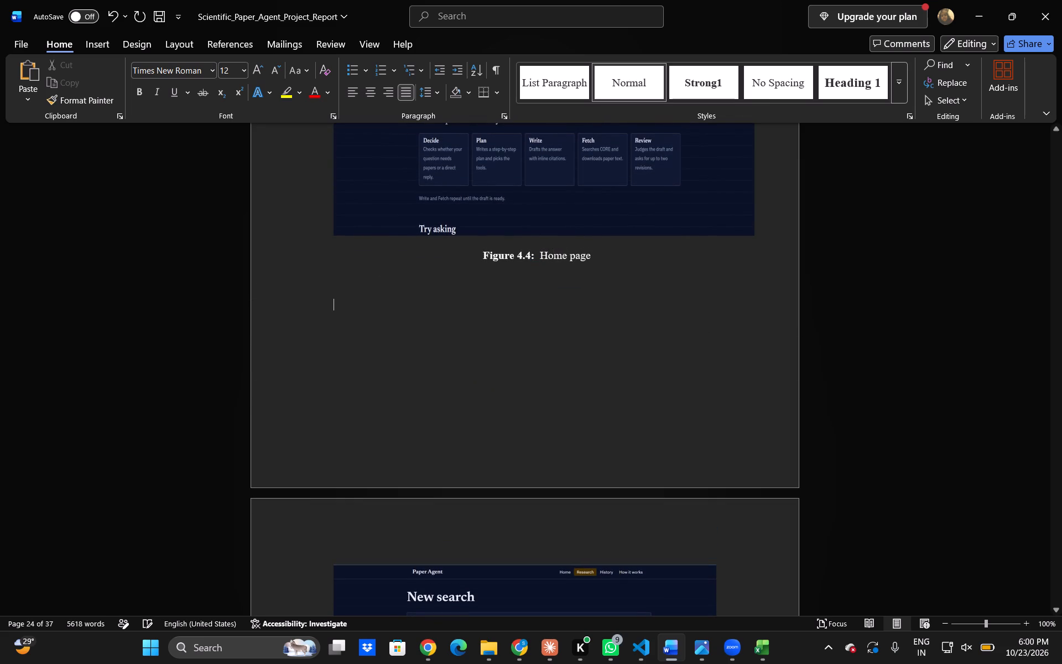
key(Down)
key(Down)
key(Down)
key(Down)
key(Down)
key(Down)
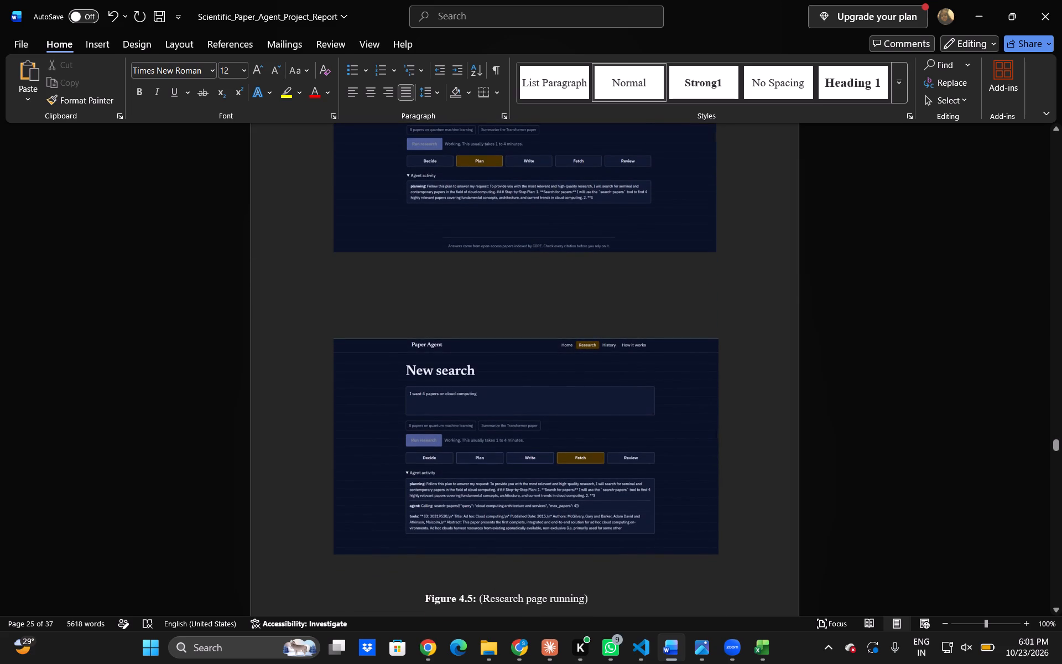
click(592, 600)
key(BackSpace)
key(ctrl+Left)
key(ctrl+Left)
key(ctrl+Left)
key(BackSpace)
Remove the parentheses around "Research page, final answer" in the Figure 4.6 caption.
scroll(592, 600, down, 10)
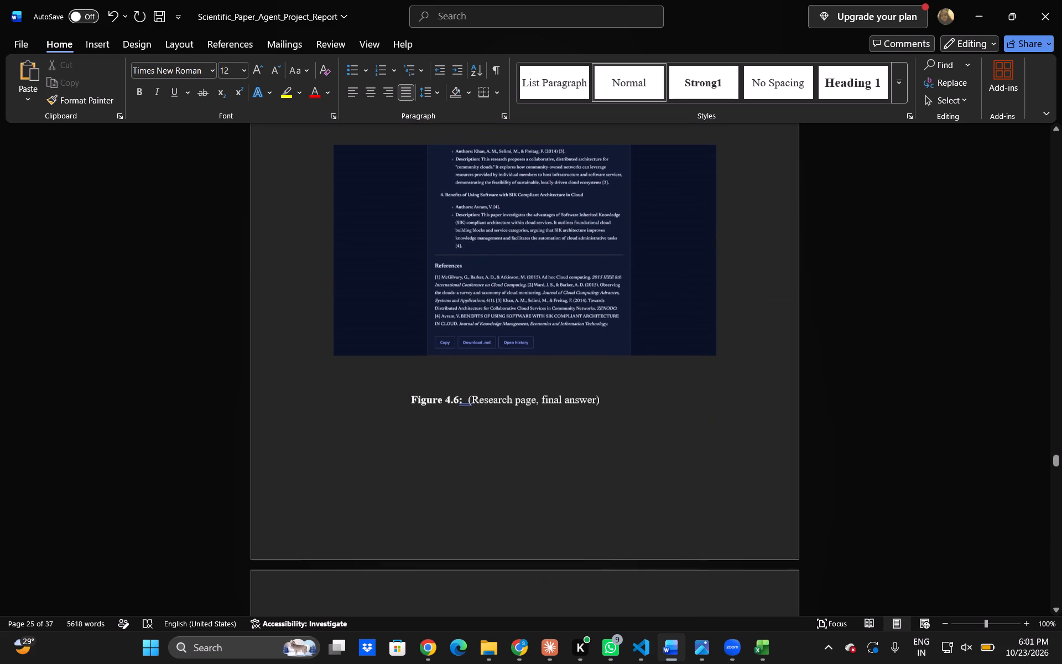
click(607, 398)
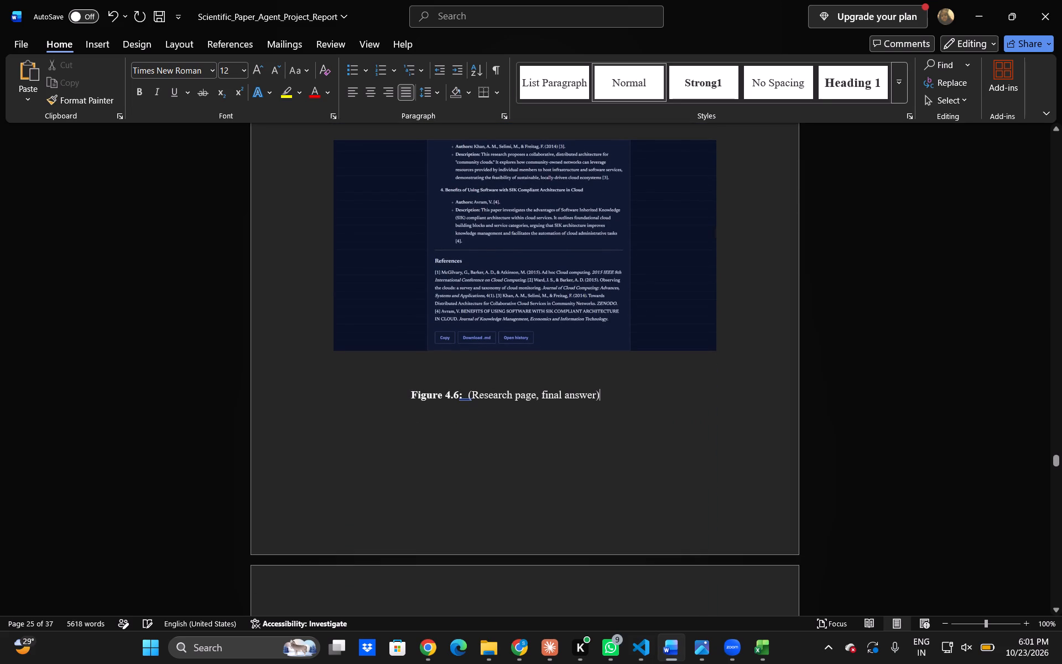
key(BackSpace)
key(ctrl+Left)
key(ctrl+Left)
key(ctrl+Left)
key(ctrl+Left)
key(ctrl+Left)
key(BackSpace)
Remove the parentheses around "History page" in the Figure 4.7 caption.
scroll(607, 398, down, 3)
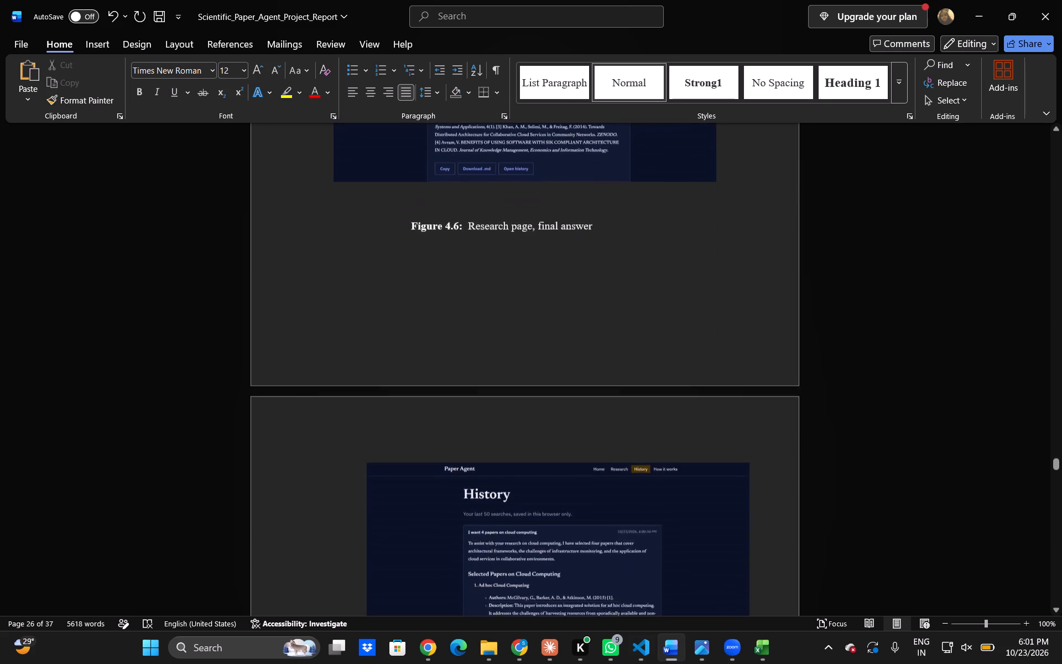
scroll(607, 398, down, 4)
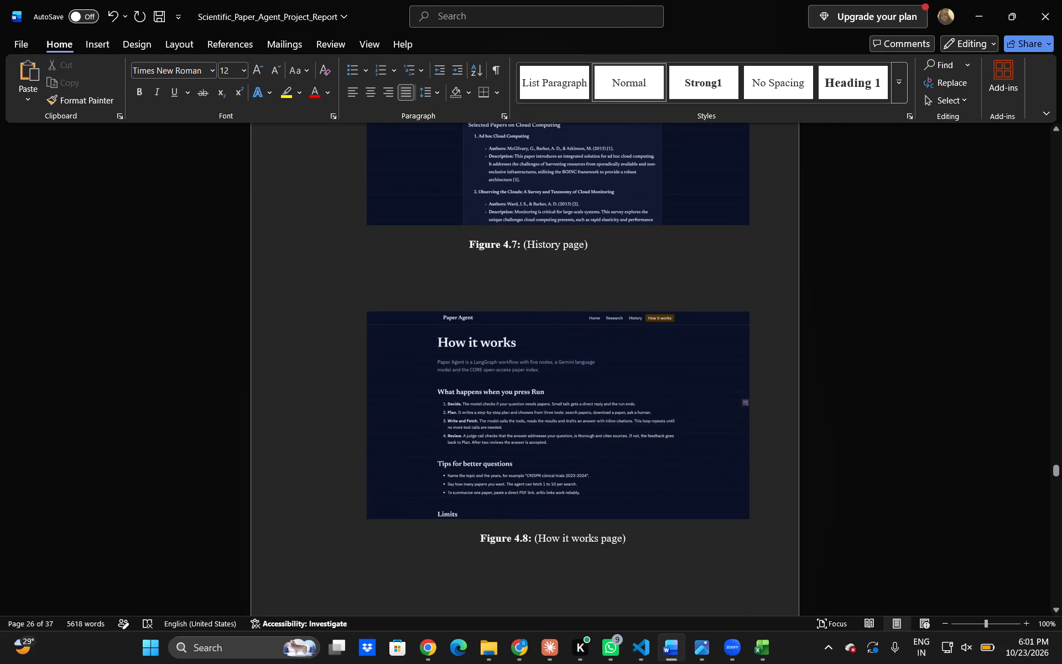
click(603, 246)
key(BackSpace)
key(ctrl+Left)
key(ctrl+Left)
Finish removing the parentheses around "History page" in the Figure 4.7 caption.
key(BackSpace)
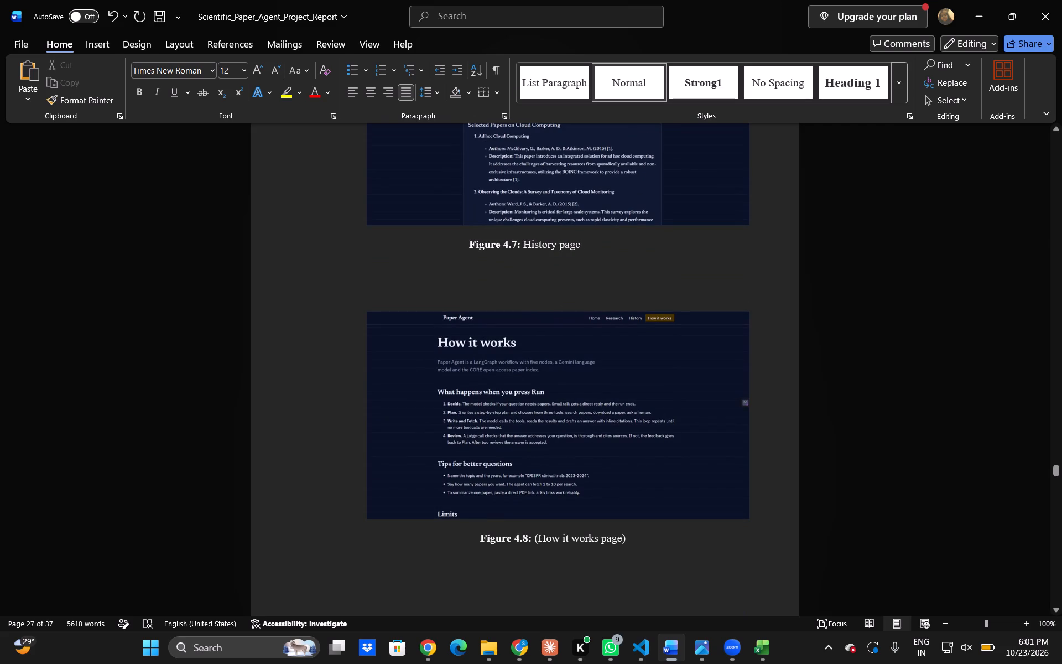
Remove the parentheses around "How it works page" in the Figure 4.8 caption.
click(632, 544)
key(BackSpace)
key(ctrl+Left)
key(ctrl+Left)
key(ctrl+Left)
key(ctrl+Left)
key(BackSpace)
Look through the Chapter 5 pages to check the table and figure captions, including Figure 5.1.
scroll(632, 544, down, 7)
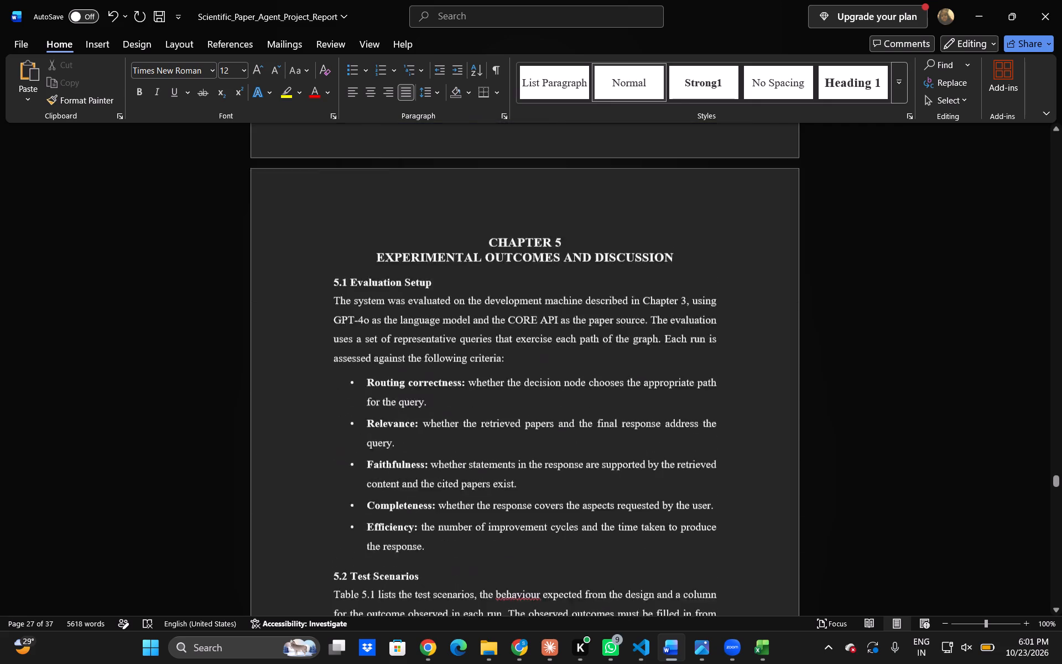
scroll(632, 544, down, 5)
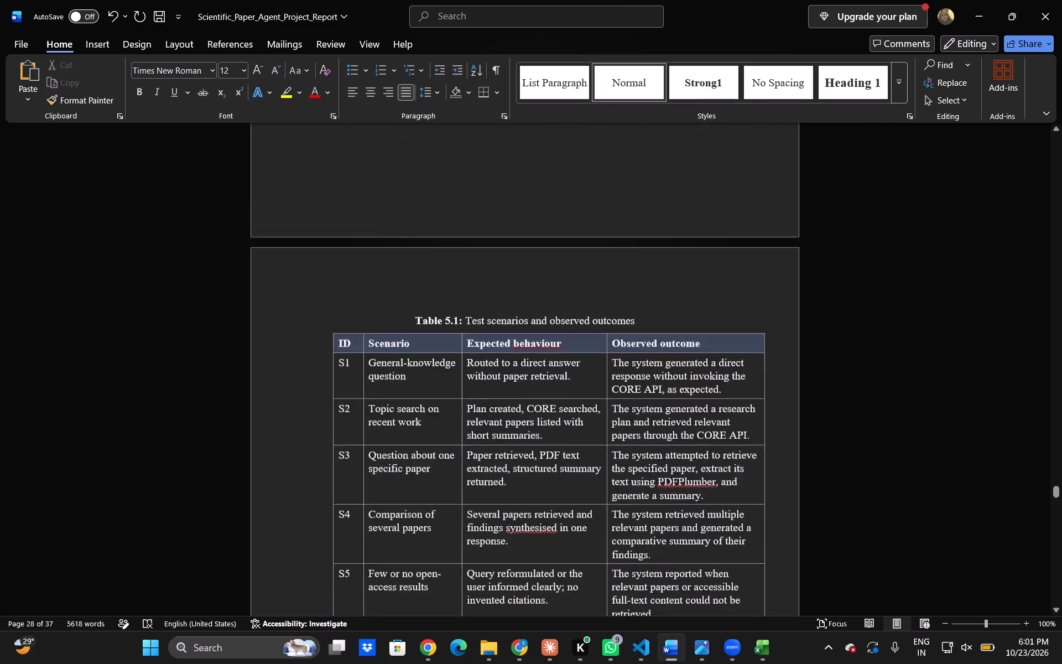
scroll(632, 544, down, 6)
scroll(632, 544, up, 2)
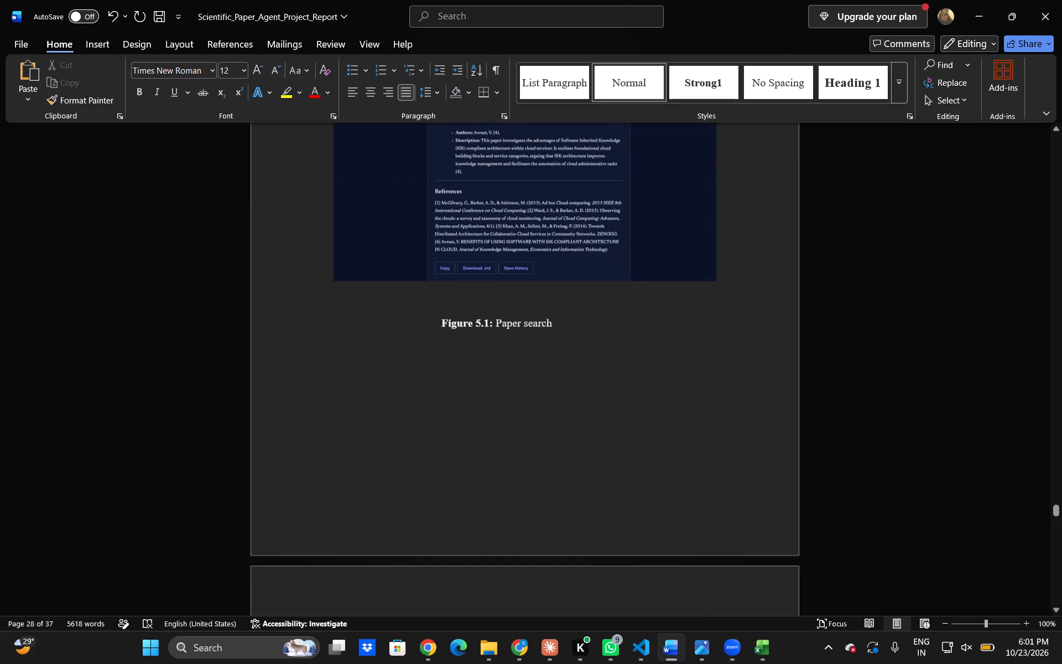
scroll(632, 544, up, 1)
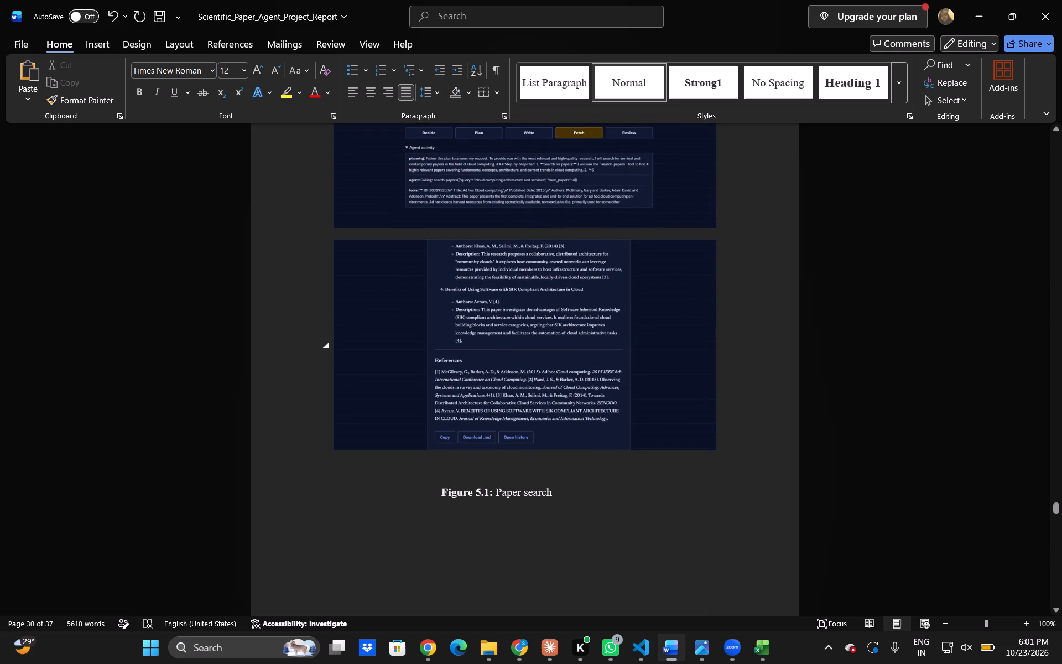
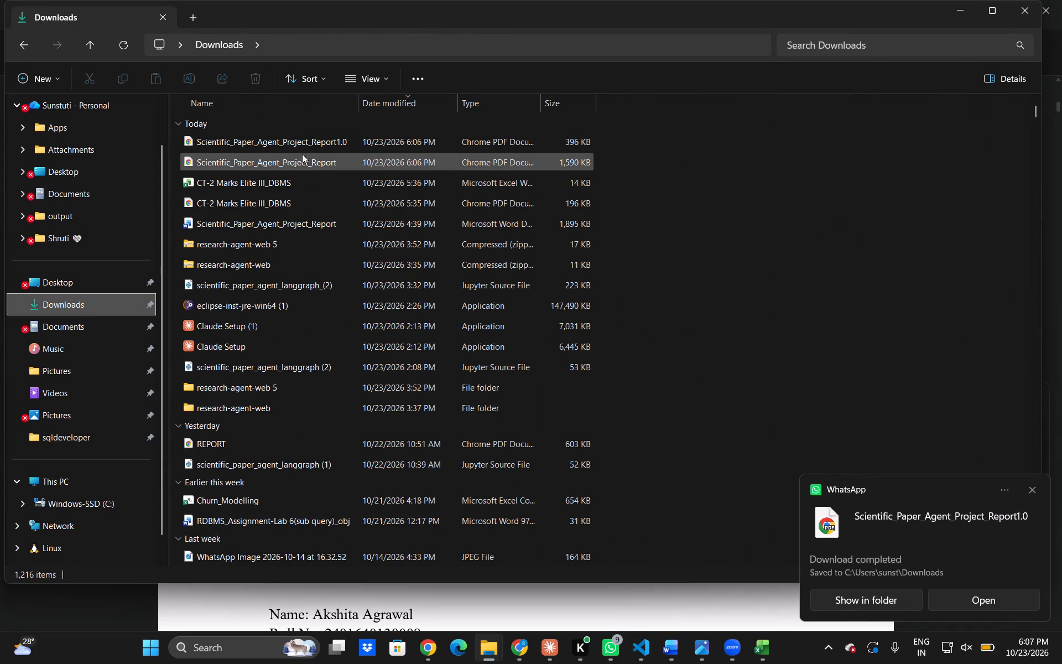
Open the Scientific_Paper_Agent_Project_Report1.0 PDF from the Downloads folder in Chrome.
double_click(287, 139)
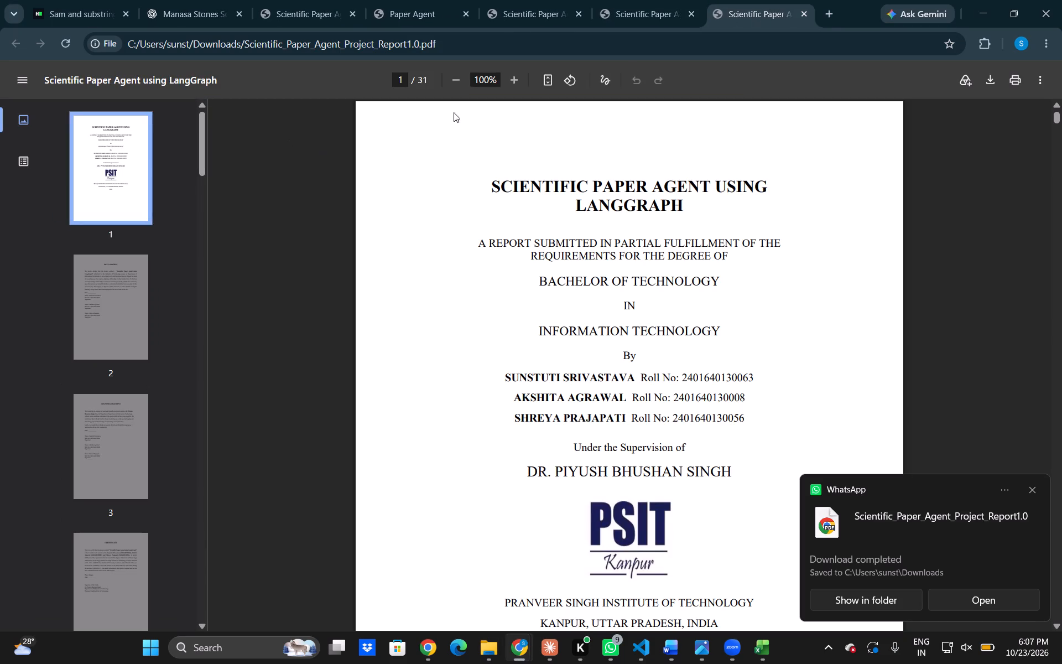
Separate the Scientific_Paper_Agent_Project_Report.pdf tab into its own maximized window, and return to the Scientific_Paper_Agent_Project_Report1.0.pdf window.
click(639, 27)
drag(639, 27, 683, 163)
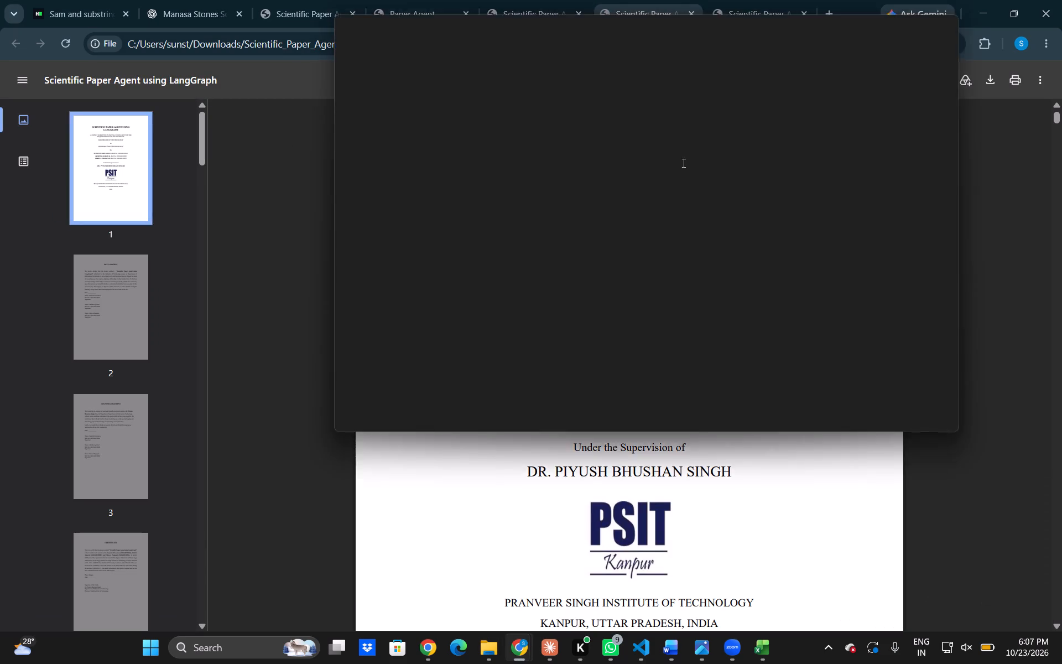
click(954, 147)
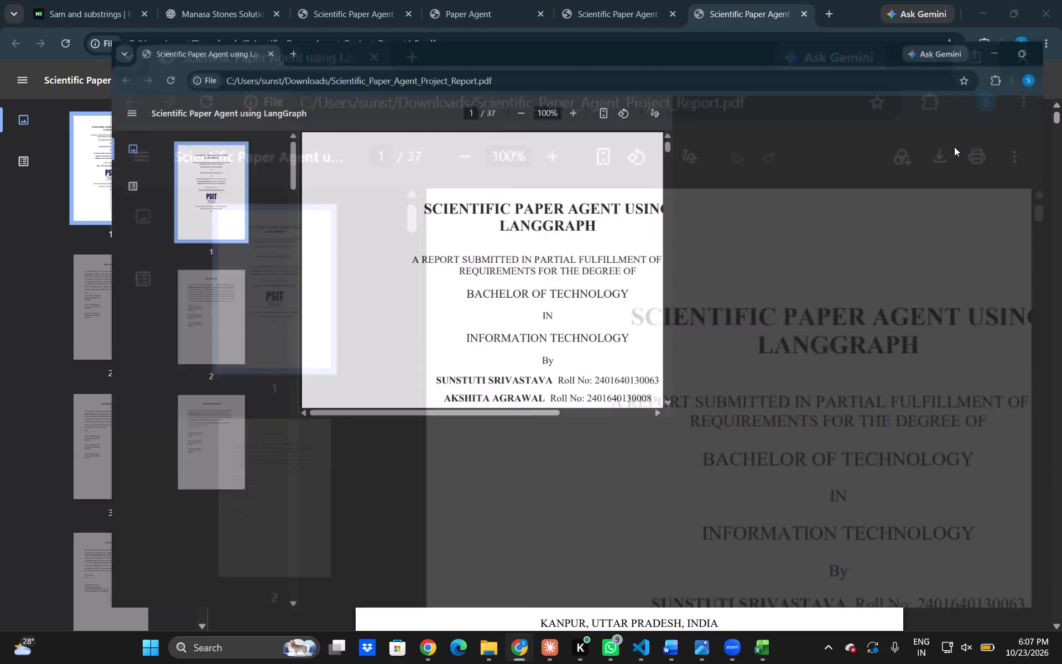
key(alt+Tab)
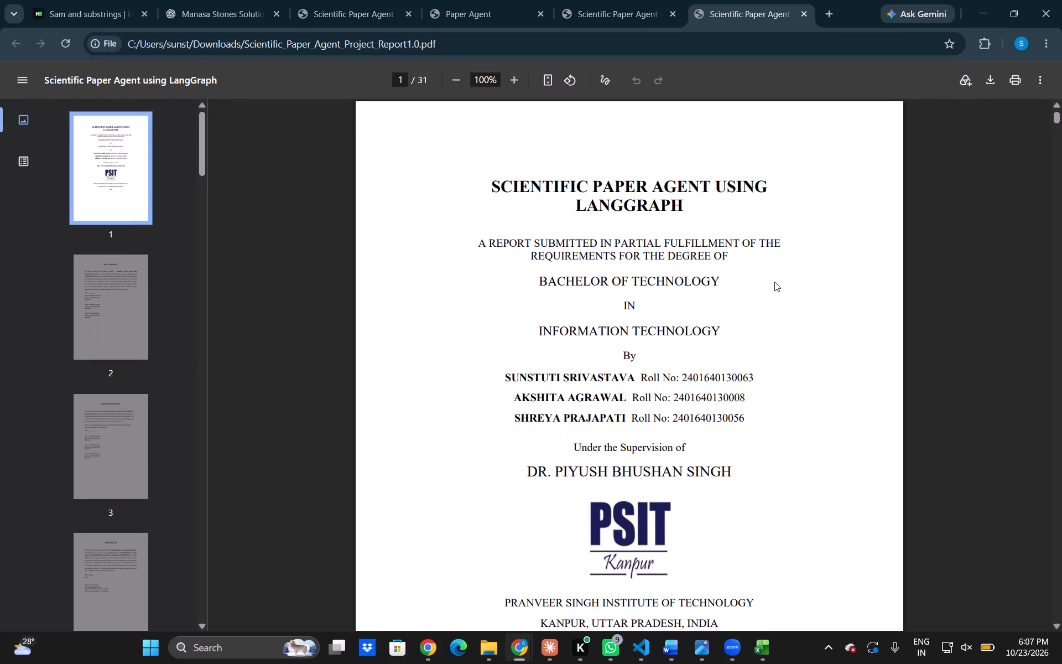
Compare the declaration and acknowledgement pages of the two report PDFs, Scientific_Paper_Agent_Project_Report and Report1.0.
key(alt+Tab)
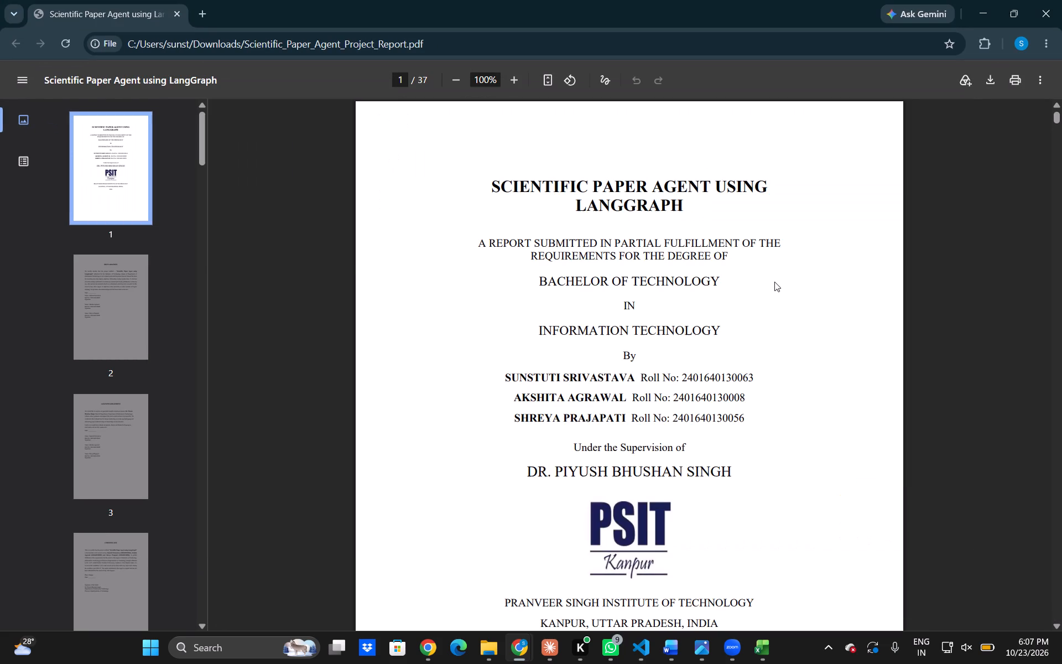
key(alt+Tab)
key(alt+Tab)
scroll(774, 282, down, 10)
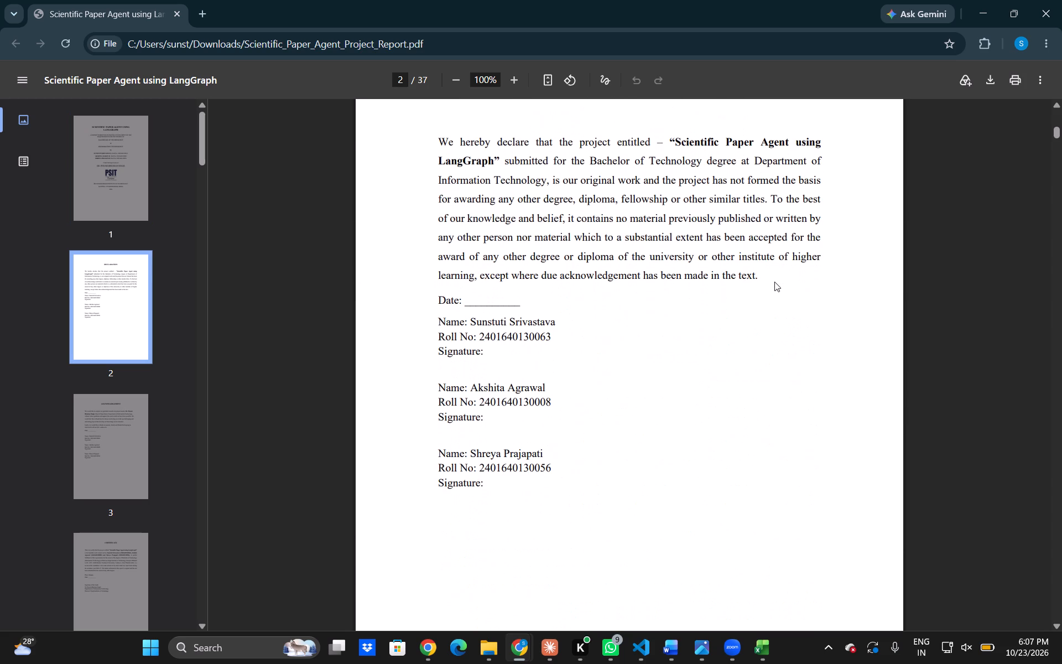
key(alt+Tab)
scroll(774, 282, down, 9)
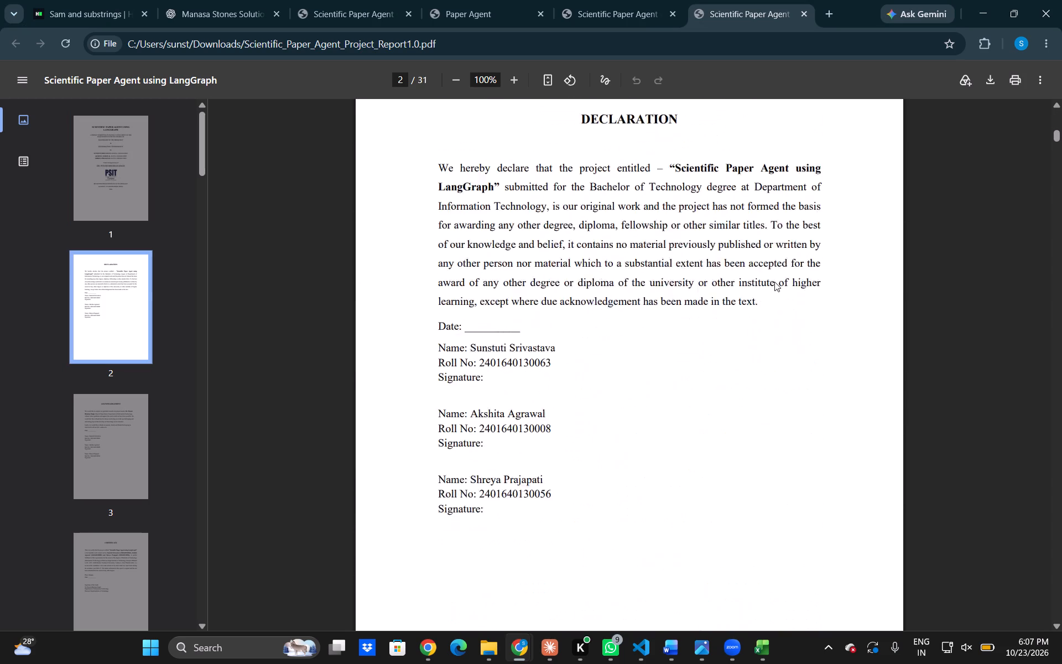
scroll(774, 282, down, 4)
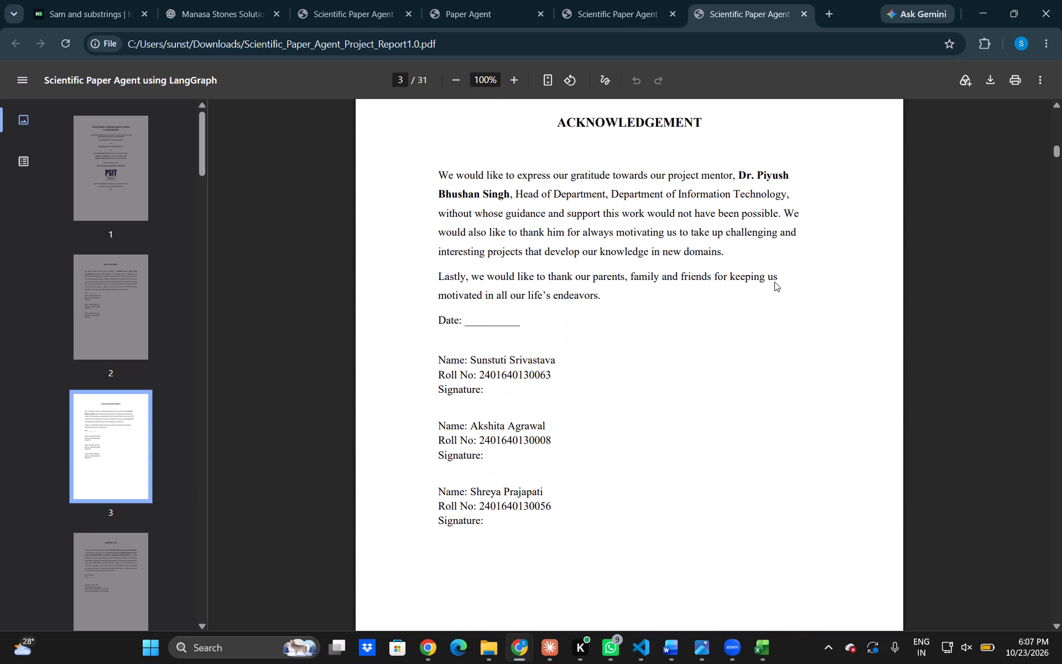
scroll(774, 282, down, 1)
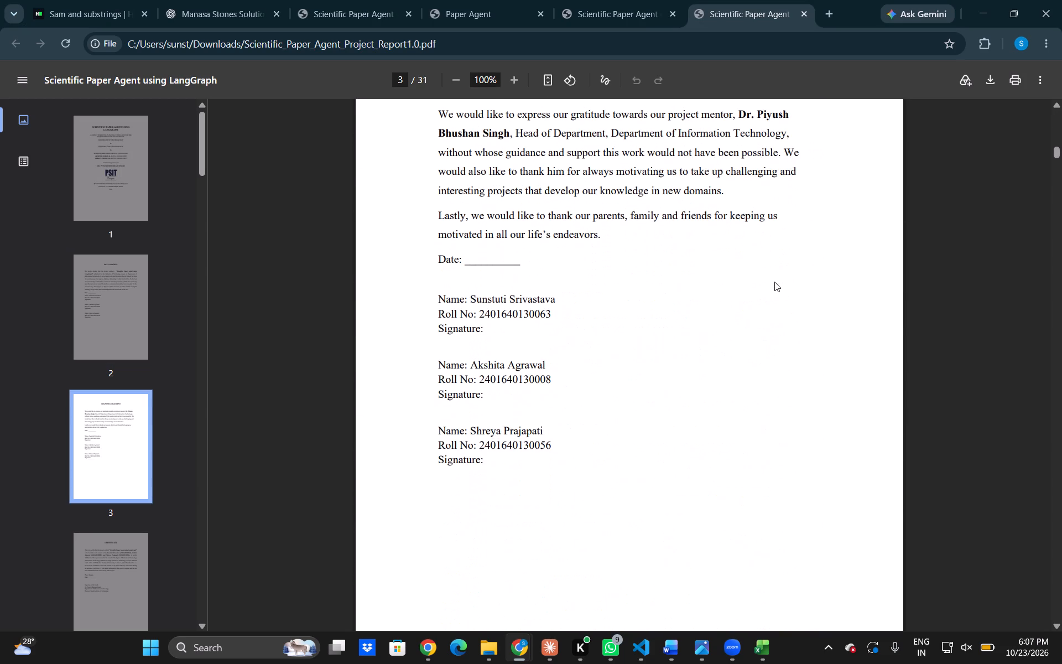
Find the List of Tables page in the 37-page report PDF and record its page number as "8," in a new Notepad tab.
key(alt+Tab)
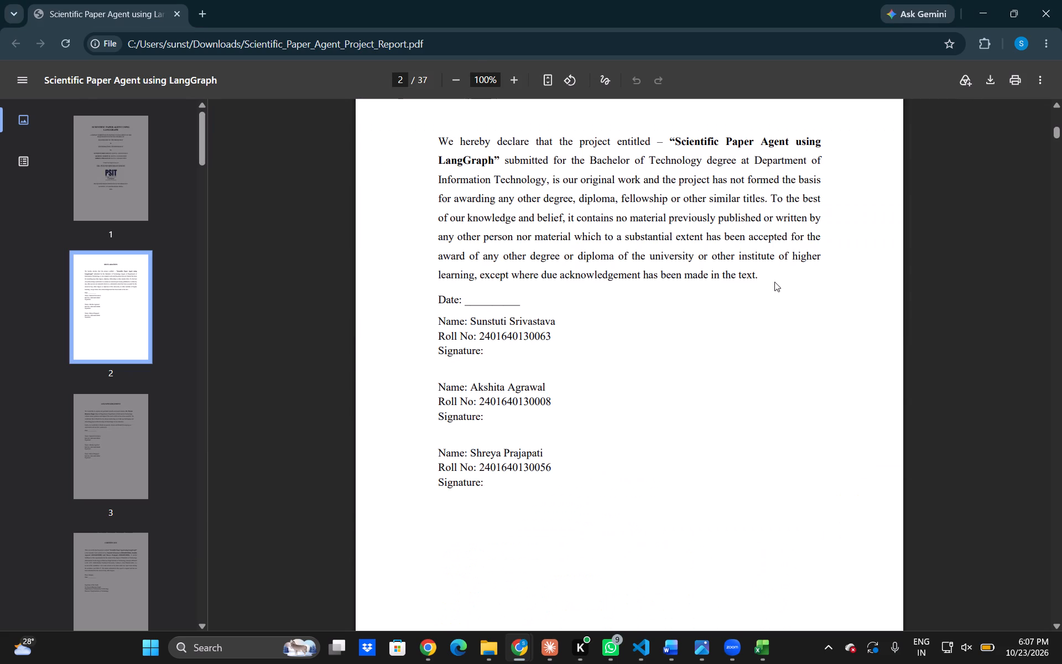
scroll(774, 282, down, 17)
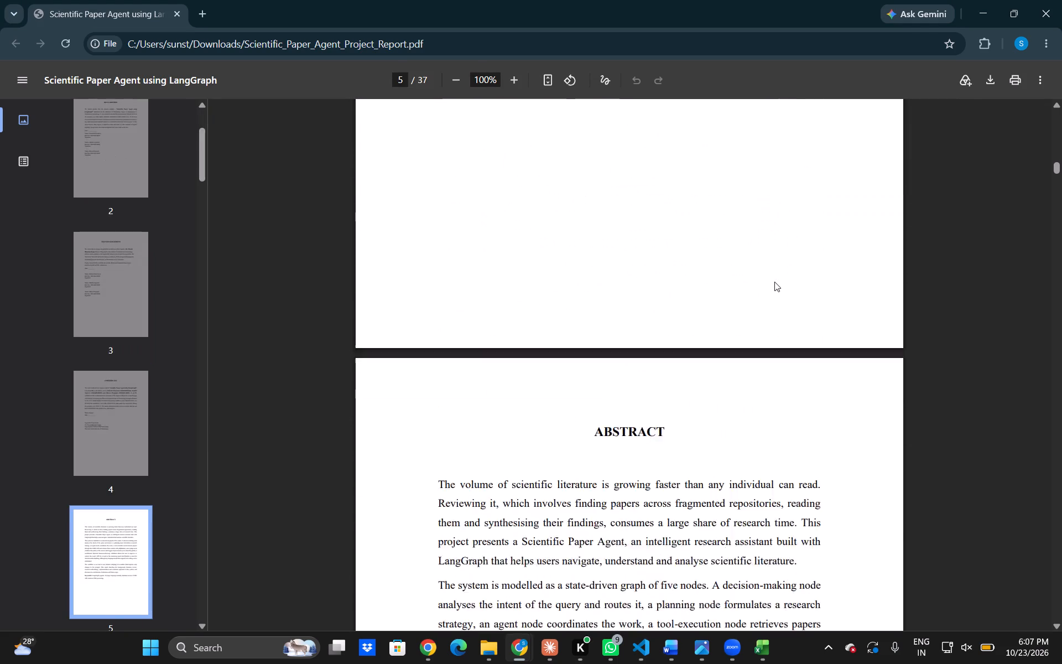
scroll(774, 282, down, 2)
scroll(774, 282, up, 1)
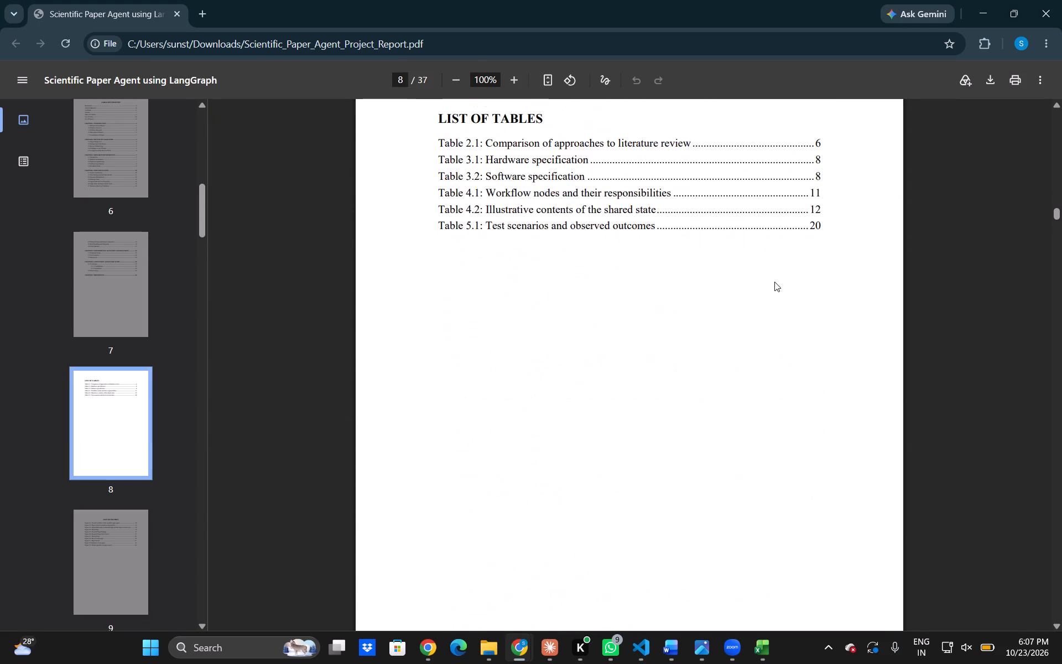
scroll(774, 282, up, 1)
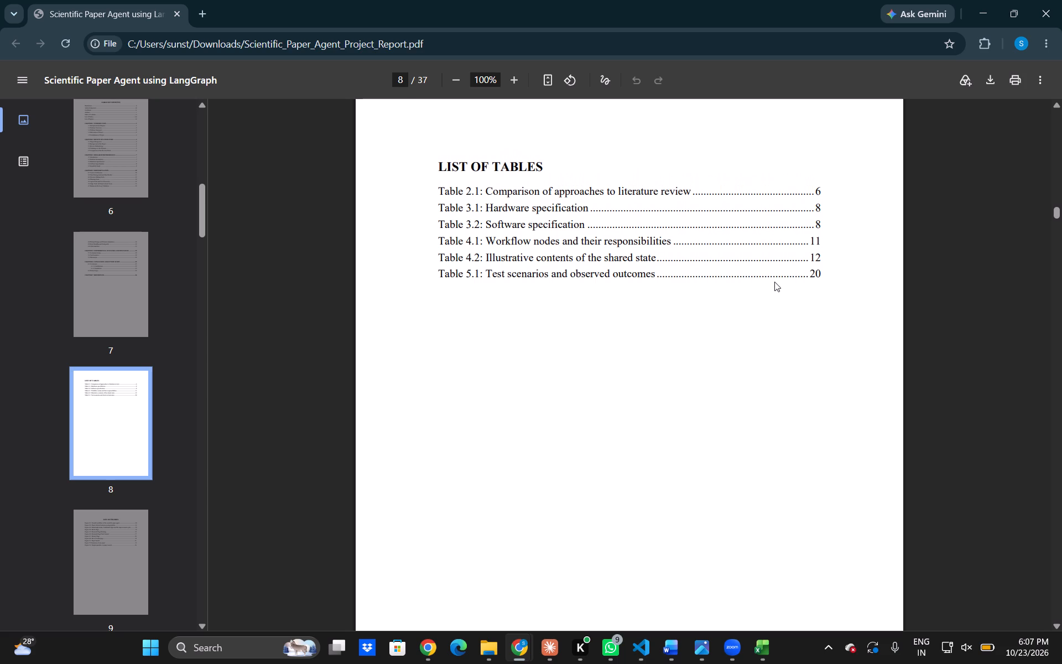
click(155, 647)
text(note)
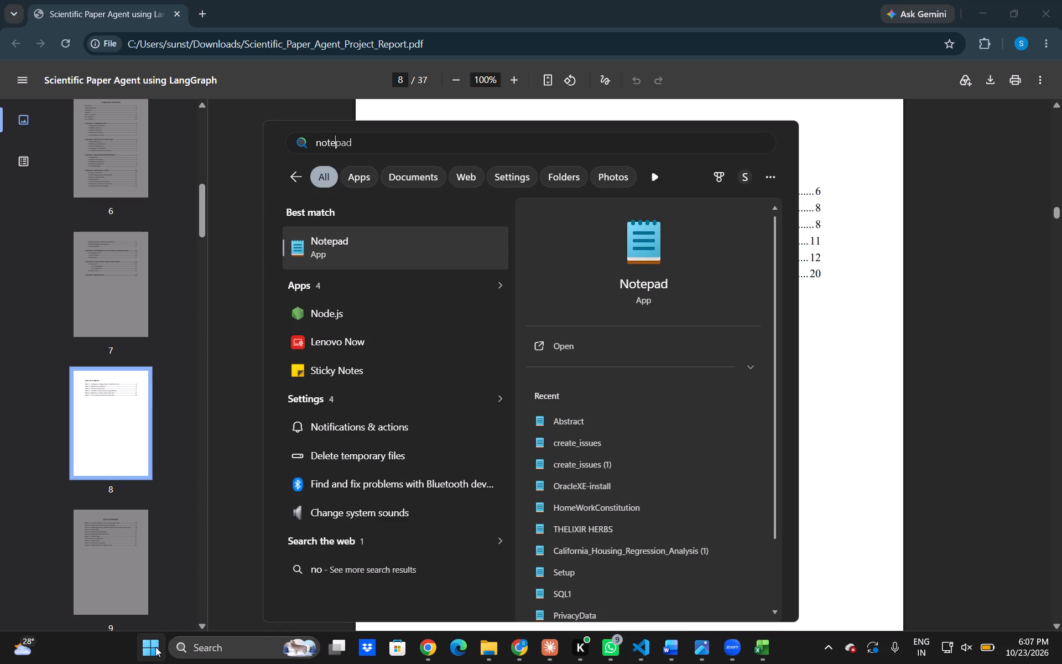
click(381, 253)
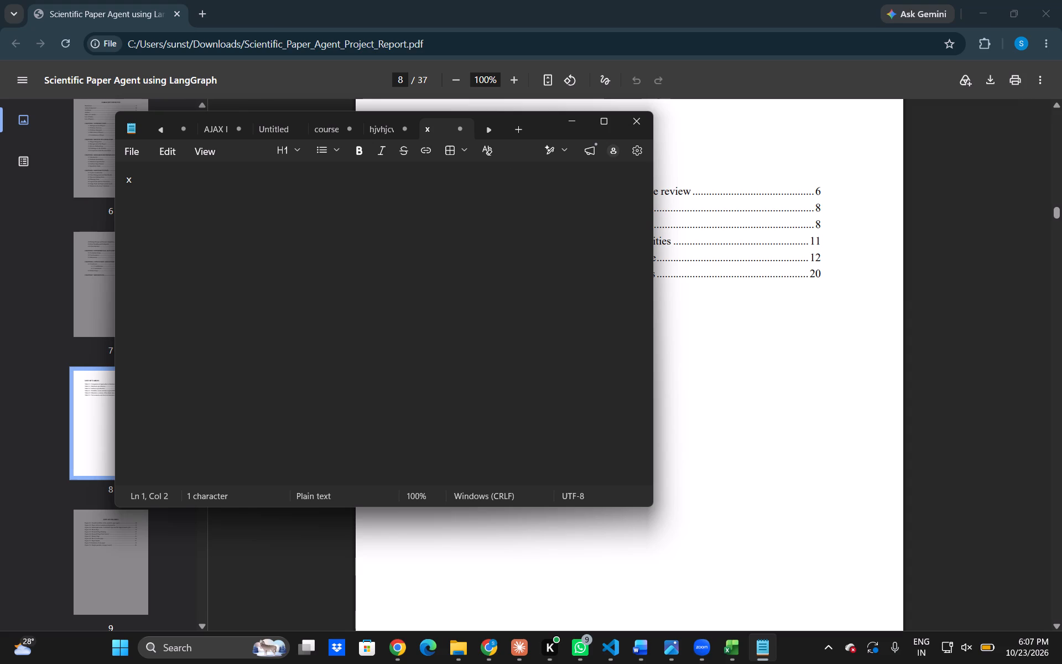
click(518, 125)
key(8)
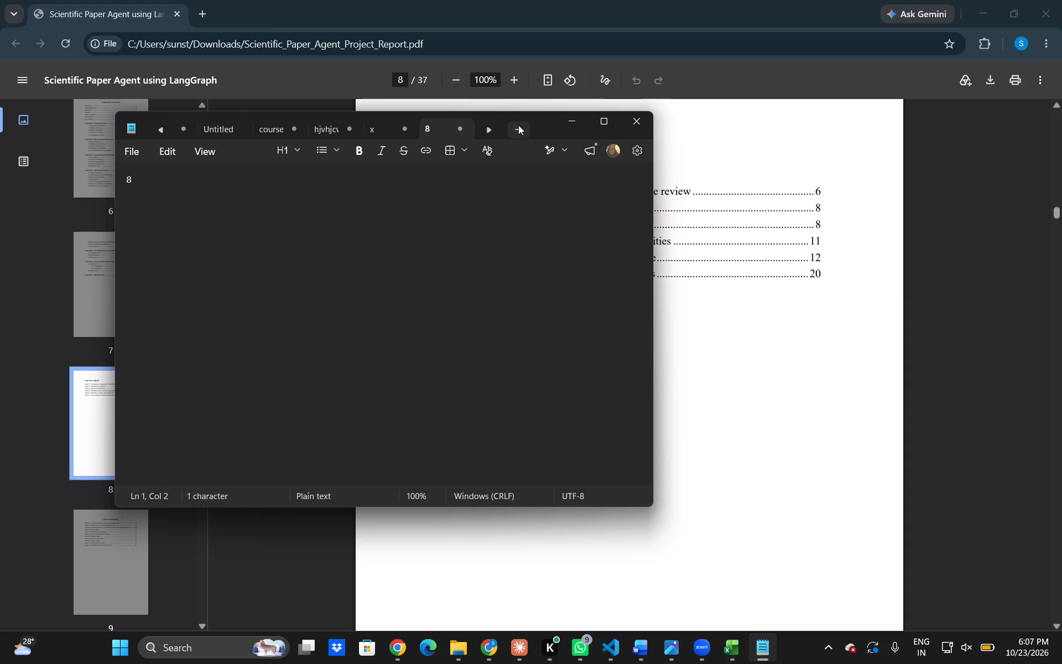
key(comma)
Find the List of Figures page in the report PDF and add its page number 9 to the Notepad note.
key(alt+Tab)
scroll(573, 264, down, 2)
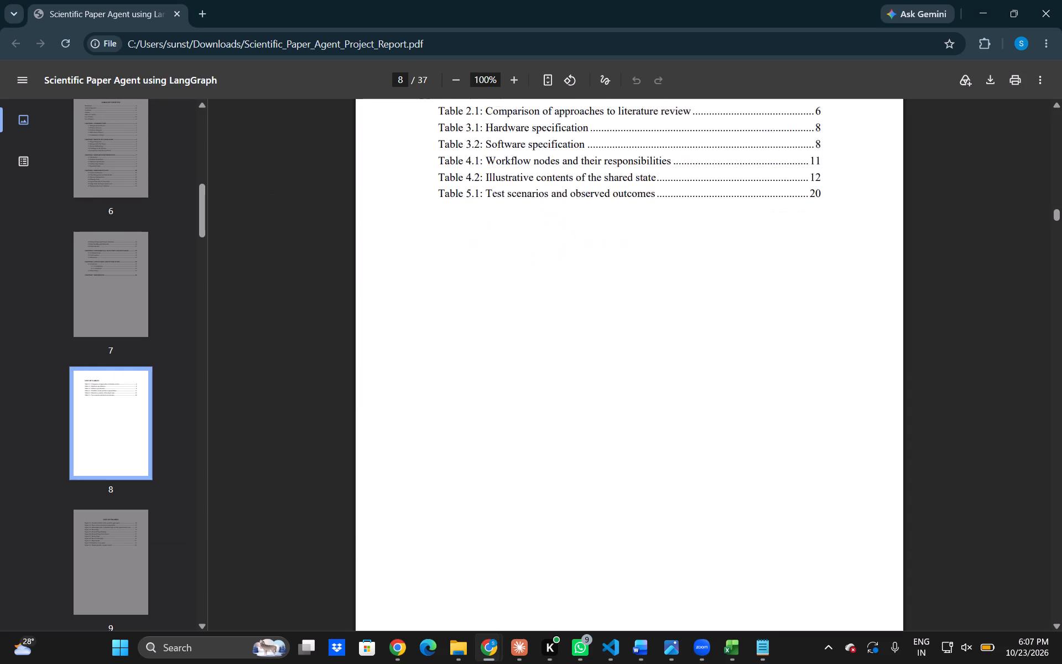
scroll(573, 264, down, 6)
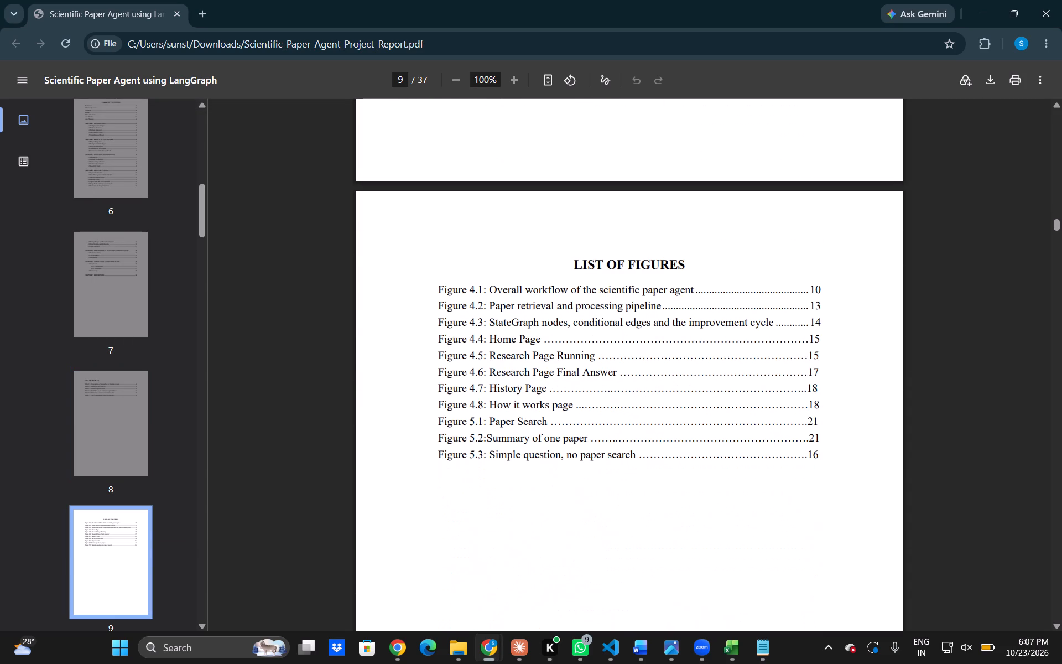
key(alt+Tab)
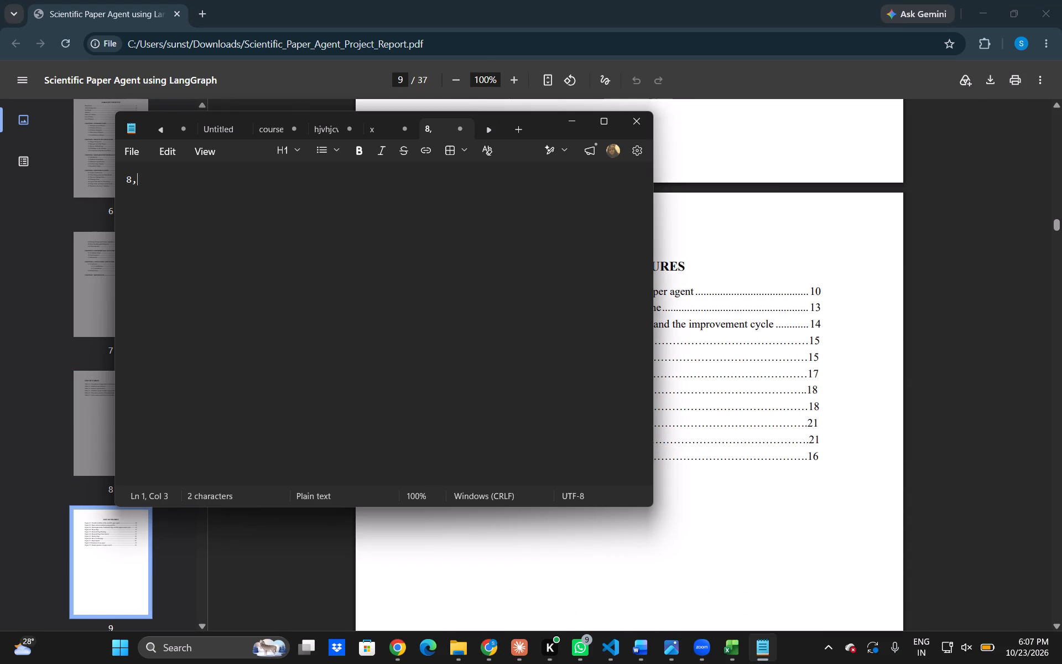
key(9)
Review the table of contents in the 37-page report PDF, checking the chapter and section entries and their page numbers.
key(alt+Tab)
scroll(573, 264, down, 3)
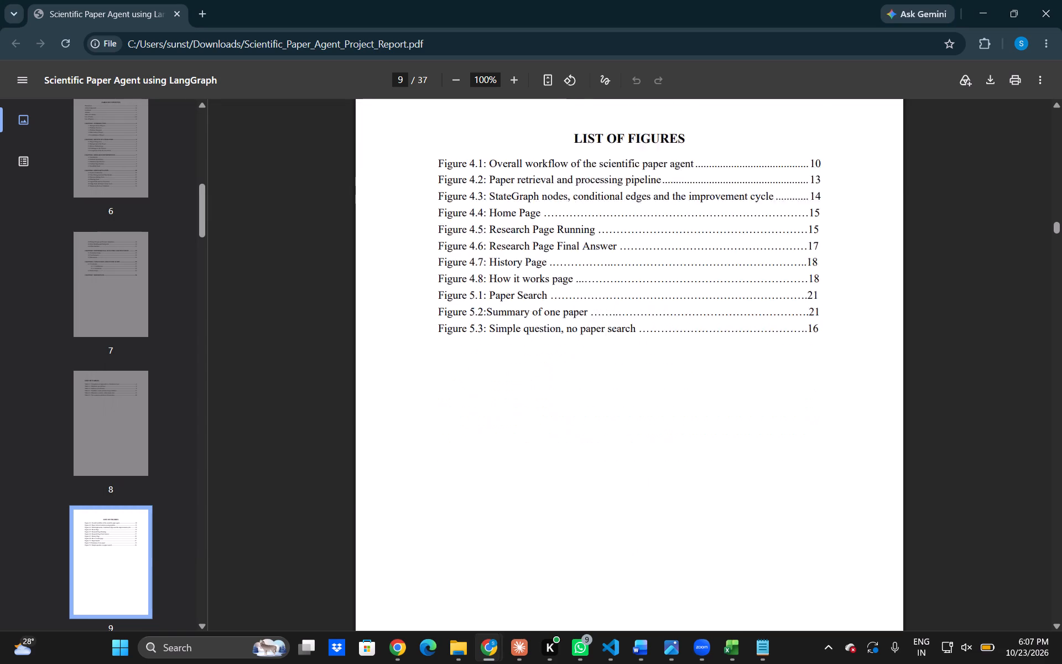
scroll(573, 264, down, 7)
scroll(573, 264, up, 8)
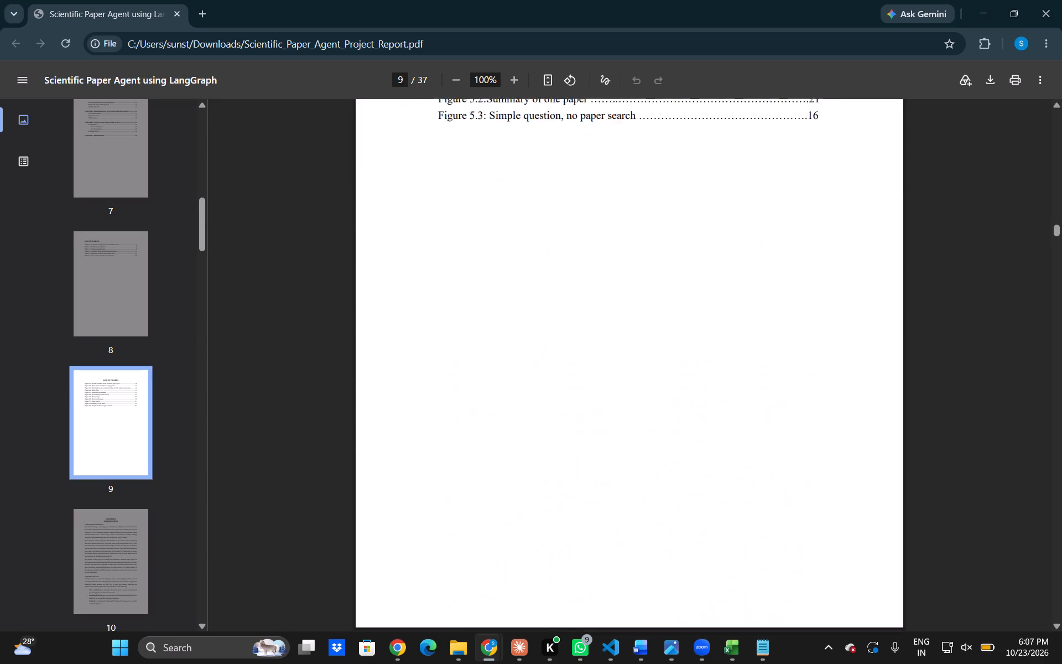
scroll(573, 264, up, 12)
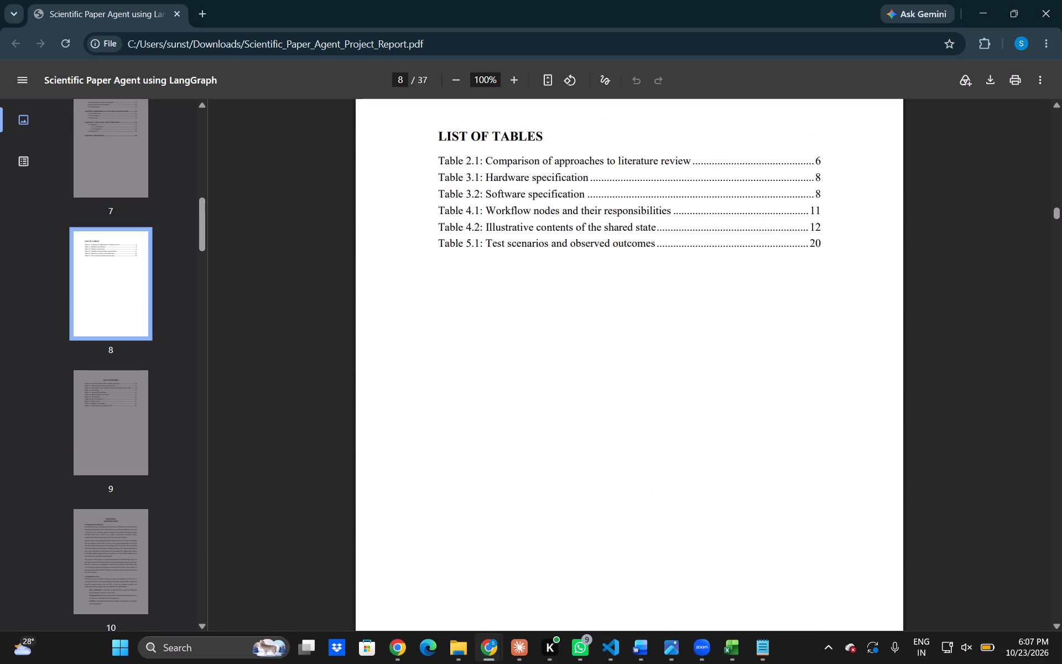
scroll(573, 264, up, 3)
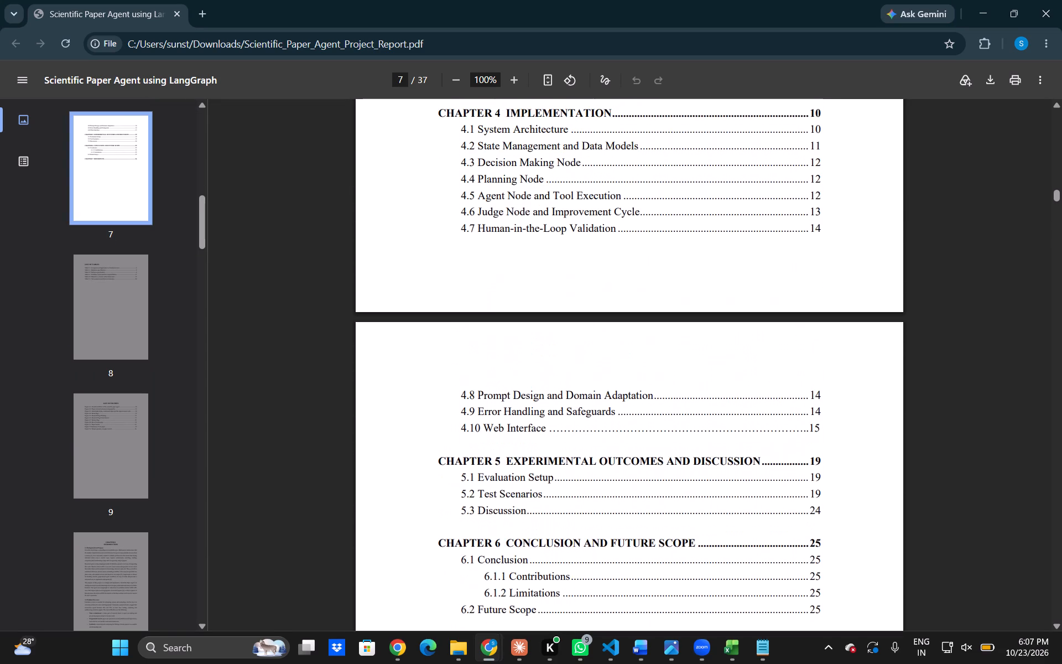
scroll(573, 264, up, 1)
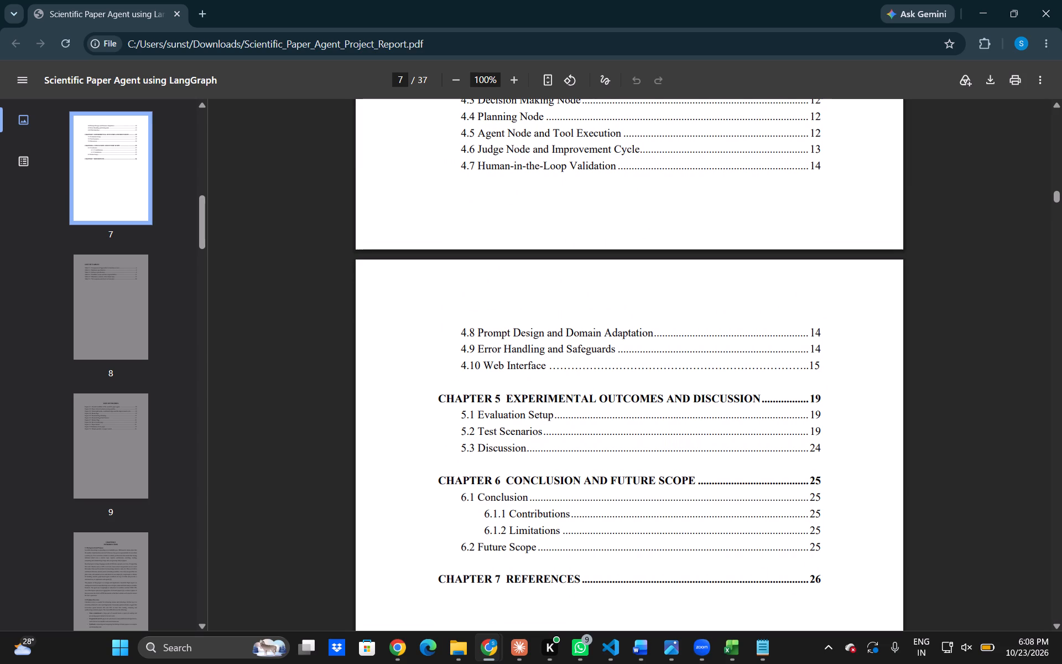
scroll(573, 264, up, 8)
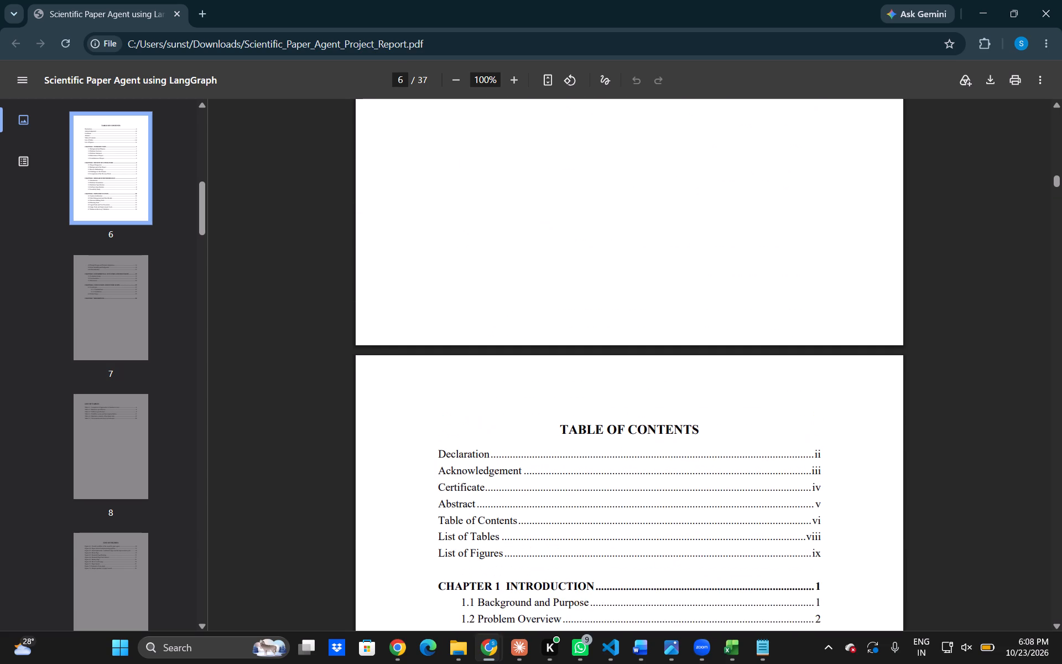
scroll(573, 264, down, 1)
scroll(573, 264, up, 4)
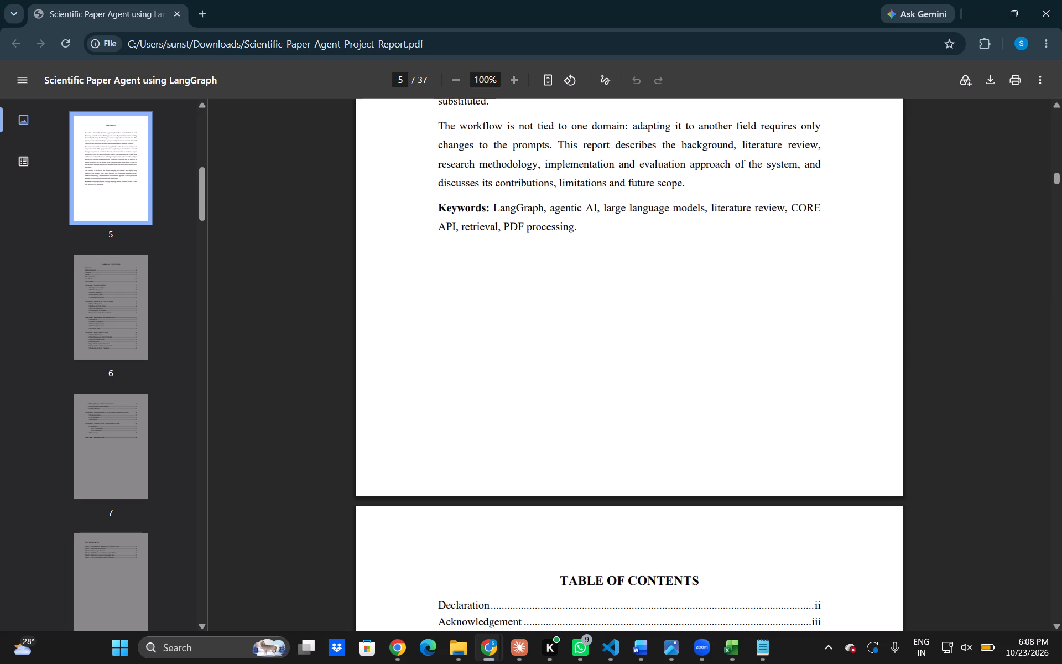
scroll(573, 264, down, 2)
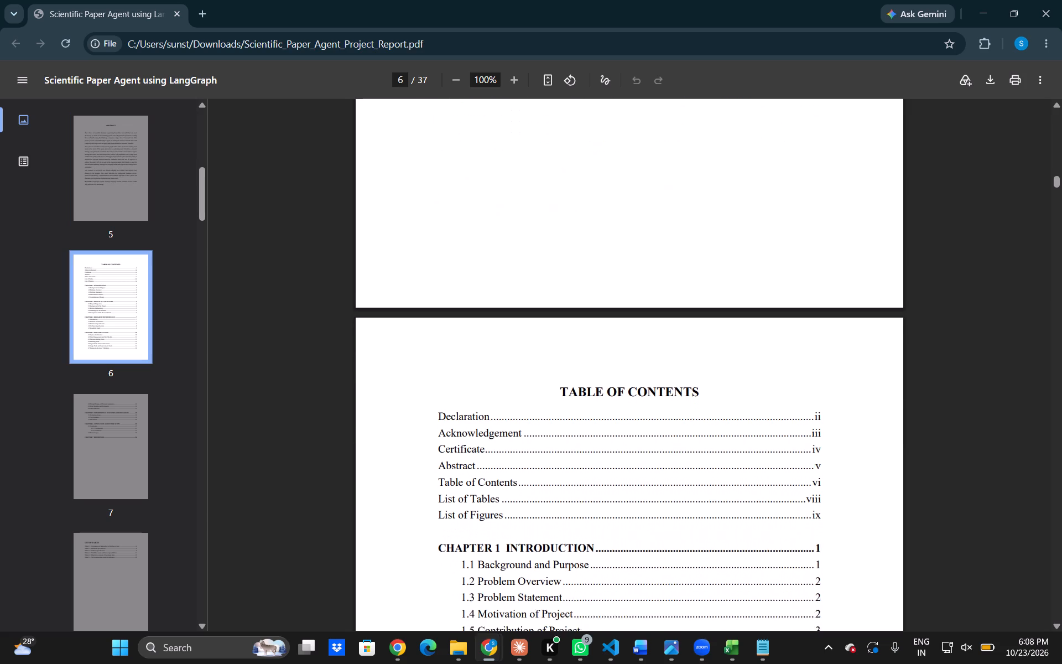
scroll(573, 264, down, 5)
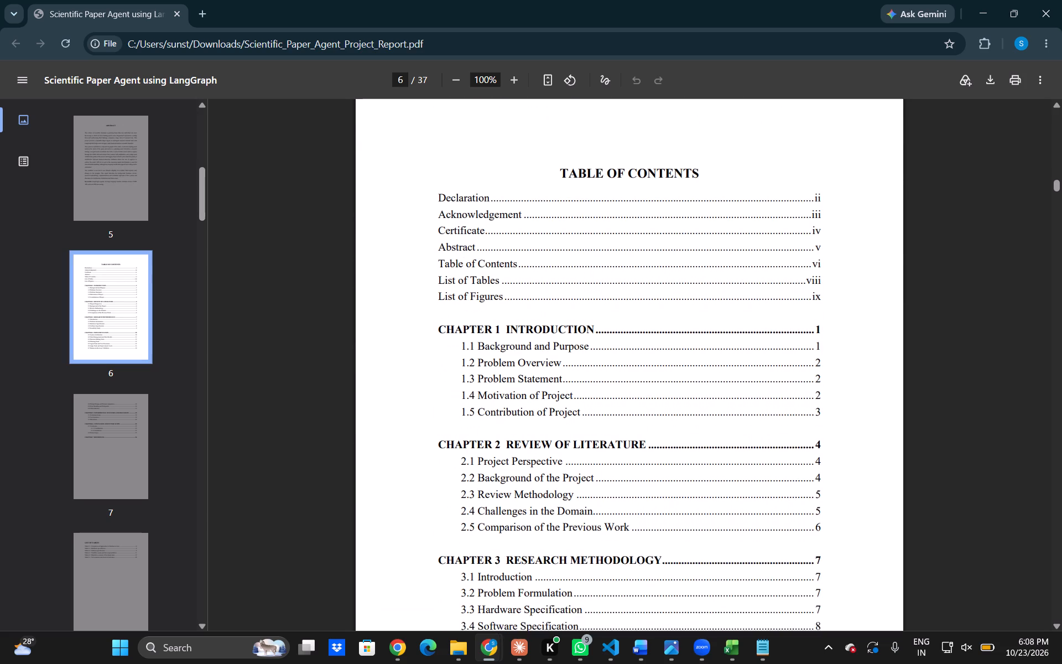
scroll(573, 264, down, 3)
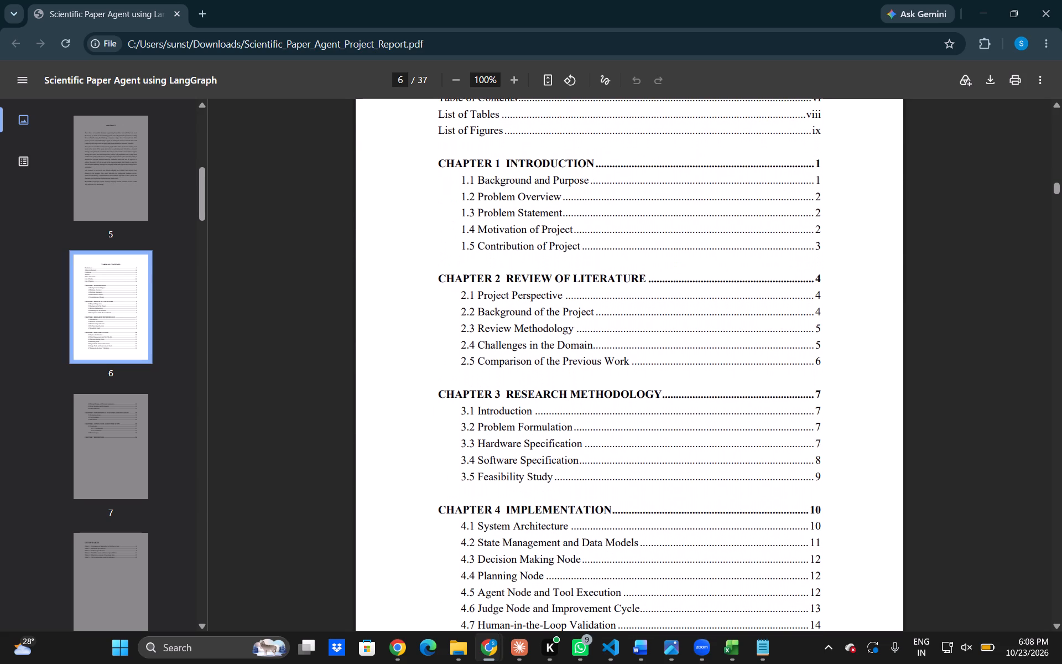
scroll(573, 264, down, 1)
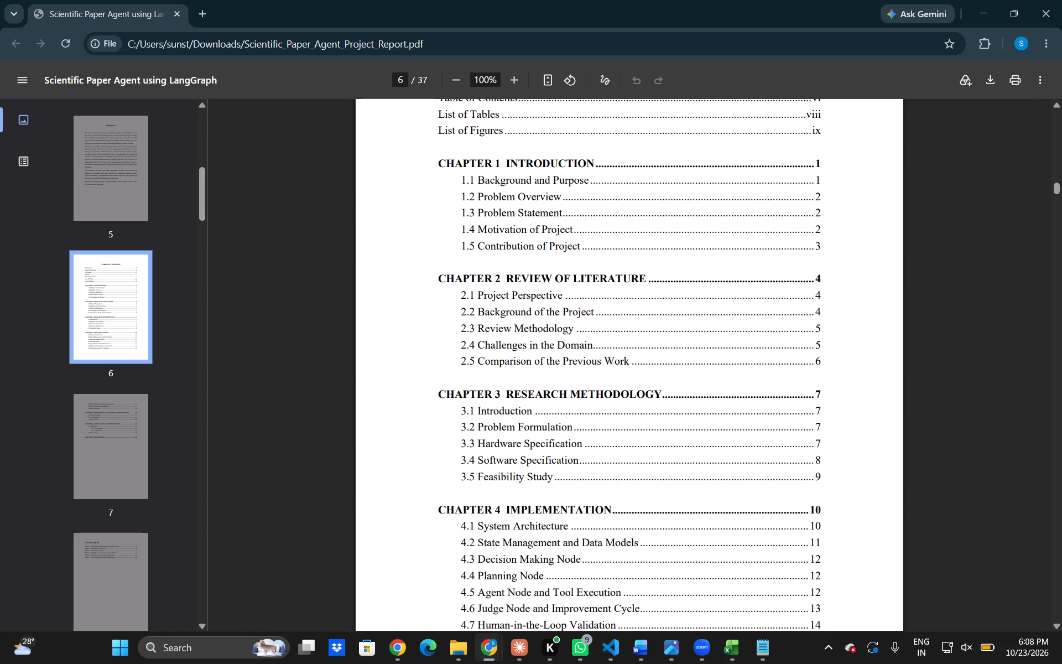
scroll(573, 264, down, 8)
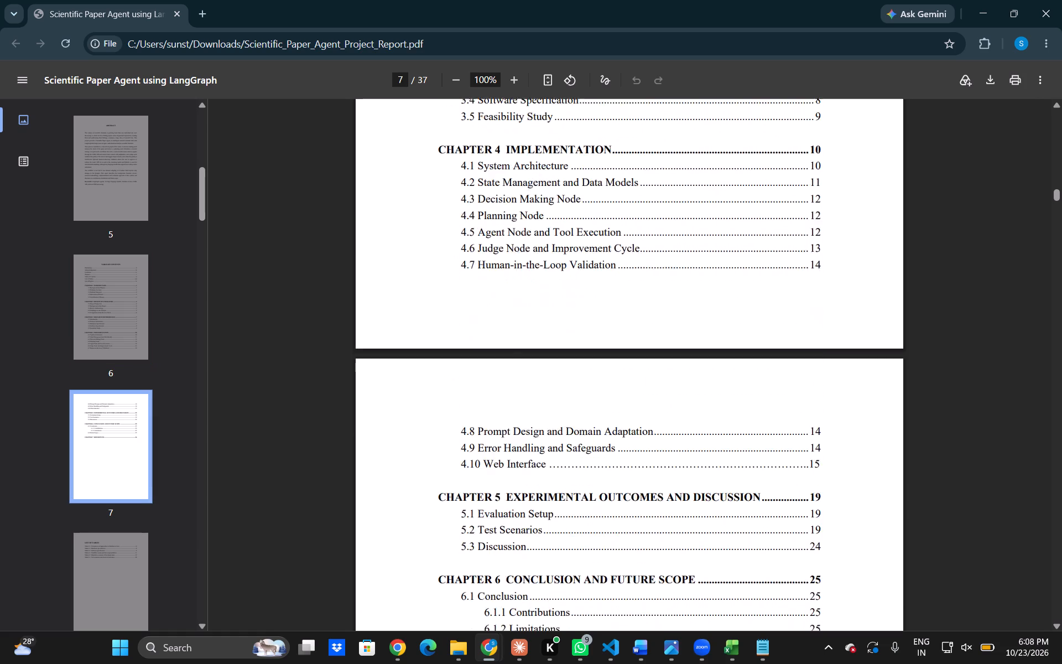
scroll(573, 264, down, 3)
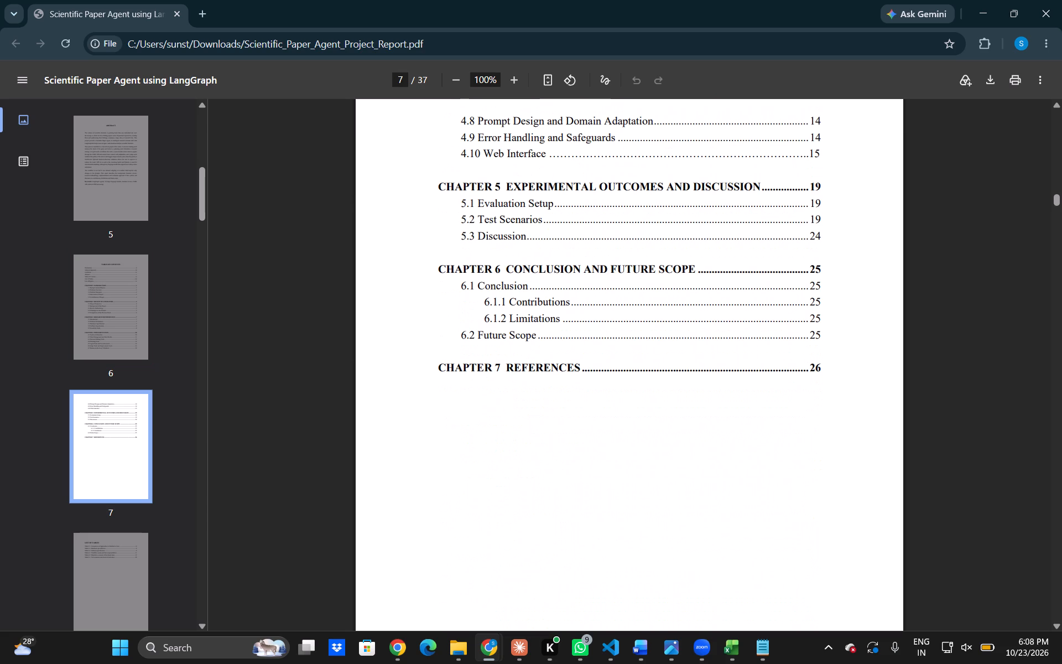
Skim the chapters of the 37-page report PDF through to the References list and back to Chapter 2.
scroll(573, 264, down, 15)
scroll(573, 264, down, 18)
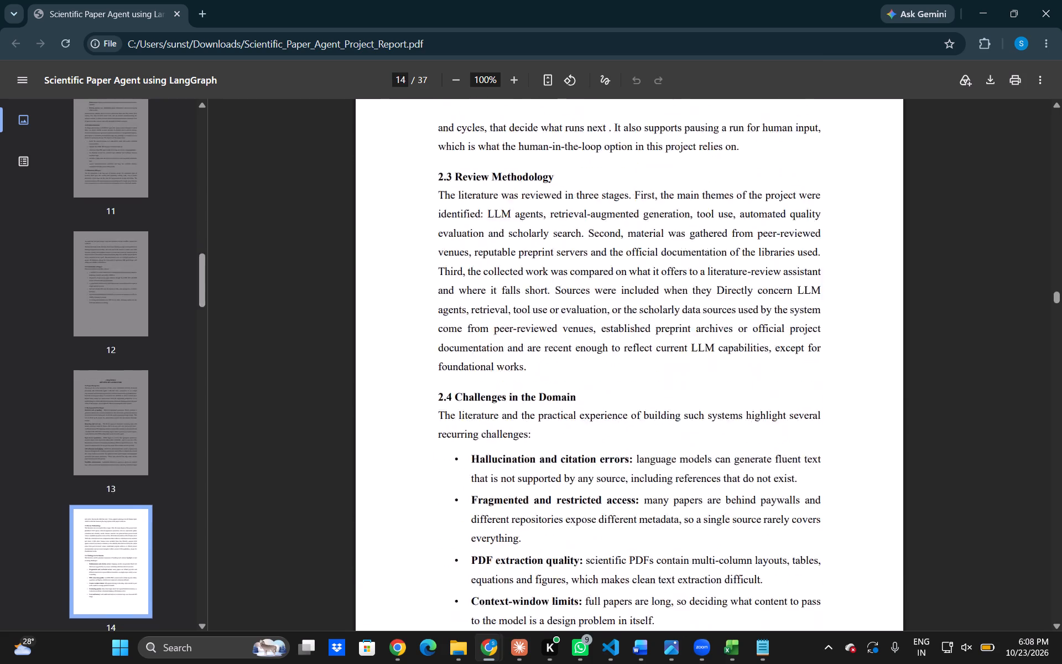
scroll(573, 264, down, 16)
scroll(573, 264, down, 12)
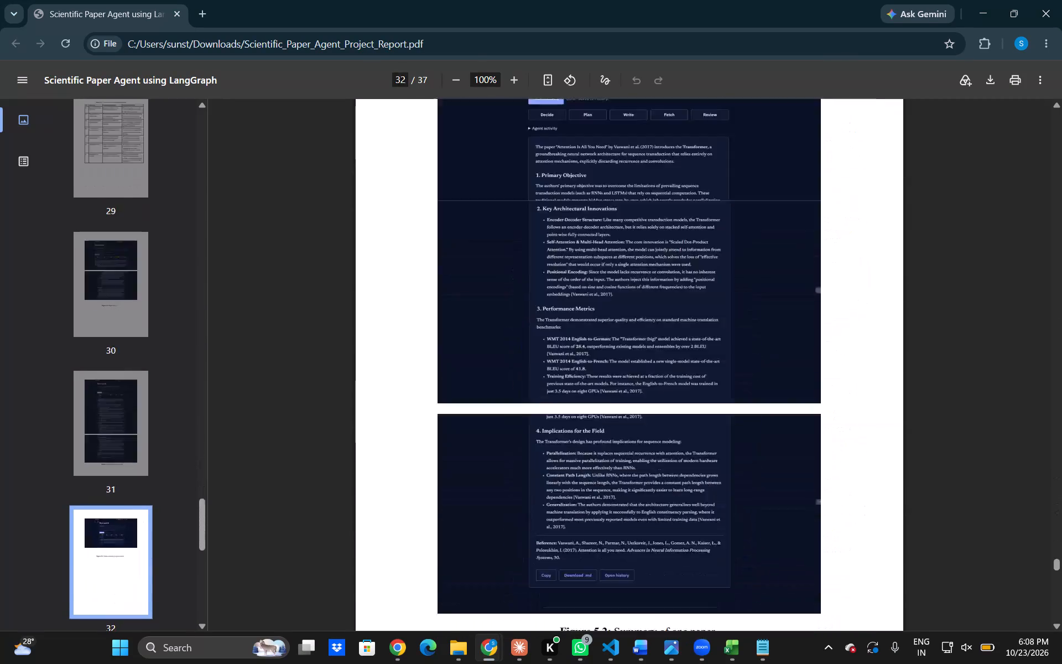
scroll(573, 264, down, 14)
scroll(573, 264, up, 9)
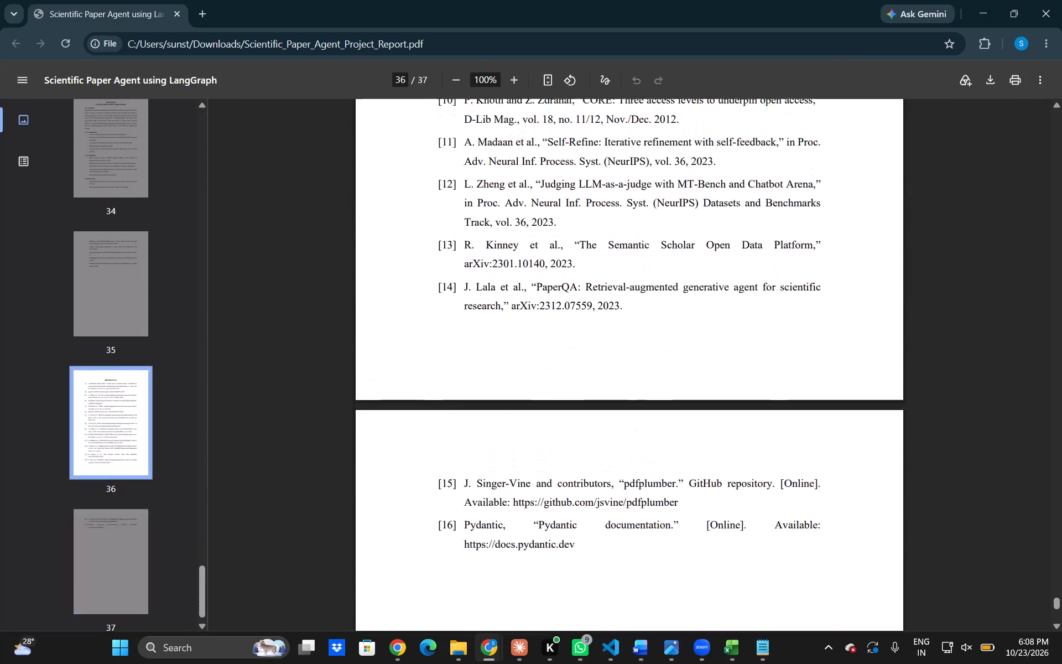
scroll(573, 264, up, 2)
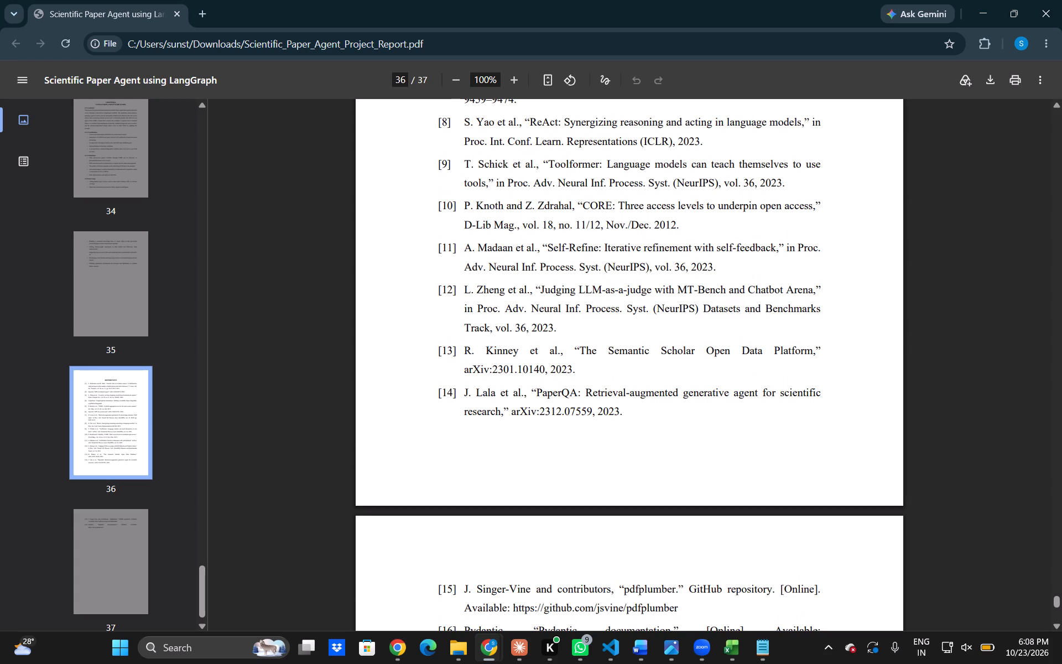
scroll(573, 264, up, 13)
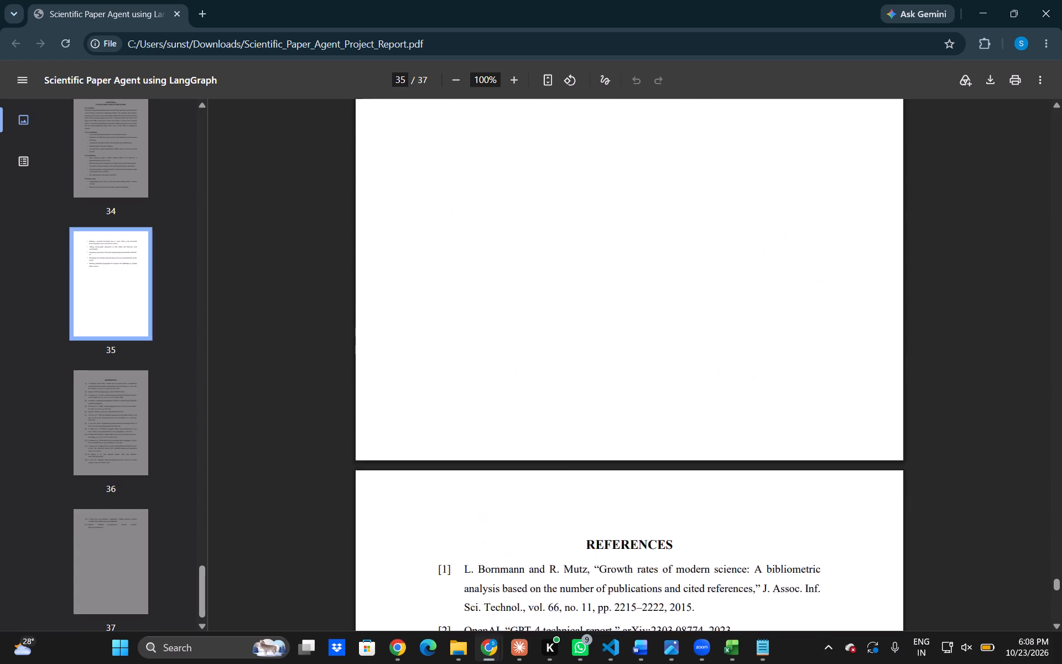
scroll(573, 264, up, 19)
scroll(573, 264, up, 5)
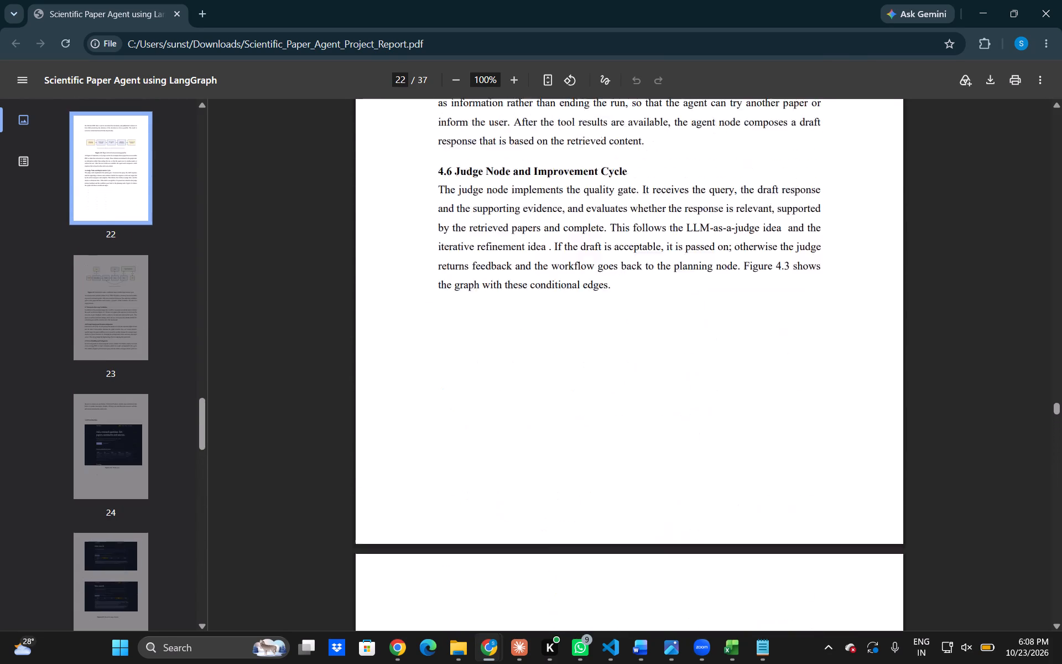
scroll(573, 264, up, 10)
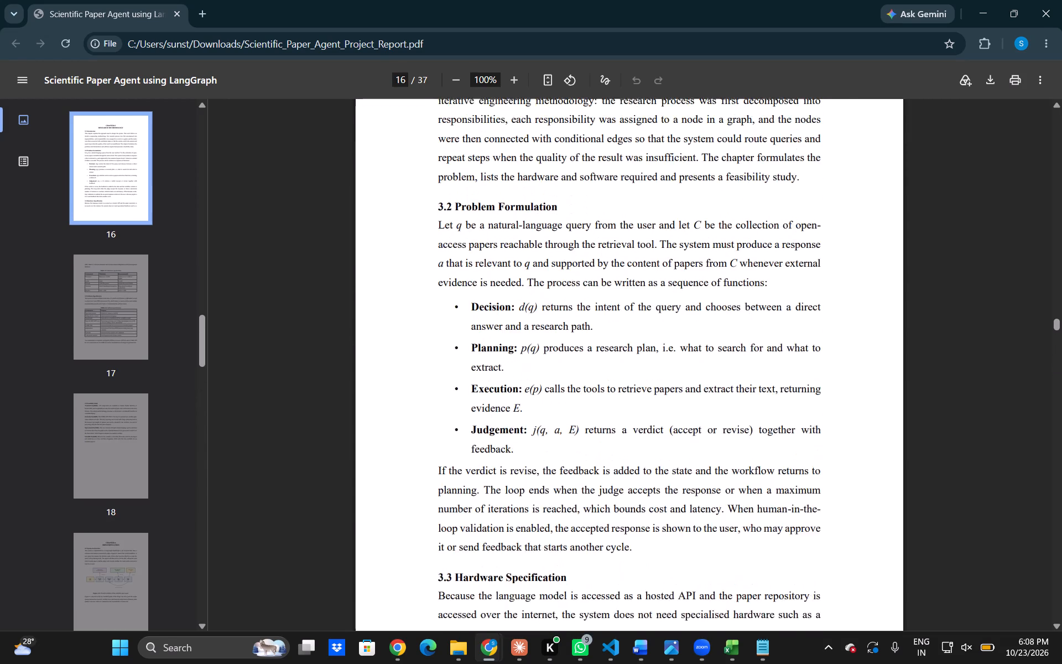
scroll(573, 264, up, 3)
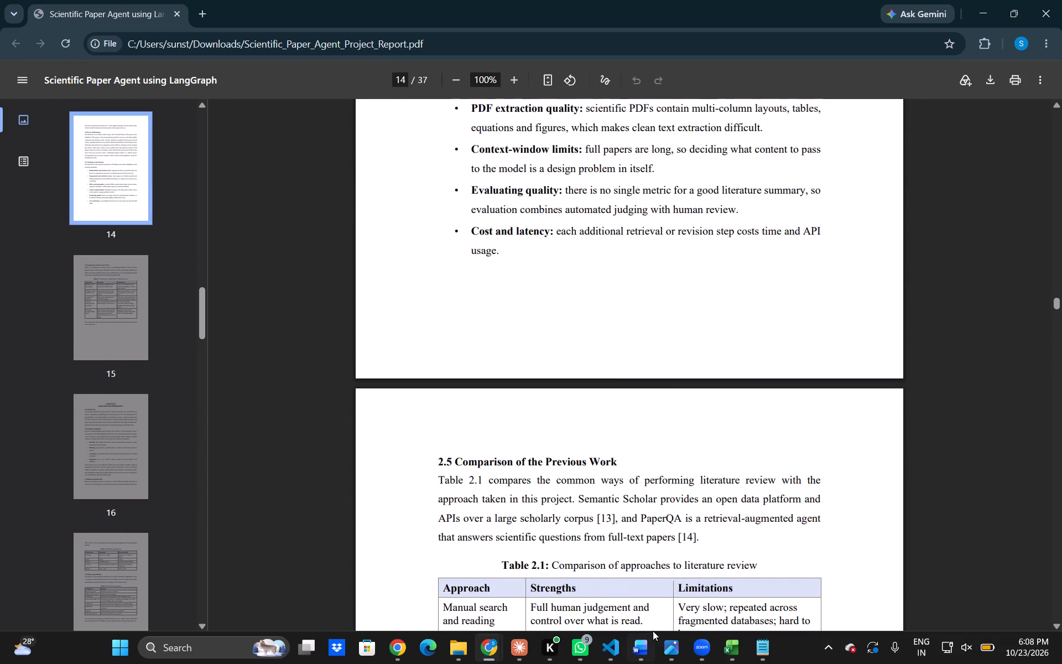
Switch to the Scientific_Paper_Agent_Project_Report document in Word and go back to its title page.
click(647, 601)
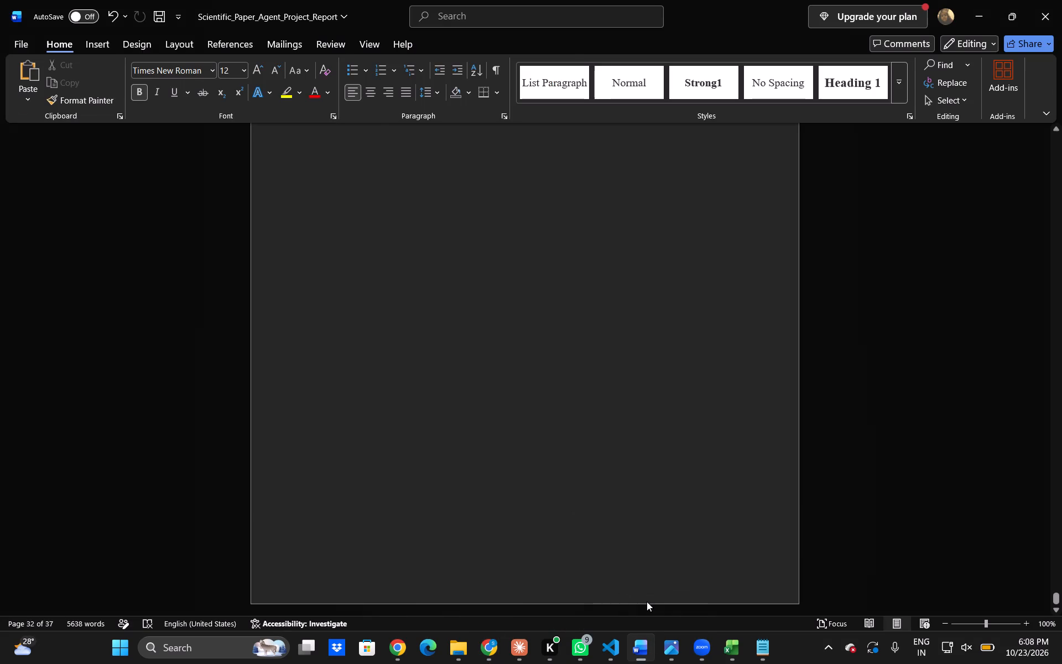
scroll(620, 385, up, 16)
scroll(620, 385, up, 20)
scroll(620, 385, up, 20)
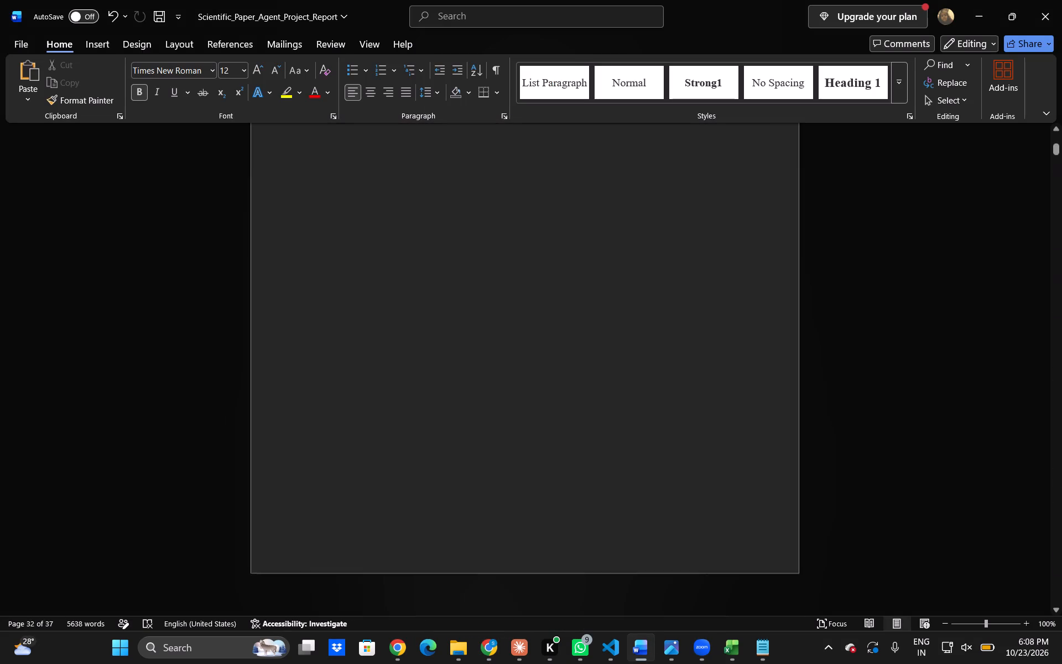
scroll(620, 385, up, 7)
scroll(620, 385, up, 14)
Return to the report PDF and review its table of contents, from the front-matter entries to the Chapter 4 sections.
key(alt+Tab)
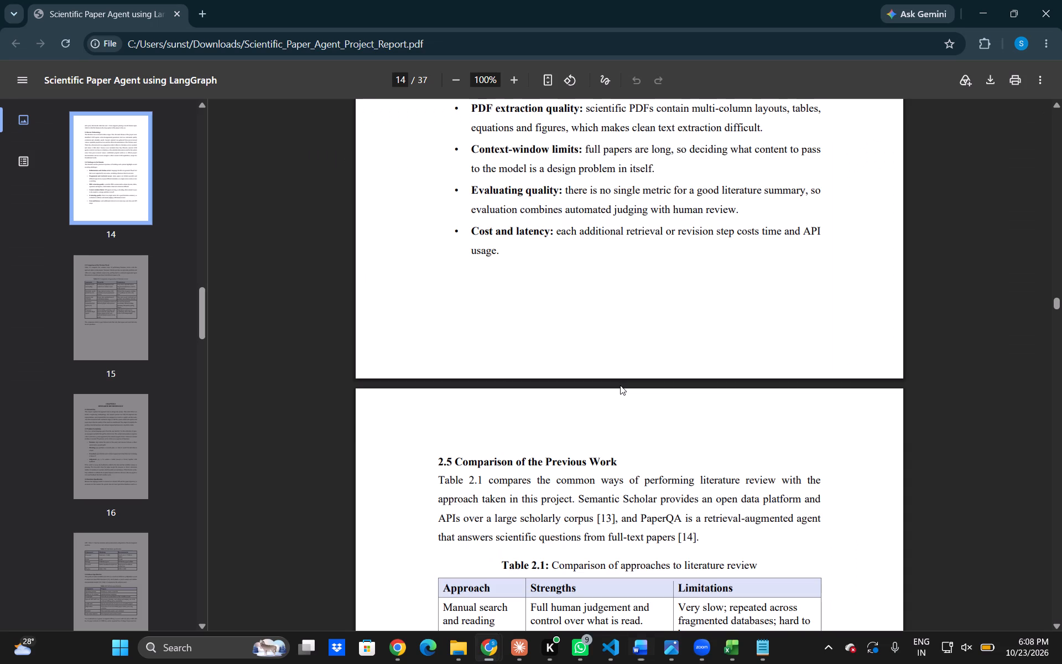
scroll(620, 385, up, 20)
scroll(620, 385, up, 20)
scroll(620, 385, up, 20)
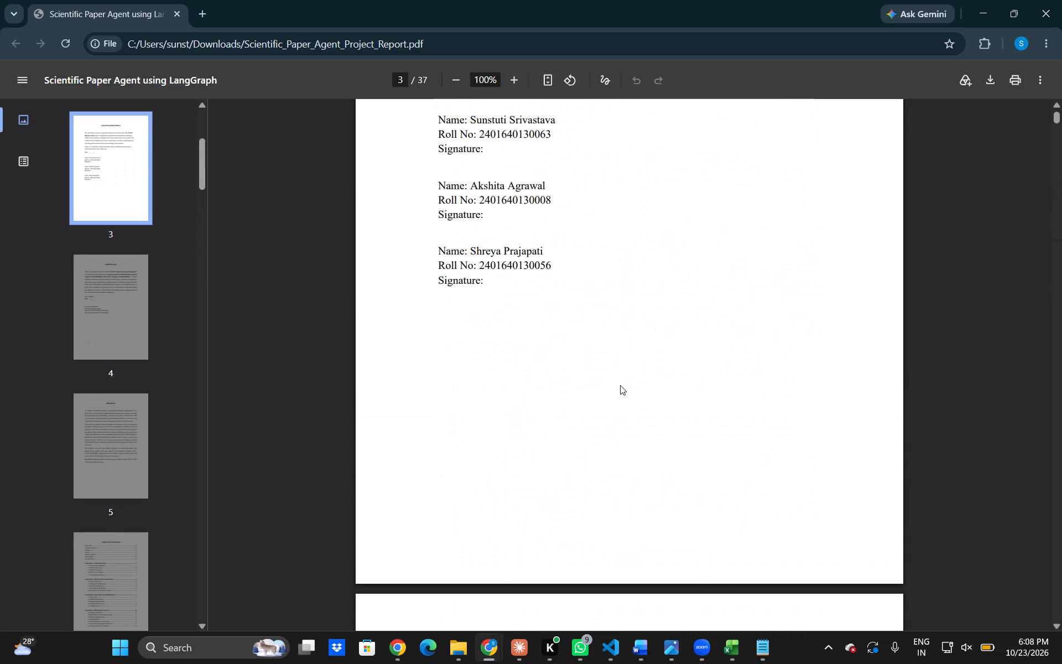
scroll(620, 385, down, 13)
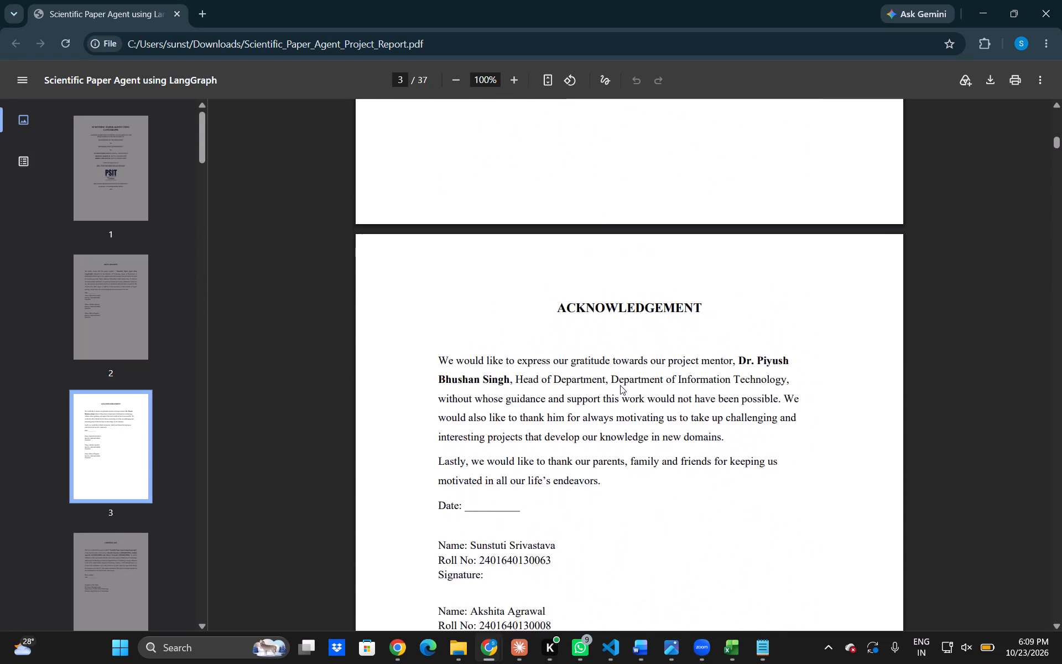
scroll(620, 385, down, 6)
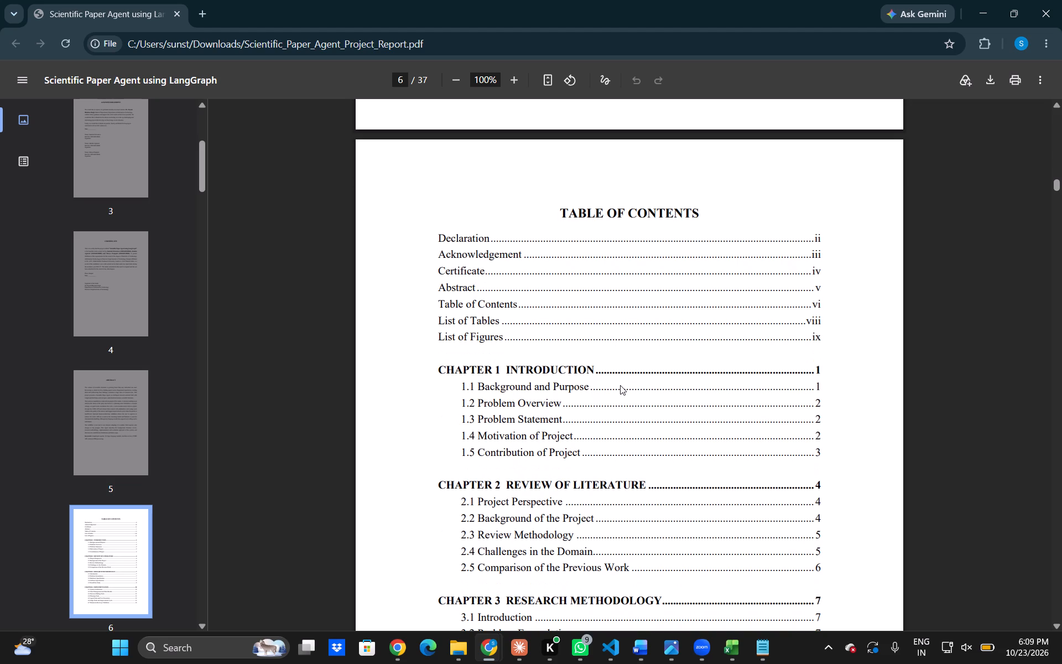
scroll(620, 385, down, 1)
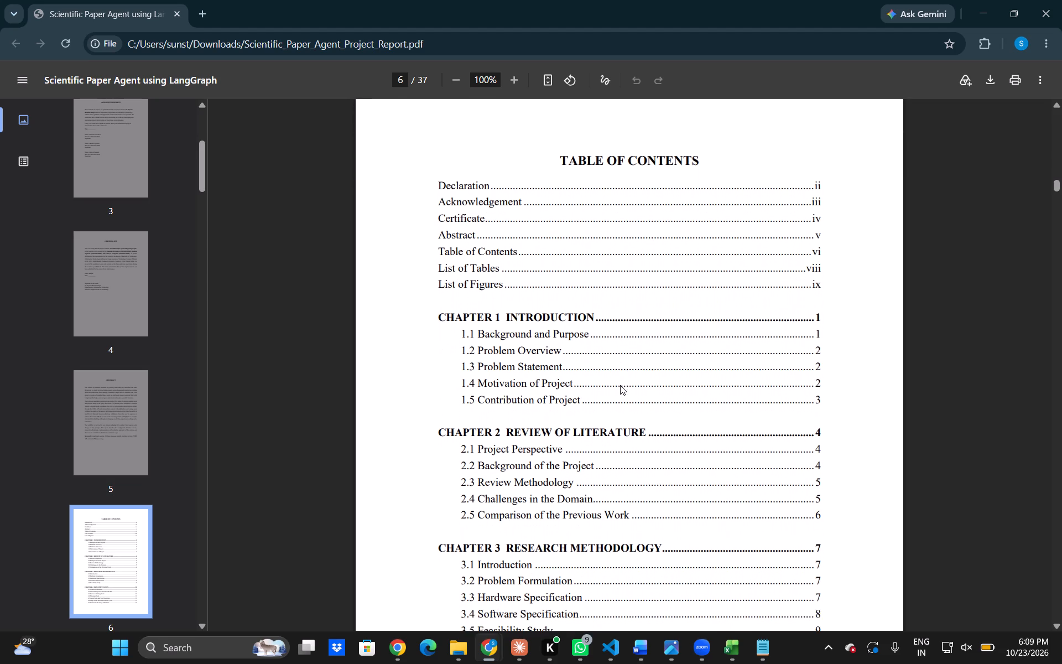
scroll(620, 385, down, 3)
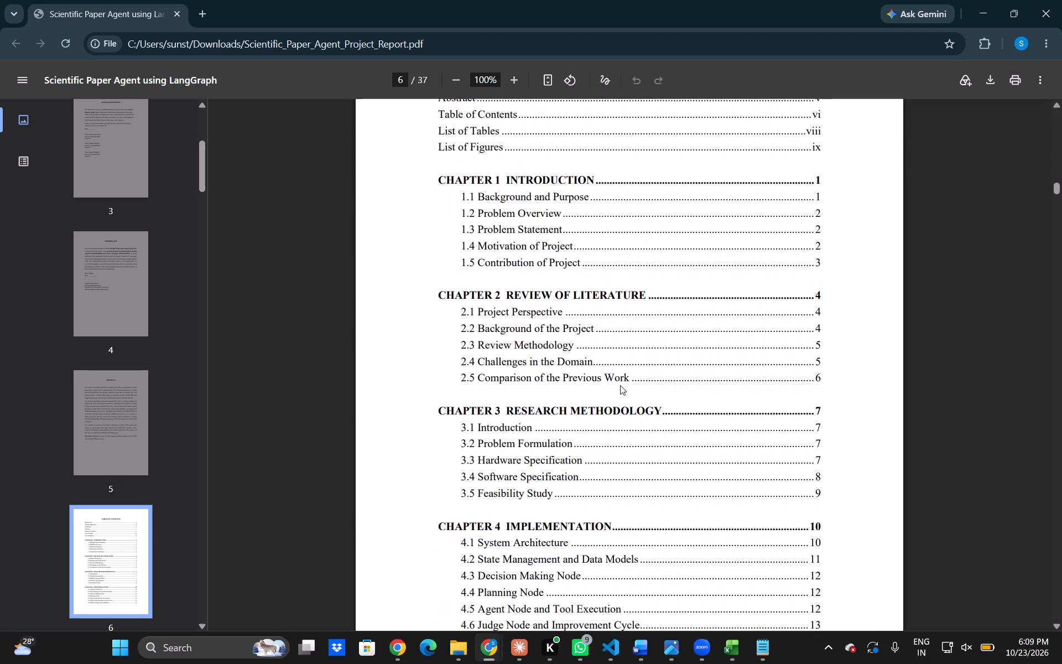
scroll(620, 385, down, 2)
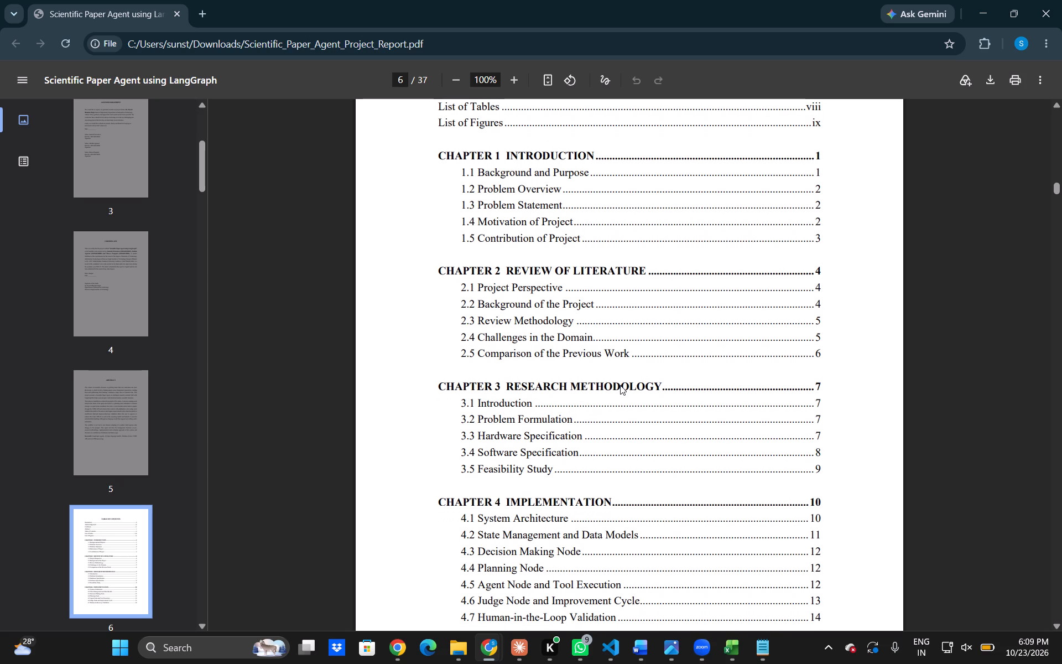
Look through the Word report's front matter, including the table of contents and List of Figures, up to Chapter 1.
key(alt+Tab)
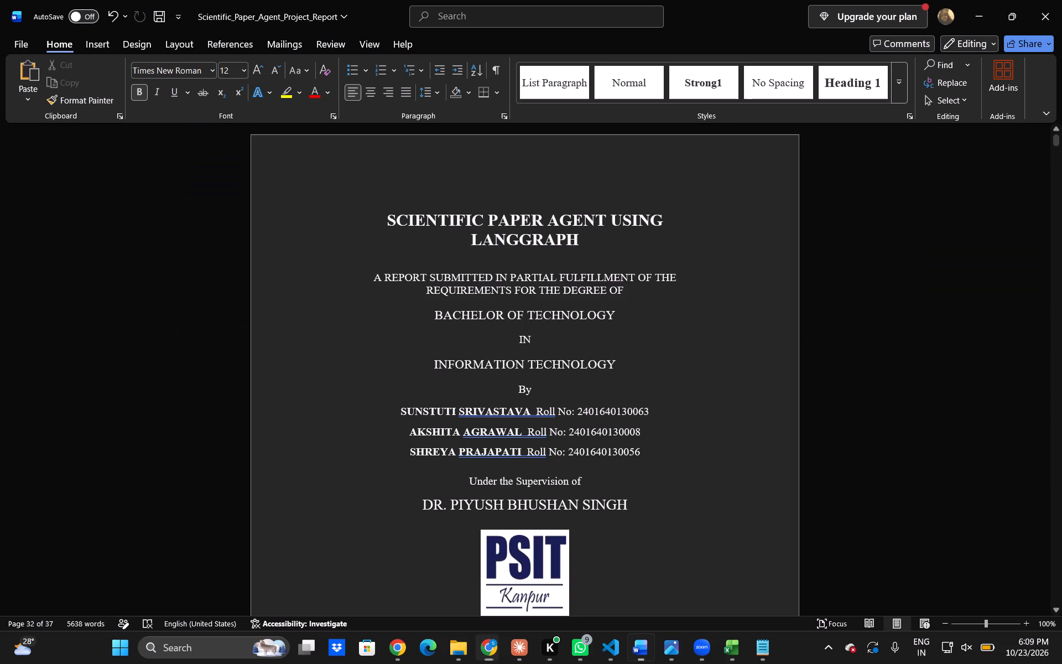
scroll(620, 385, down, 20)
scroll(620, 385, down, 3)
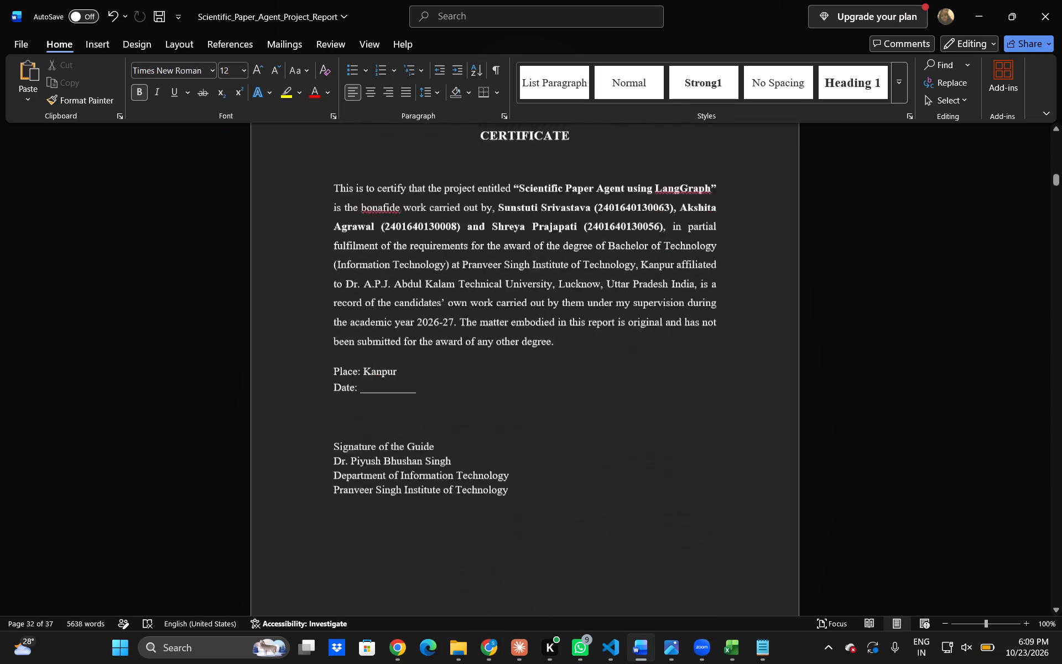
scroll(620, 385, down, 12)
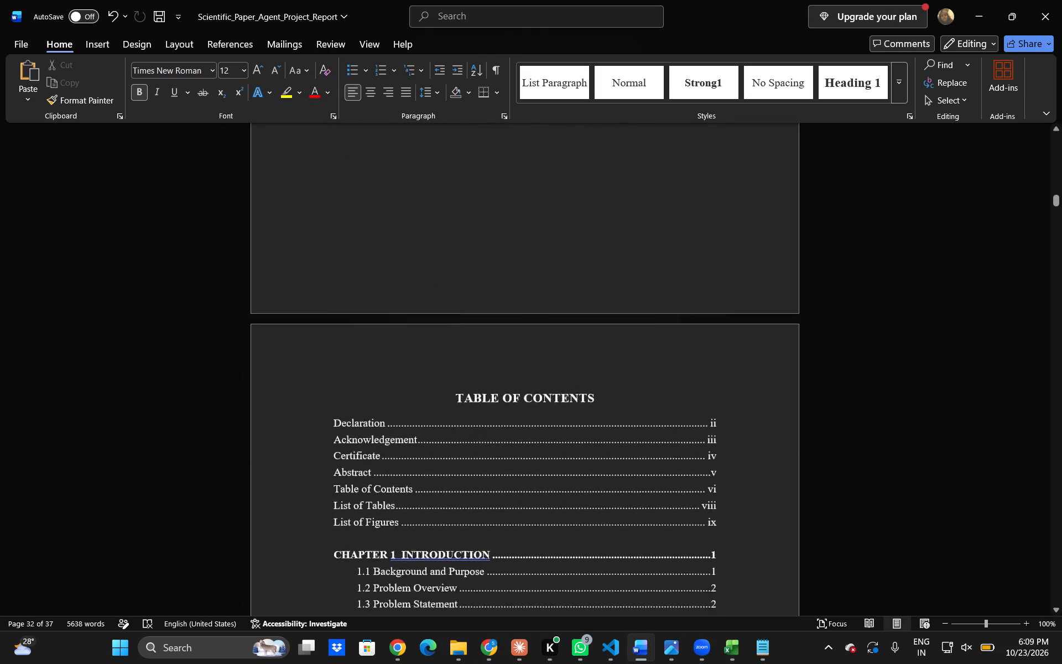
scroll(620, 385, down, 8)
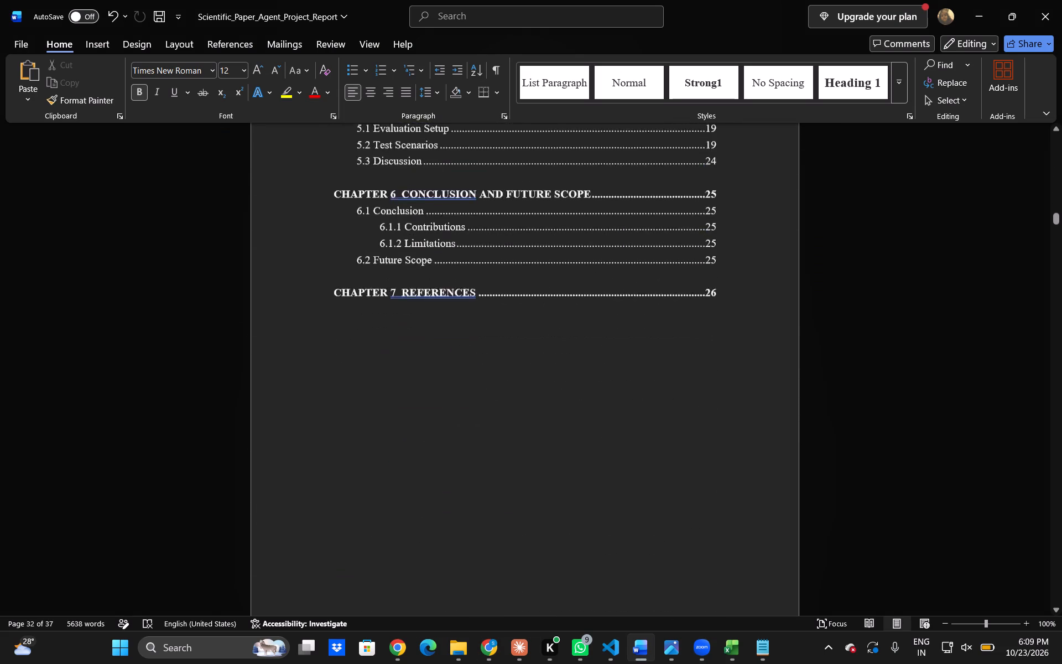
scroll(620, 385, down, 9)
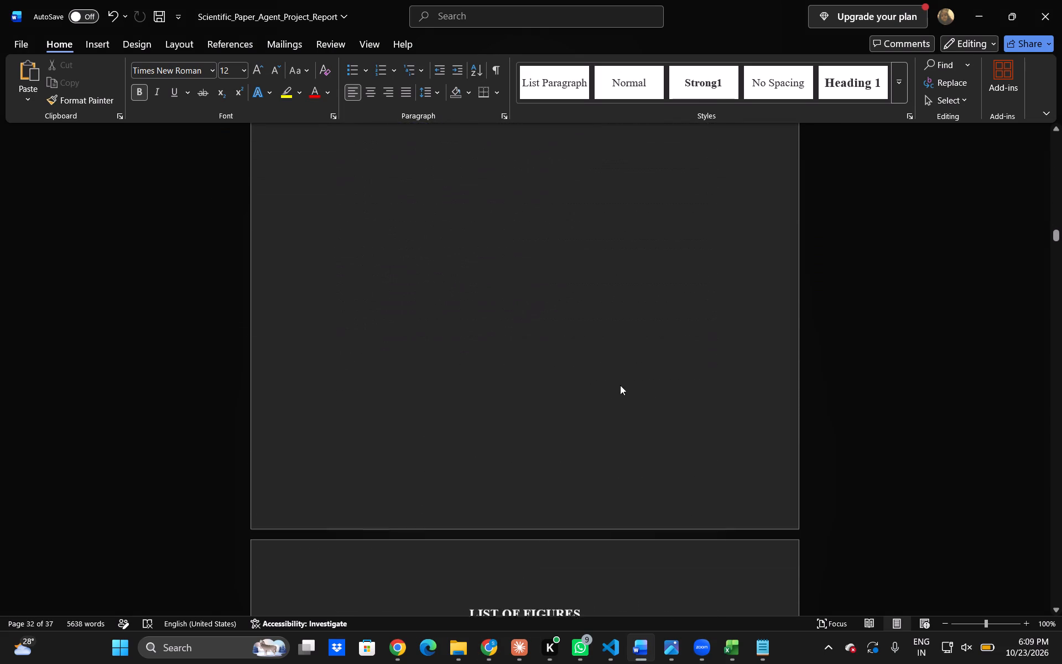
scroll(620, 385, down, 2)
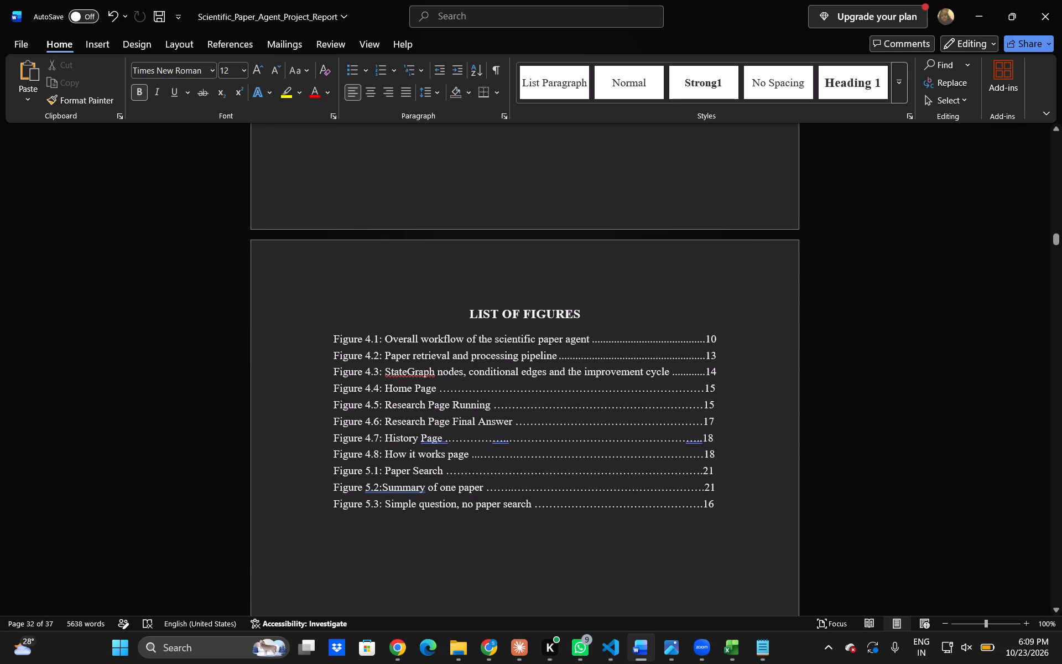
scroll(620, 385, down, 7)
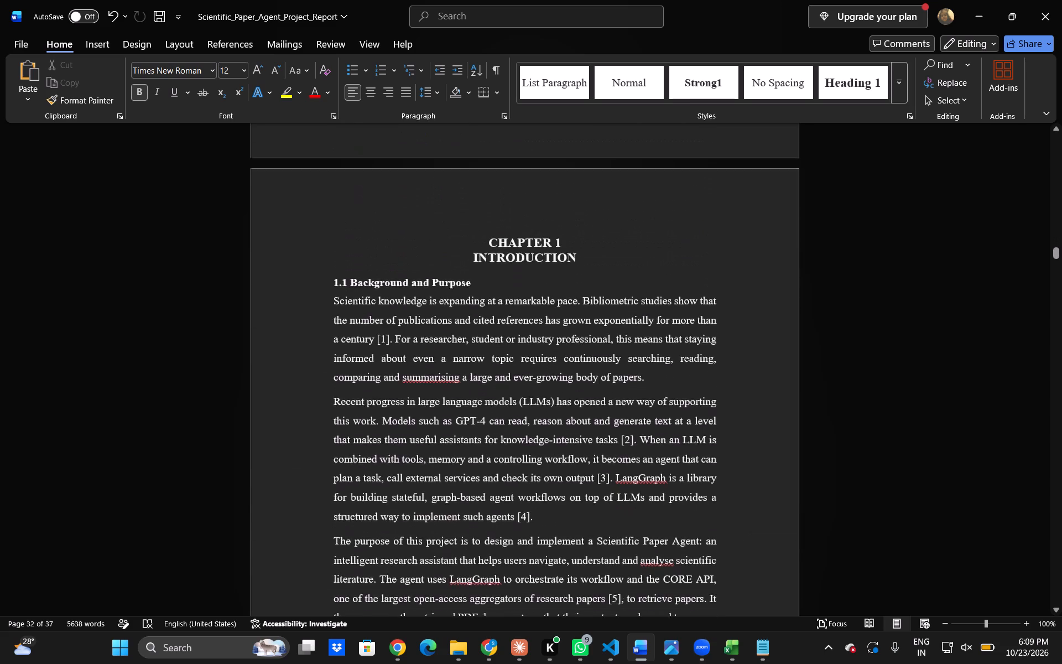
Check the Chapter 1 section headings and their pages in the Word report against the PDF's table of contents.
scroll(620, 385, down, 2)
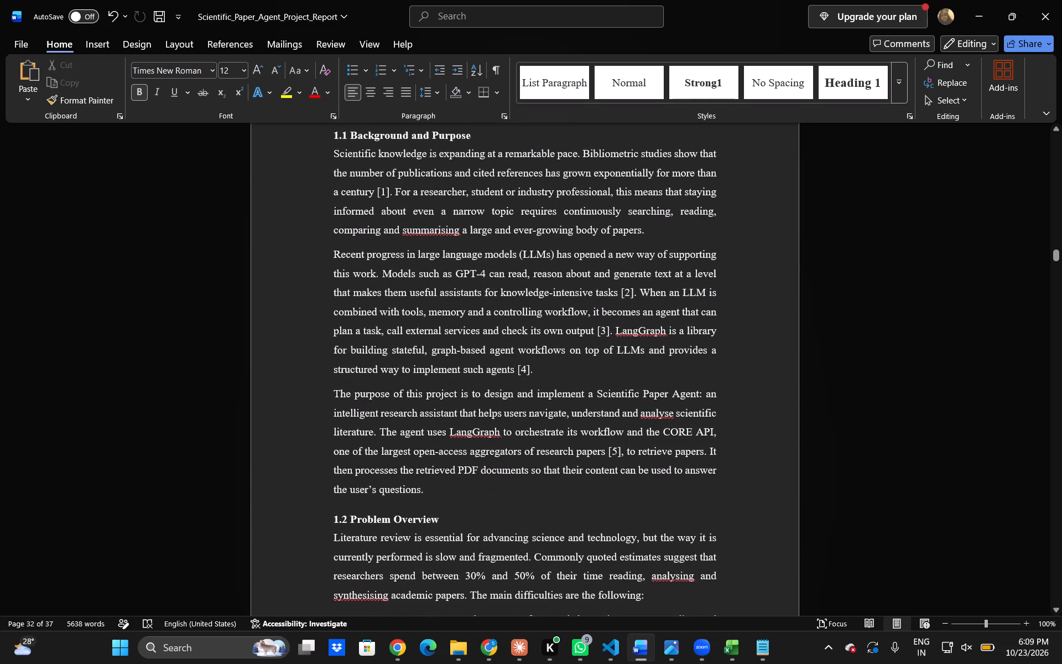
key(alt+Tab)
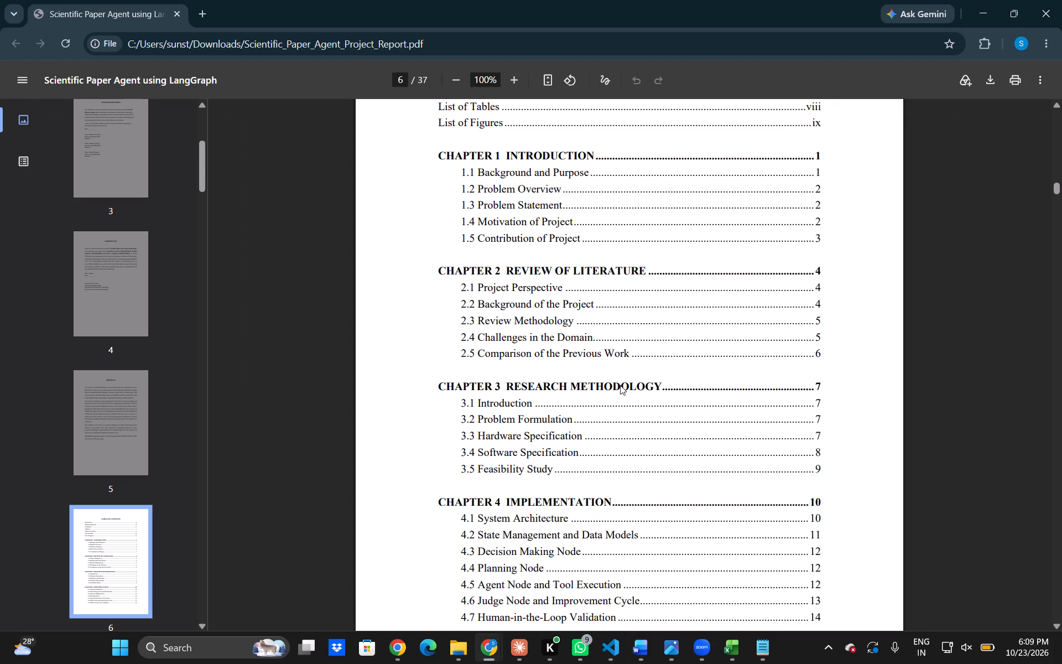
key(alt+Tab)
scroll(620, 385, down, 4)
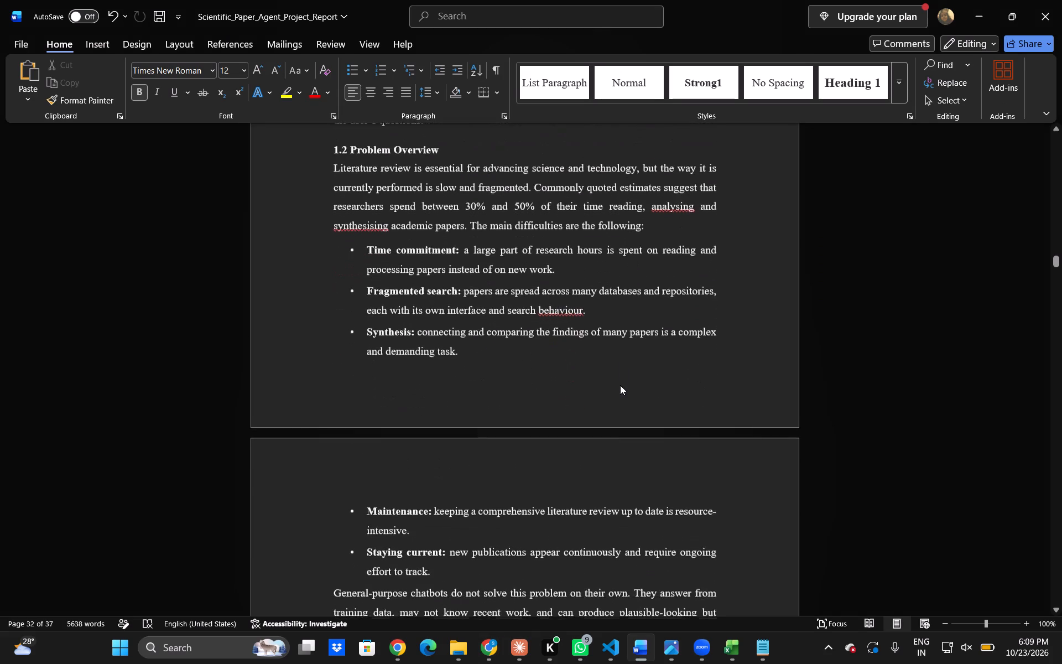
scroll(620, 385, down, 9)
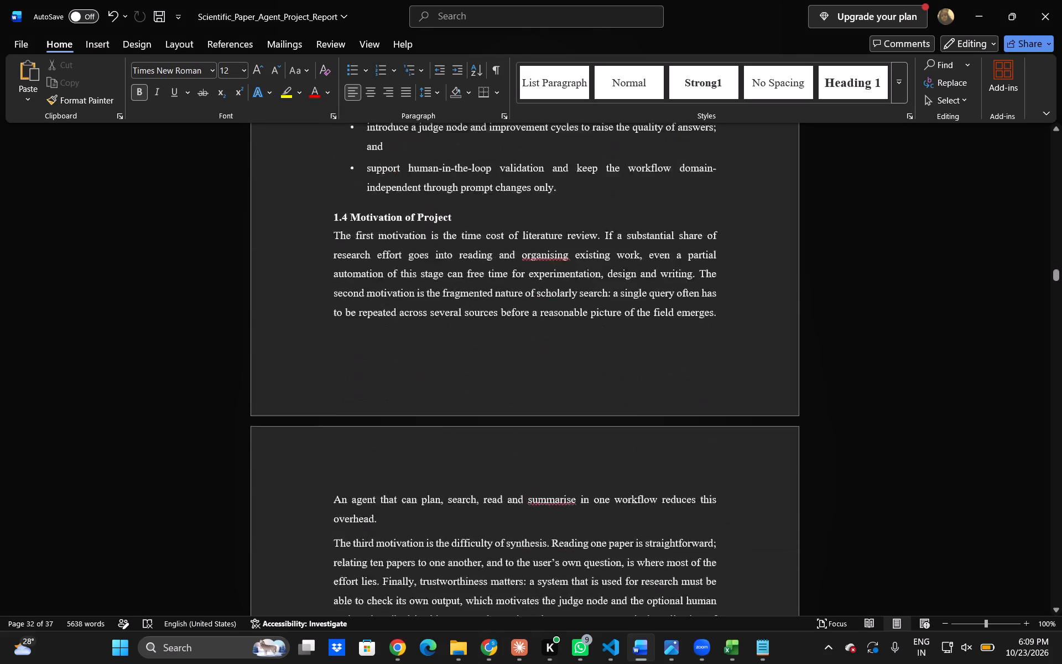
scroll(620, 385, down, 4)
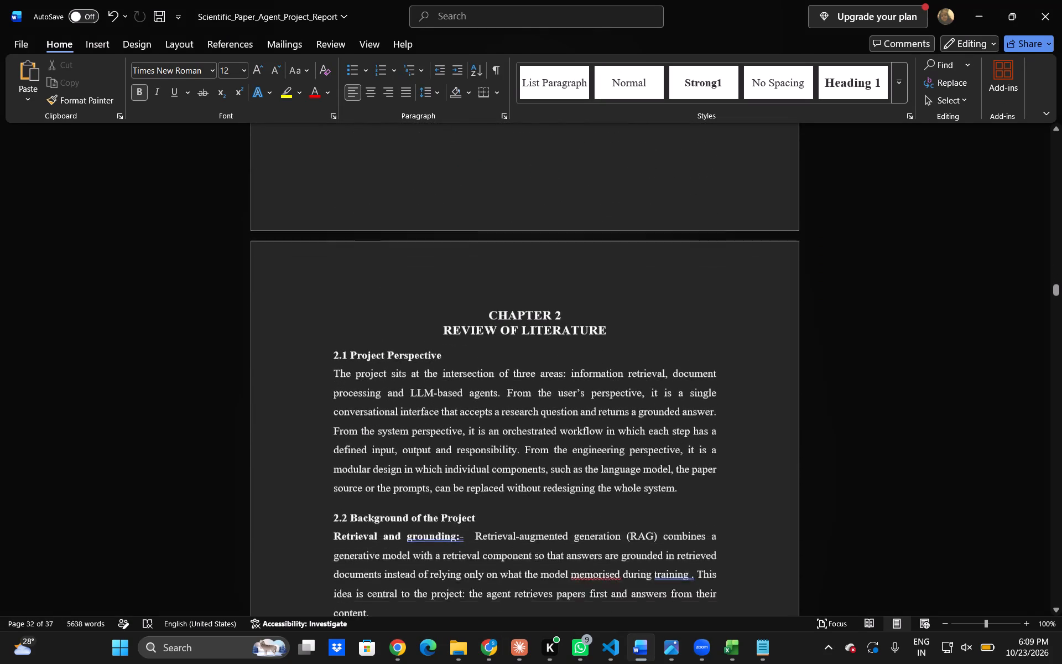
Check the Chapter 2 section headings and their pages in the Word report against the PDF's table of contents.
scroll(620, 385, down, 1)
key(alt+Tab)
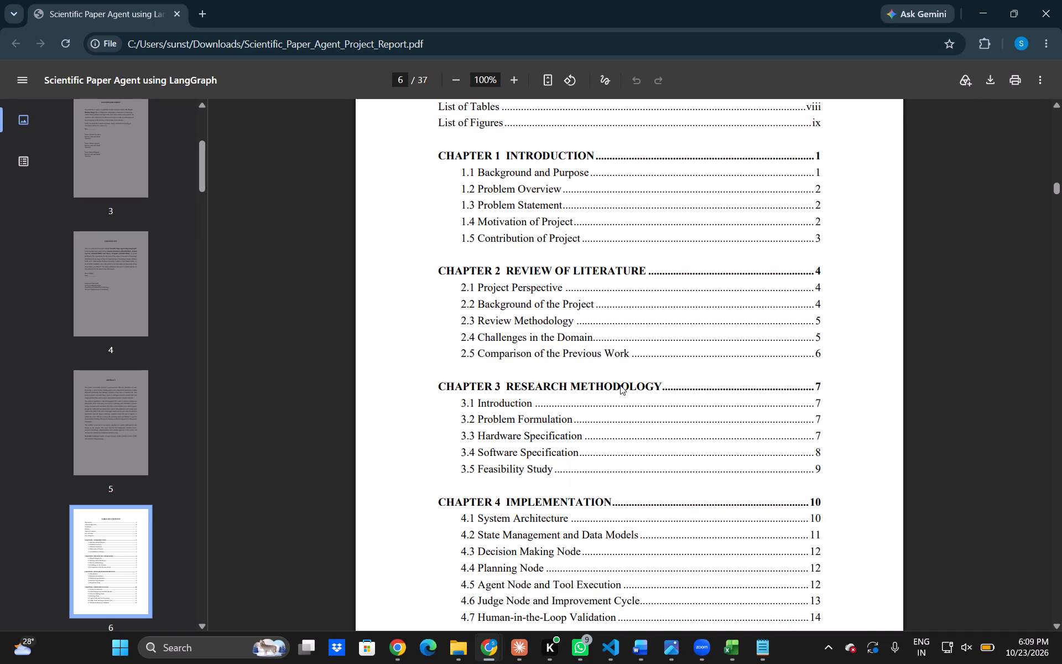
key(alt+Tab)
scroll(620, 385, down, 9)
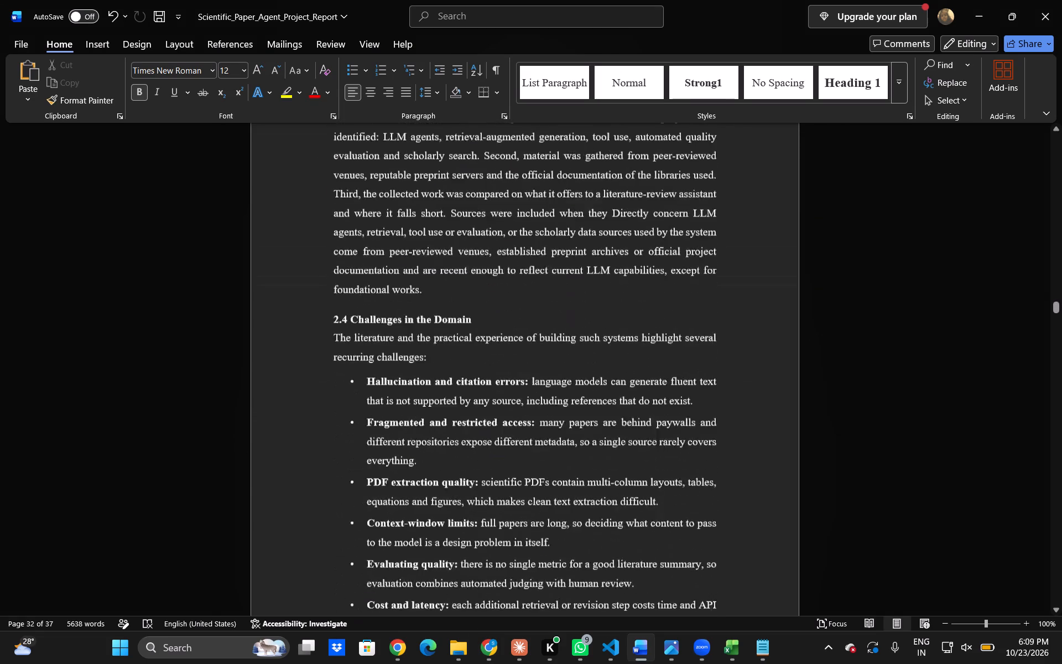
scroll(620, 385, down, 7)
Check the Chapter 3 section headings and their pages in the Word report against the PDF's table of contents.
key(alt+Tab)
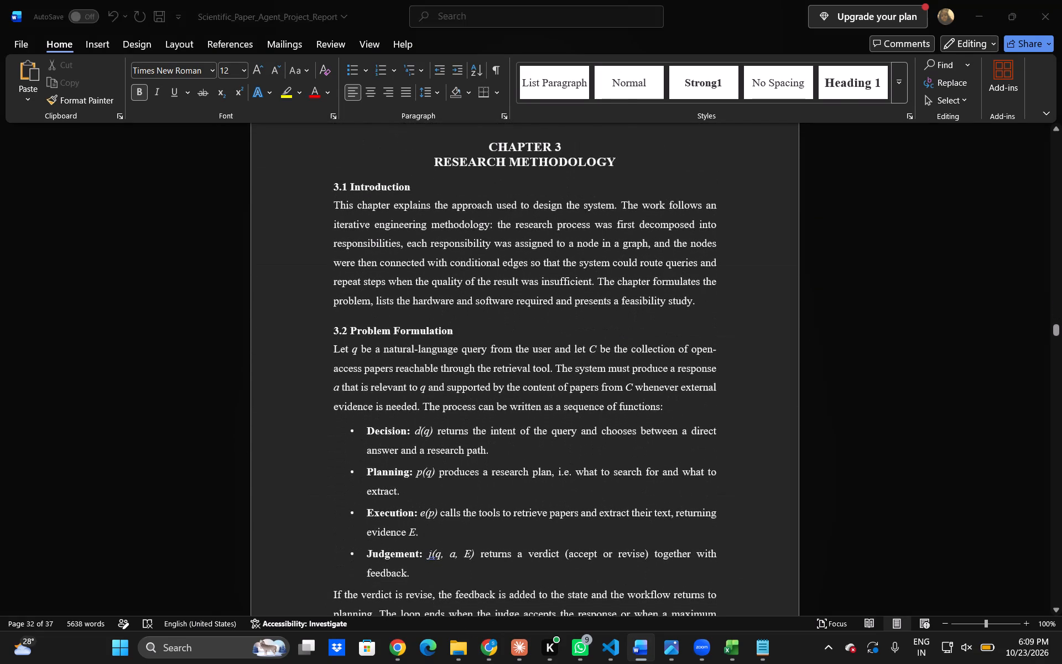
scroll(620, 385, down, 1)
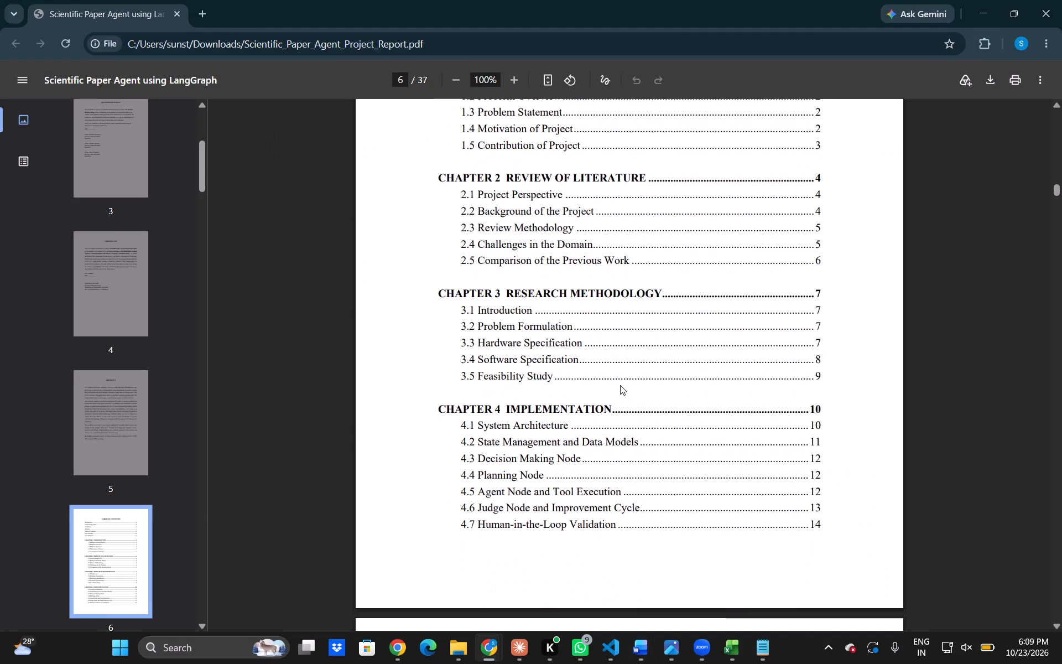
key(alt+Tab)
scroll(620, 385, down, 3)
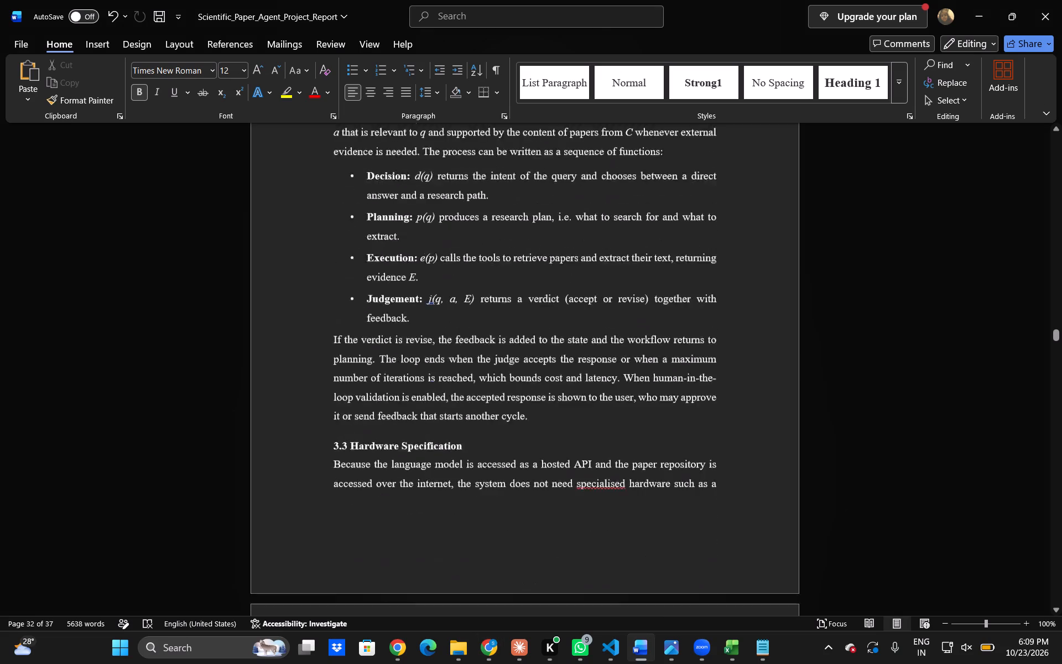
scroll(620, 385, down, 10)
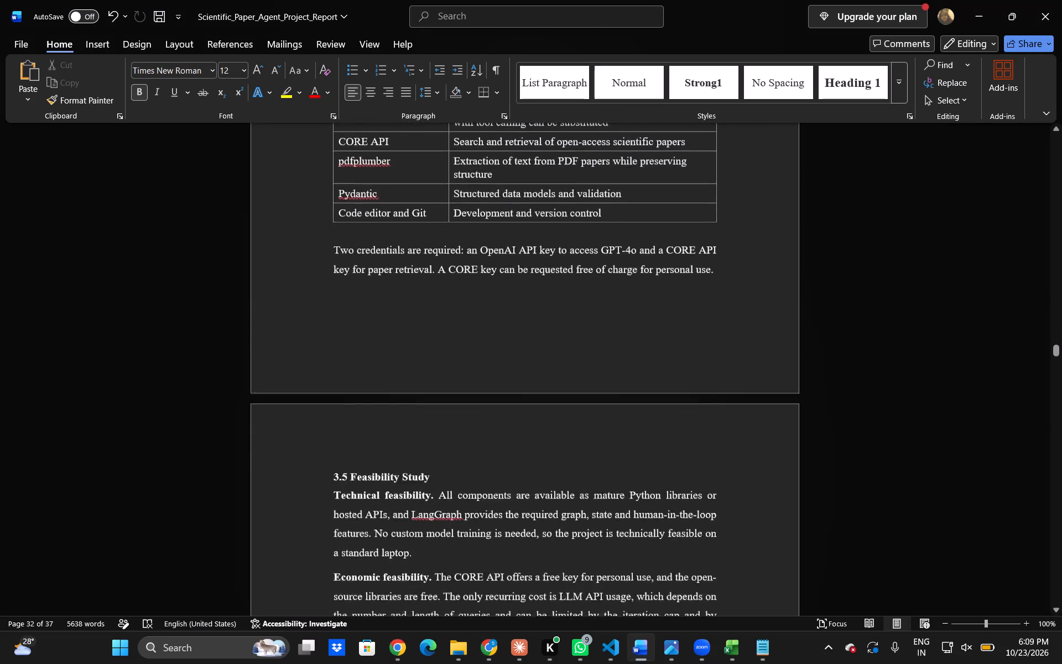
scroll(620, 385, down, 7)
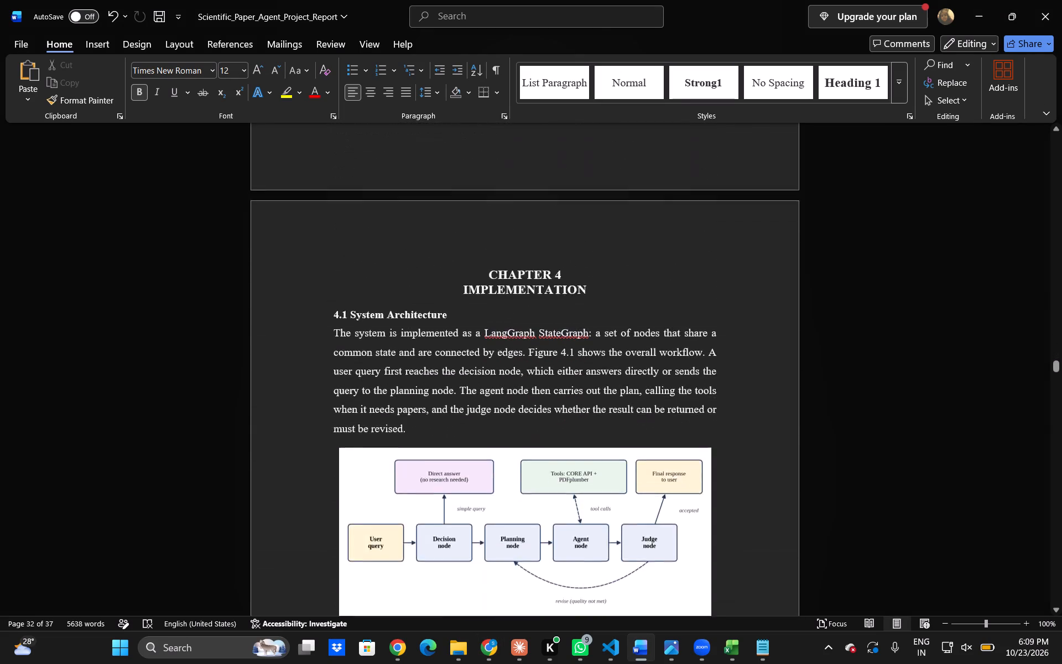
scroll(620, 385, down, 1)
Read the PDF's Chapter 4 contents entries and compare them with sections 4.1 to 4.5 in the Word report.
key(alt+Tab)
scroll(620, 385, down, 1)
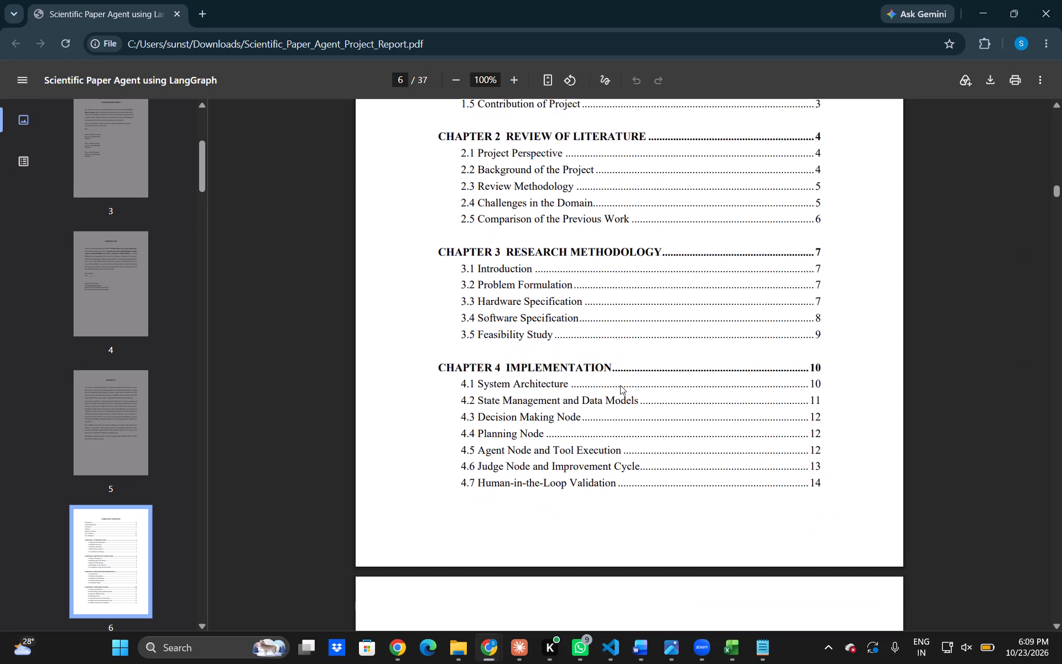
scroll(620, 385, down, 3)
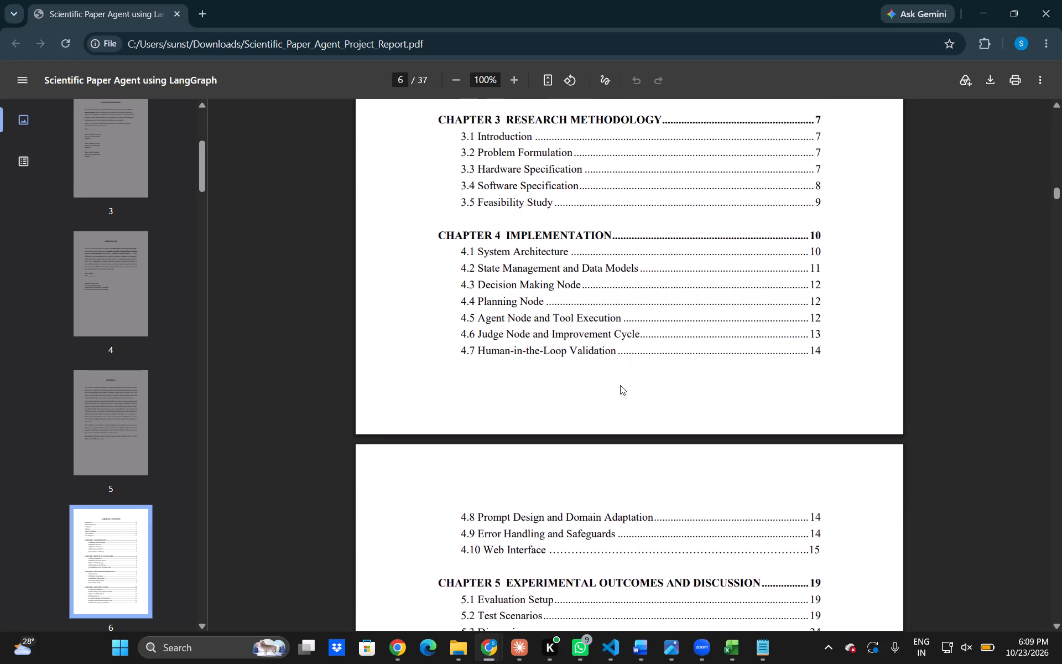
scroll(620, 385, down, 1)
key(alt+Tab)
scroll(620, 385, down, 2)
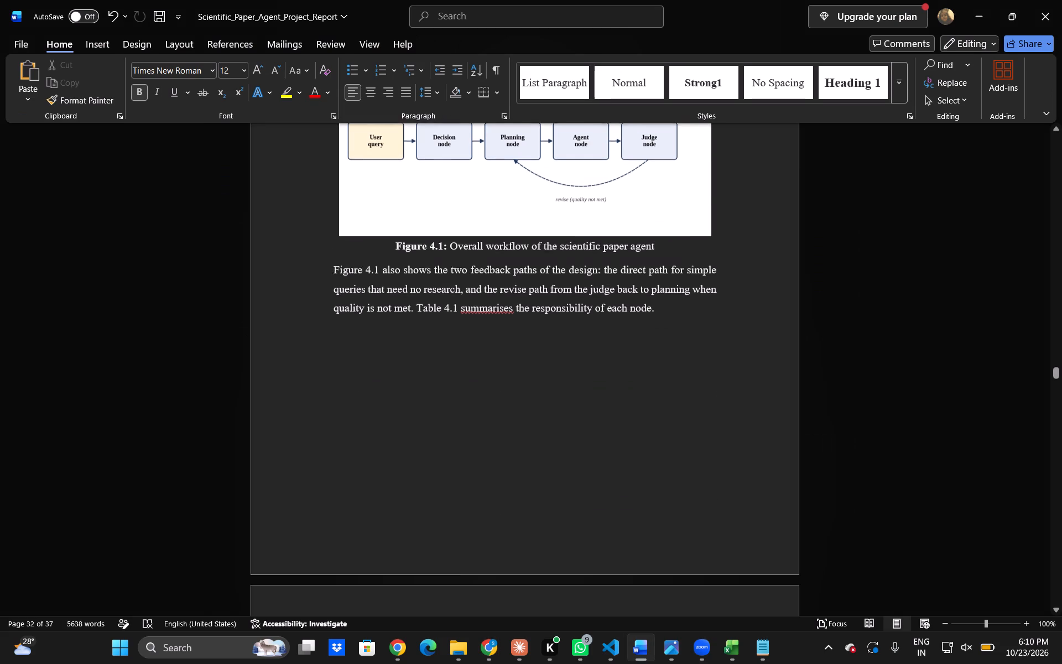
scroll(620, 385, down, 9)
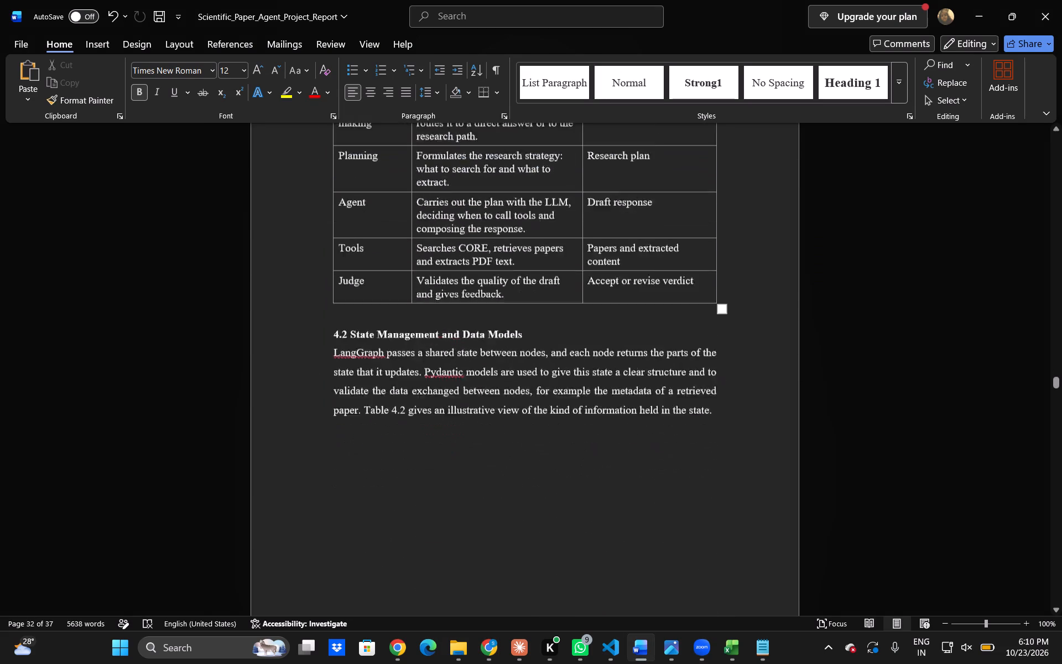
scroll(620, 385, down, 4)
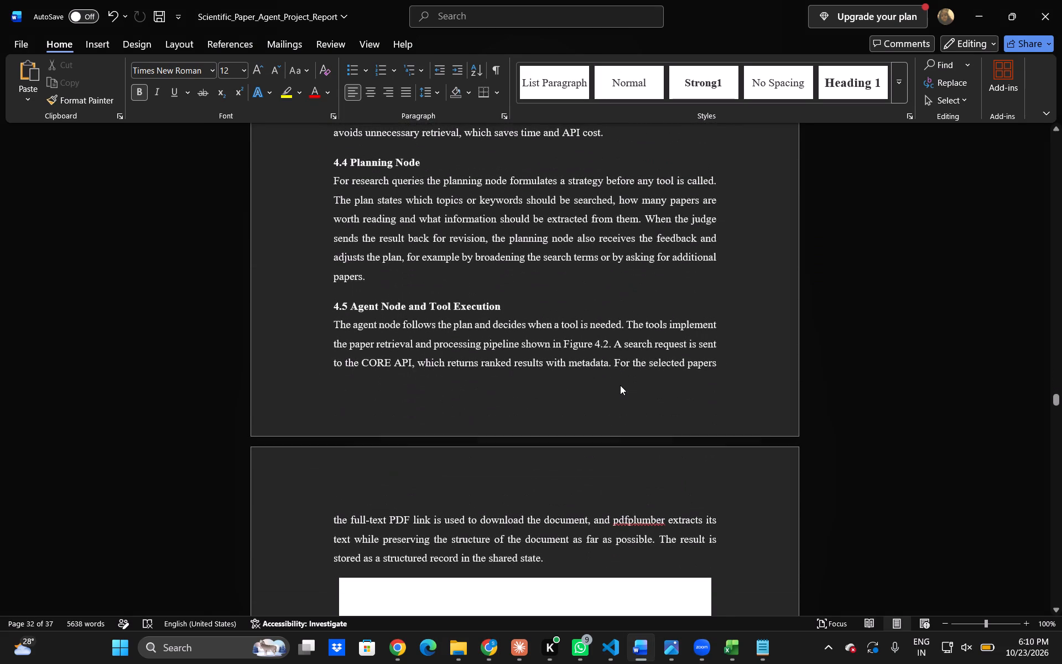
scroll(620, 385, up, 10)
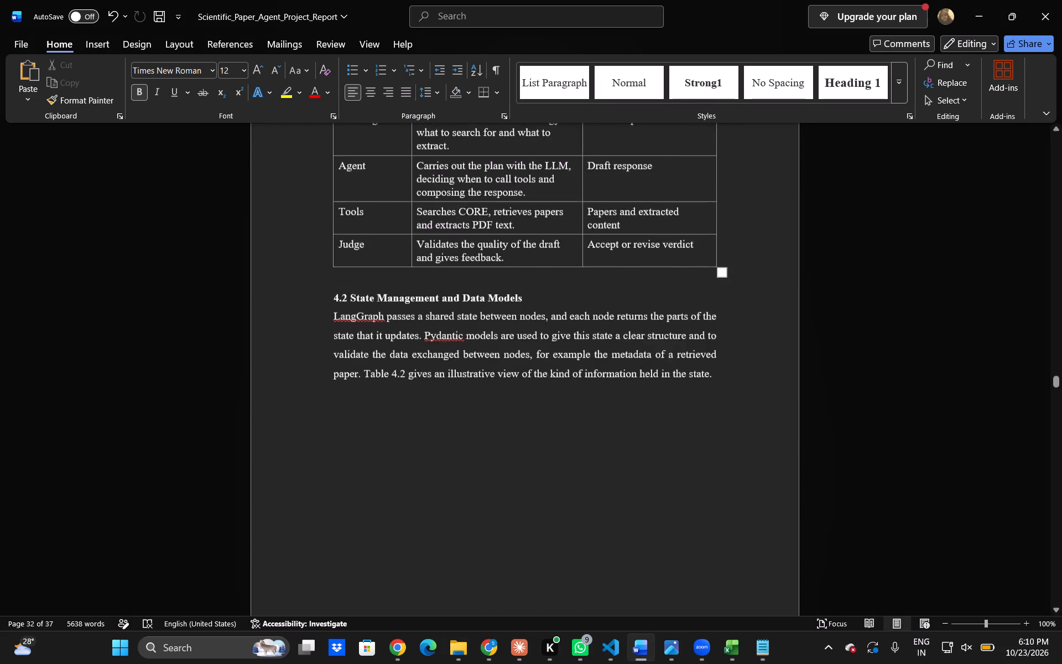
scroll(620, 385, up, 4)
Check the Chapter 4 headings from 4.1 System Architecture to 4.10 Web Interface in Word against the PDF's table of contents.
scroll(620, 385, down, 1)
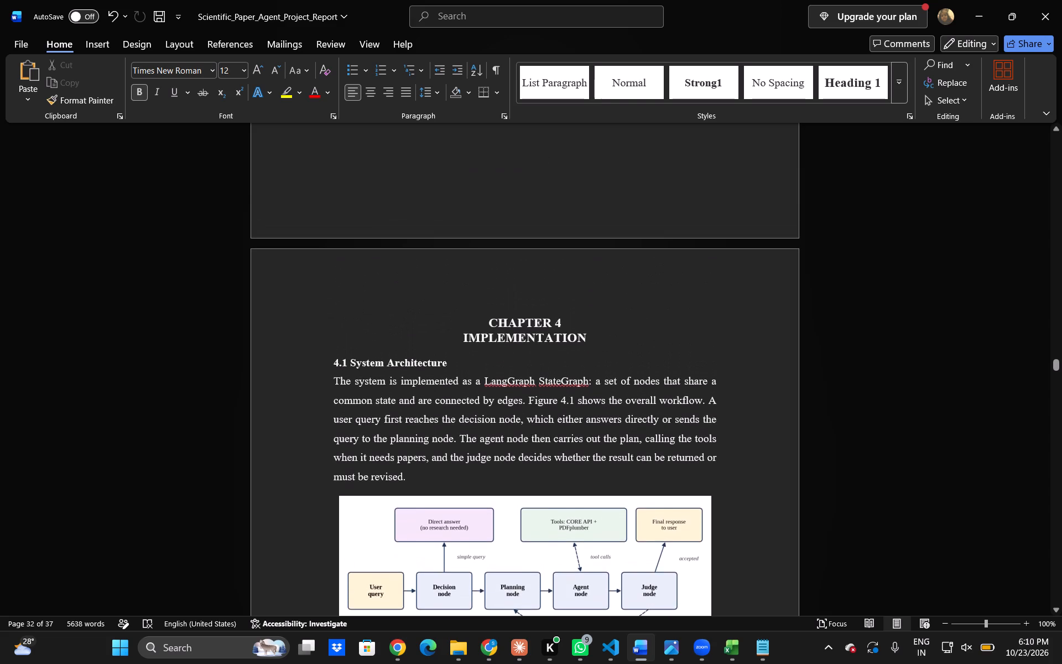
scroll(620, 385, down, 8)
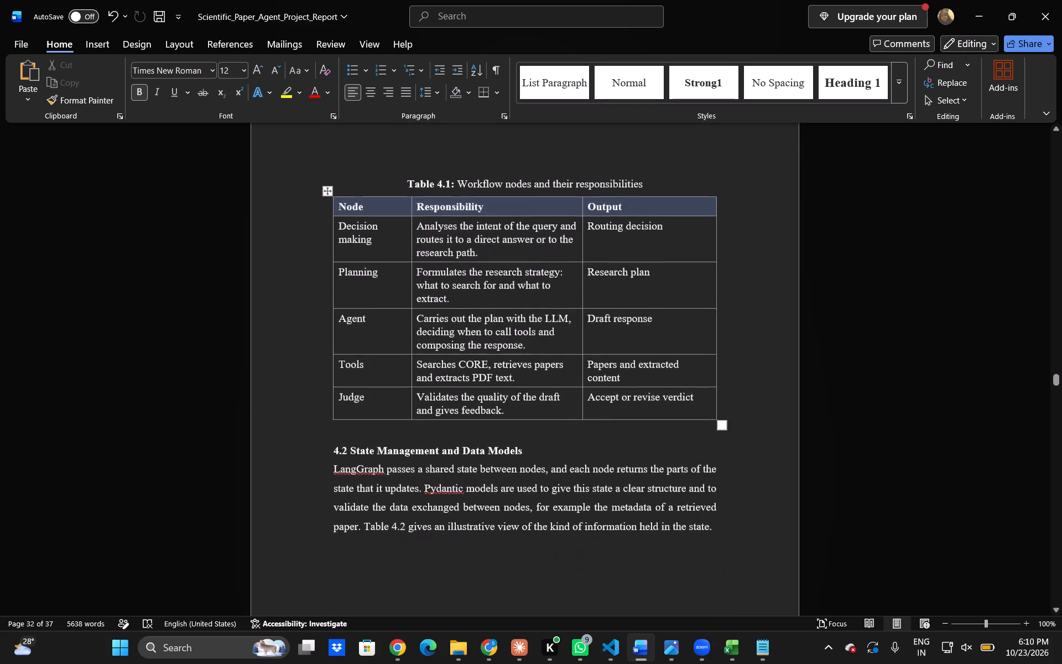
scroll(620, 385, down, 6)
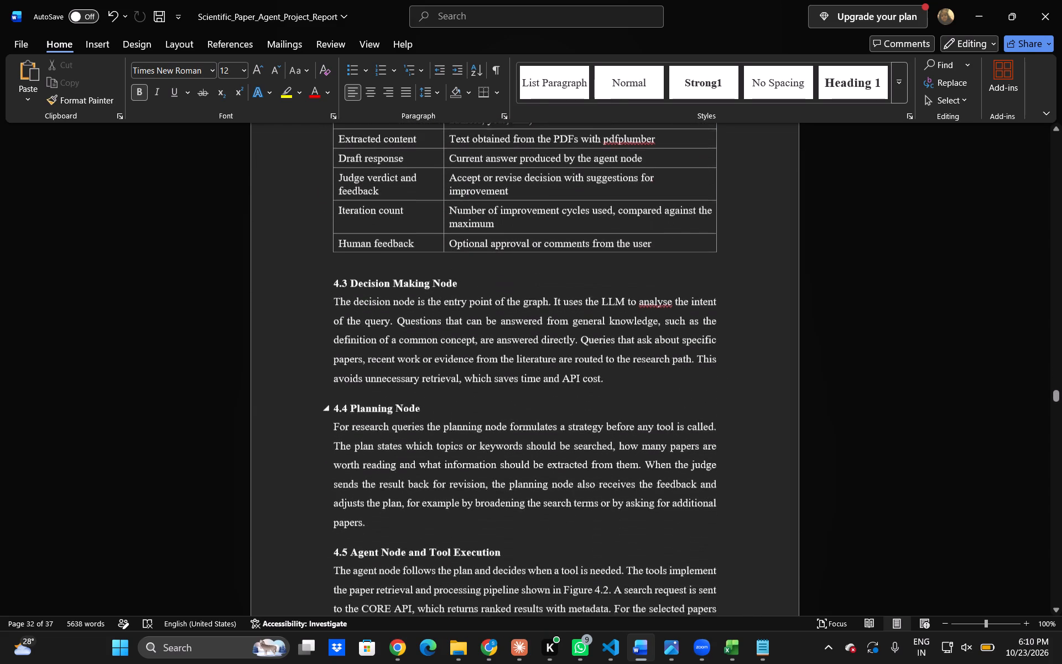
scroll(620, 385, down, 9)
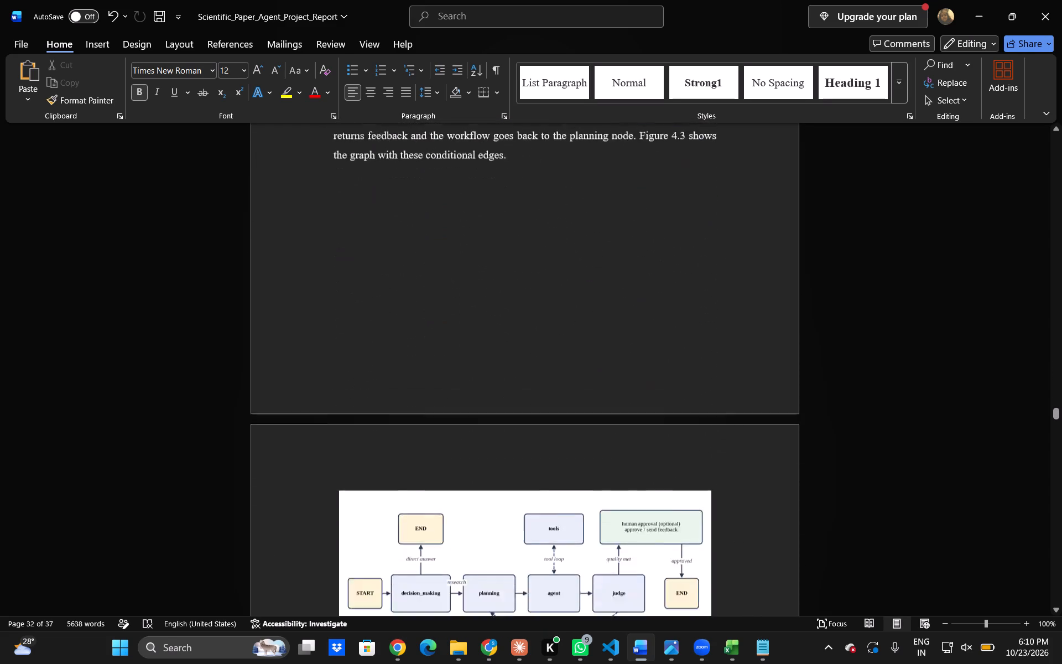
scroll(620, 385, down, 4)
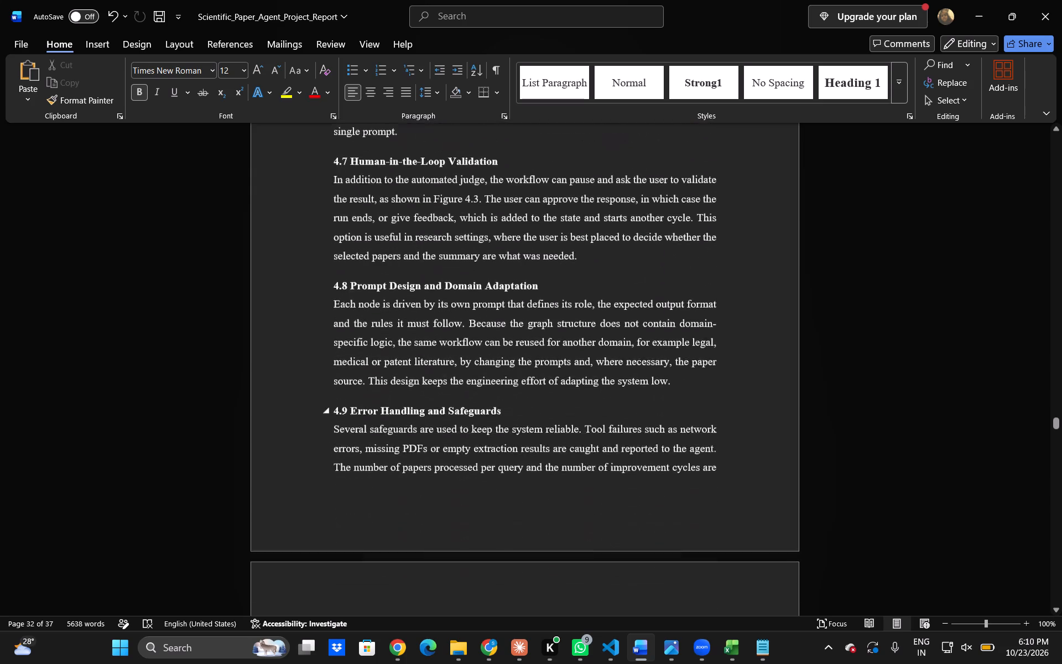
scroll(620, 385, down, 1)
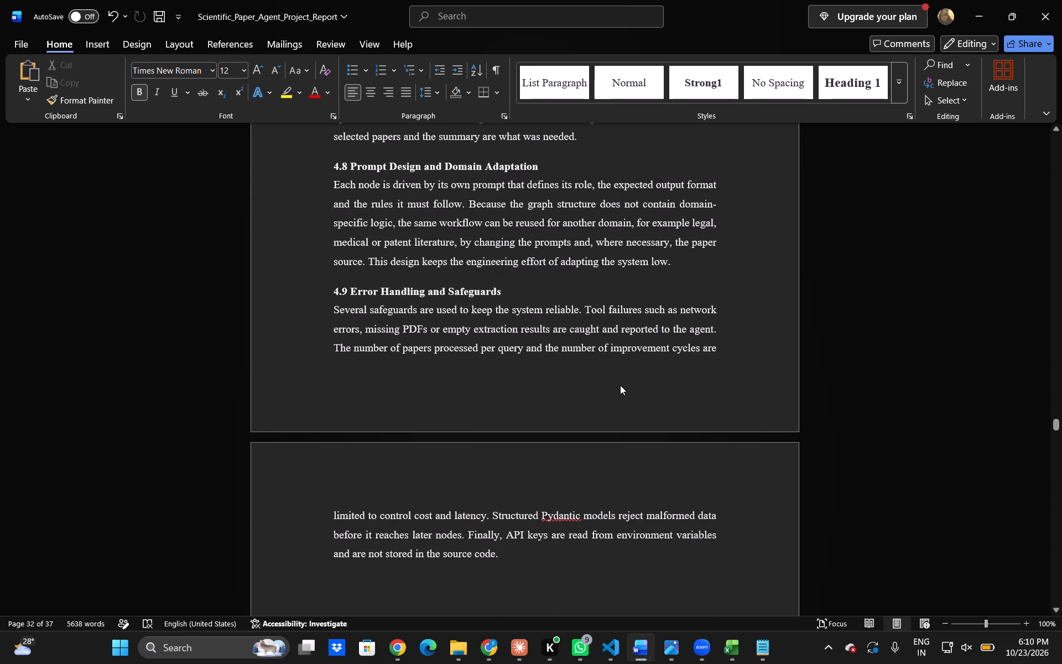
key(alt+Tab)
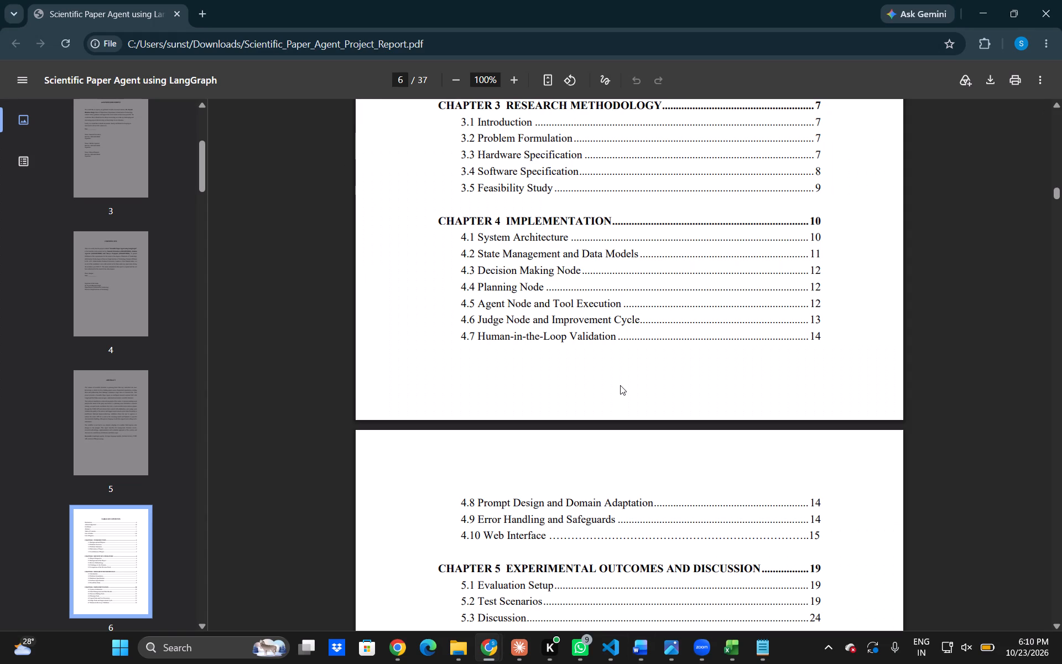
key(alt+Tab)
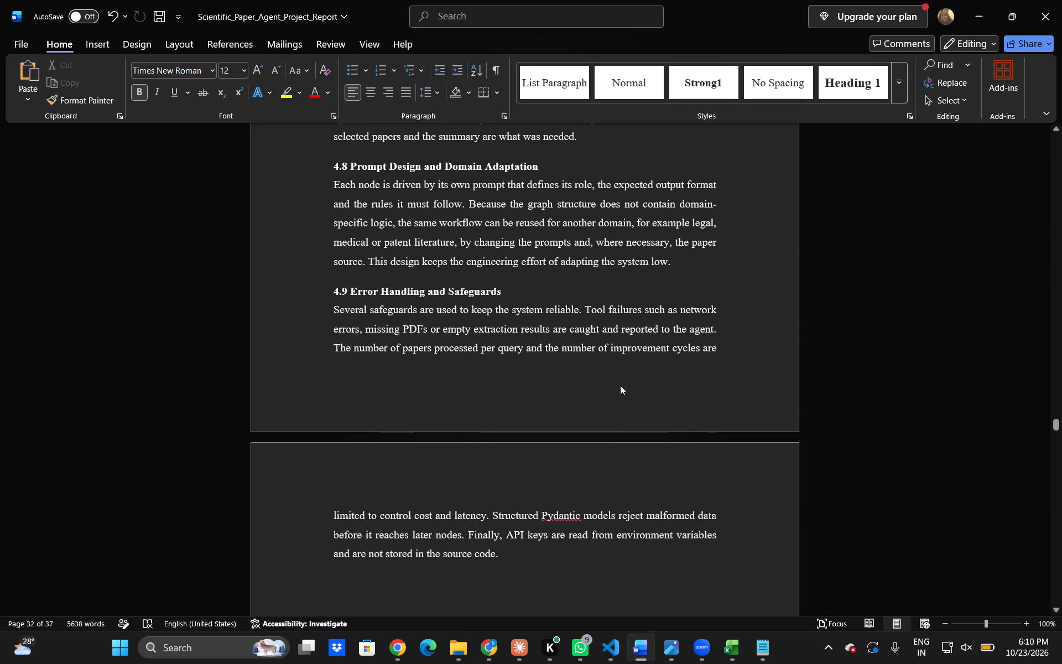
scroll(620, 385, down, 3)
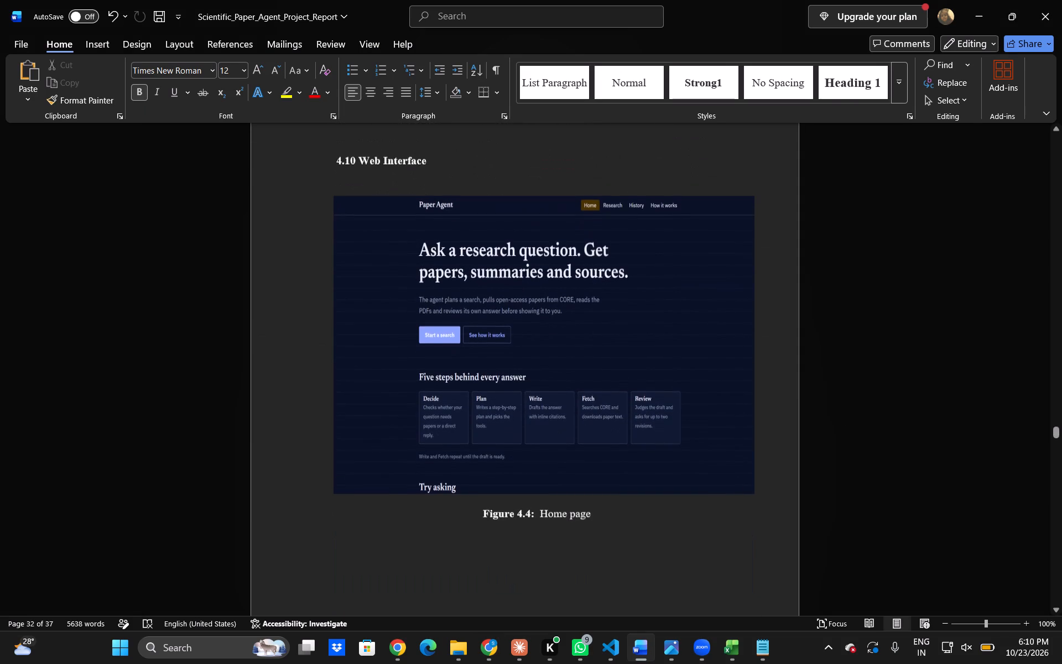
scroll(620, 385, down, 1)
key(alt+Tab)
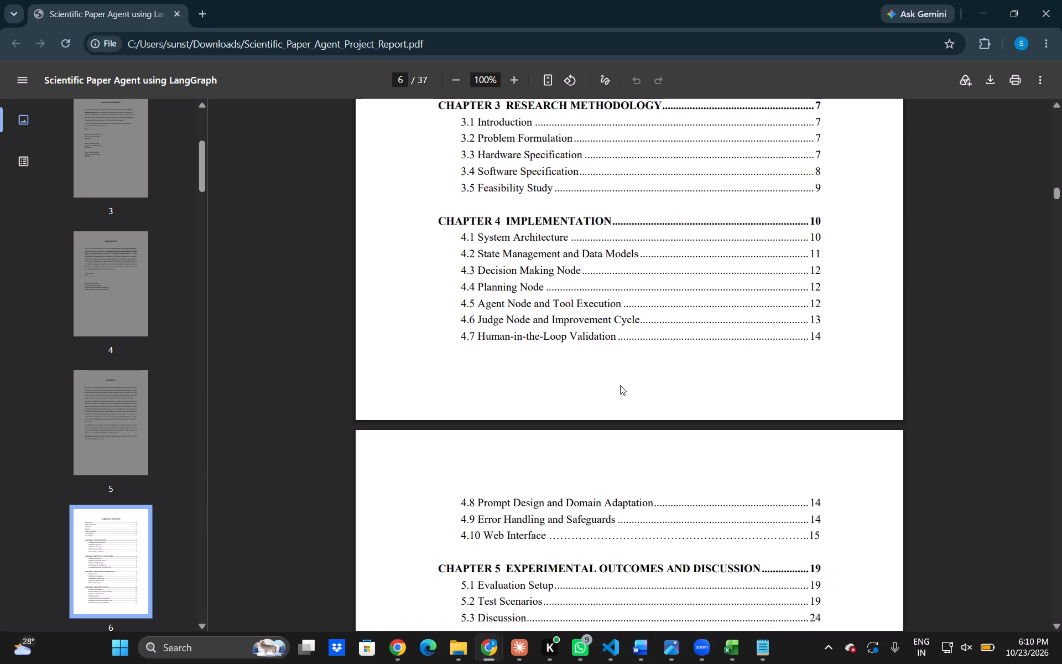
key(alt+Tab)
Recheck the Chapter 4 page breaks and headings in the Word report, going back from 4.10 Web Interface to 4.1 System Architecture.
scroll(620, 385, up, 1)
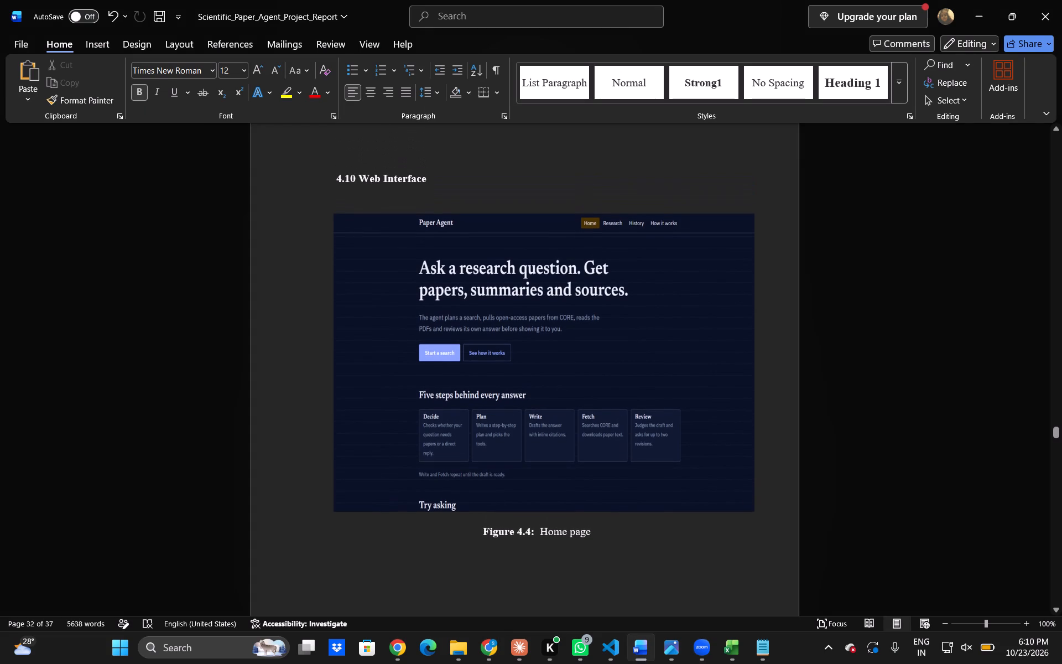
scroll(620, 385, up, 6)
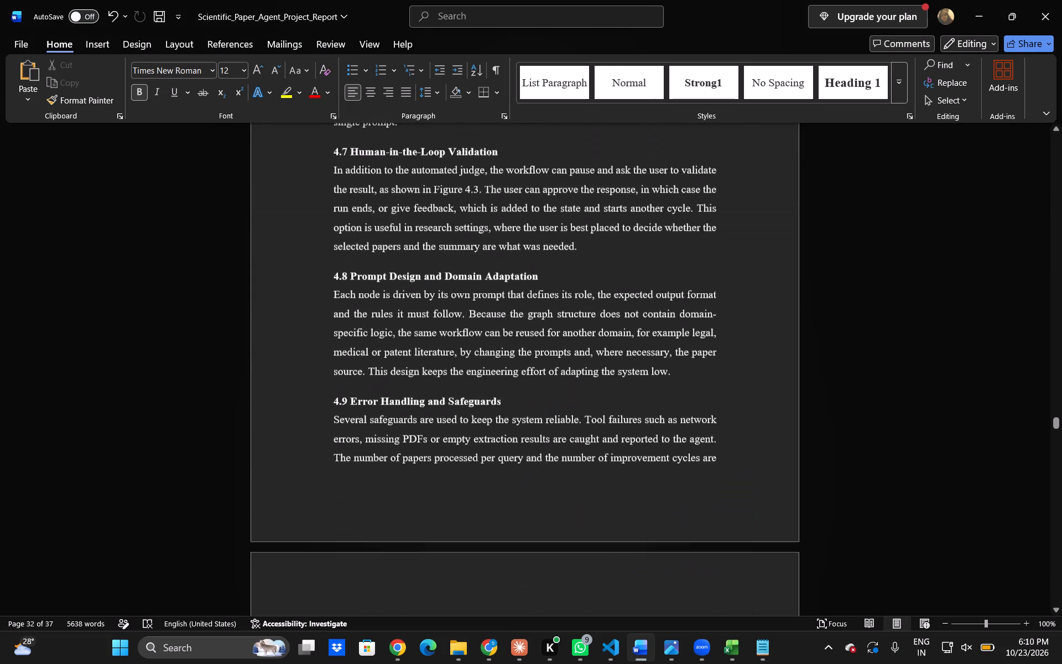
scroll(620, 385, up, 4)
scroll(620, 385, down, 1)
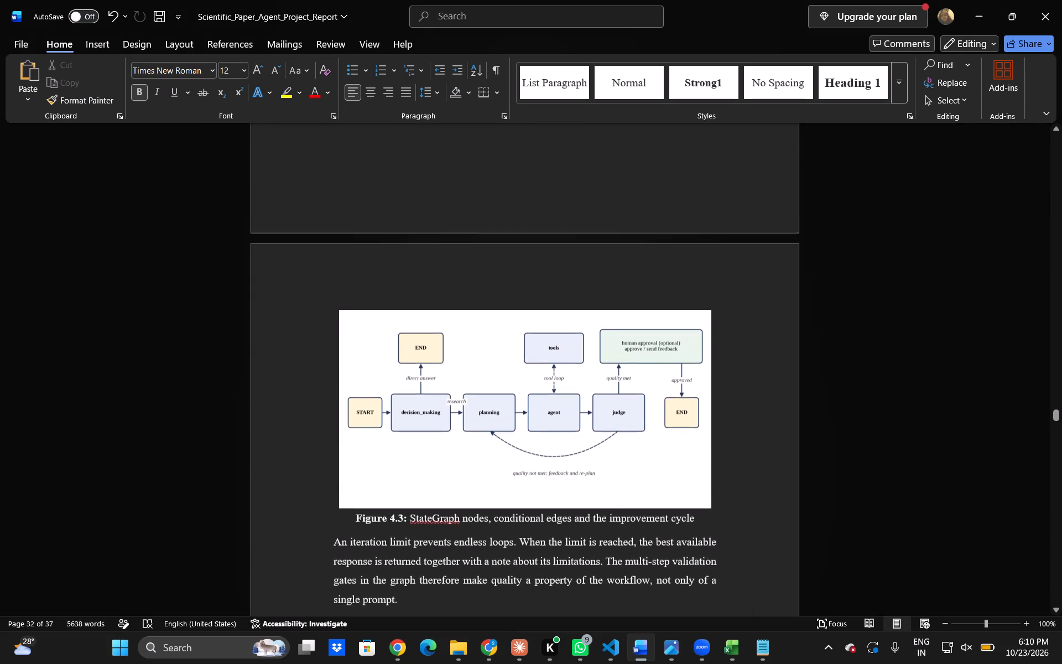
scroll(620, 385, down, 1)
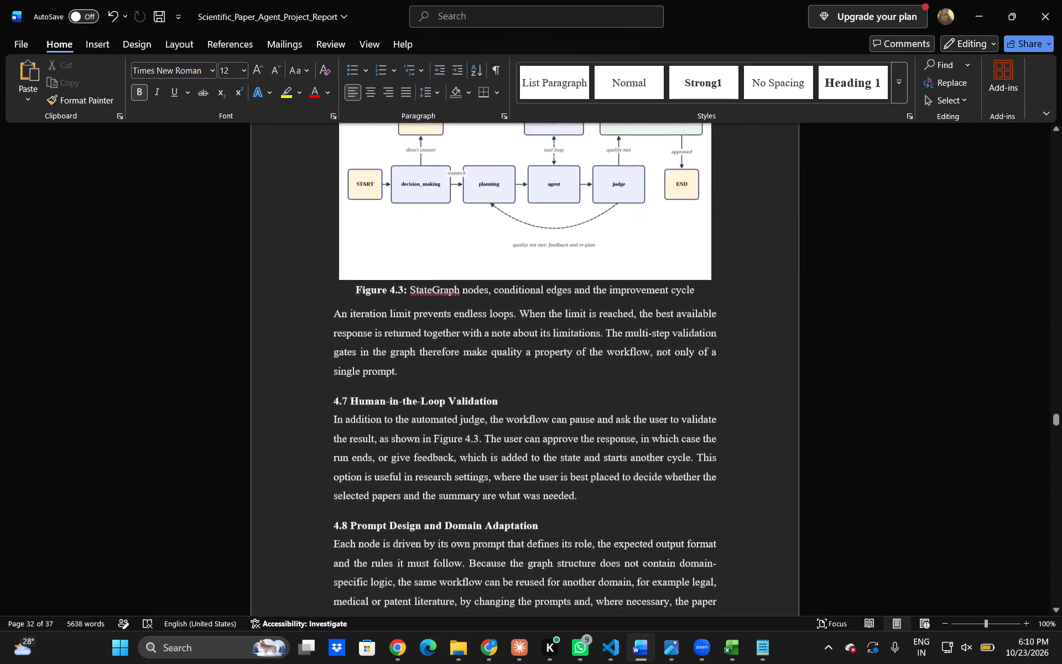
scroll(620, 385, up, 1)
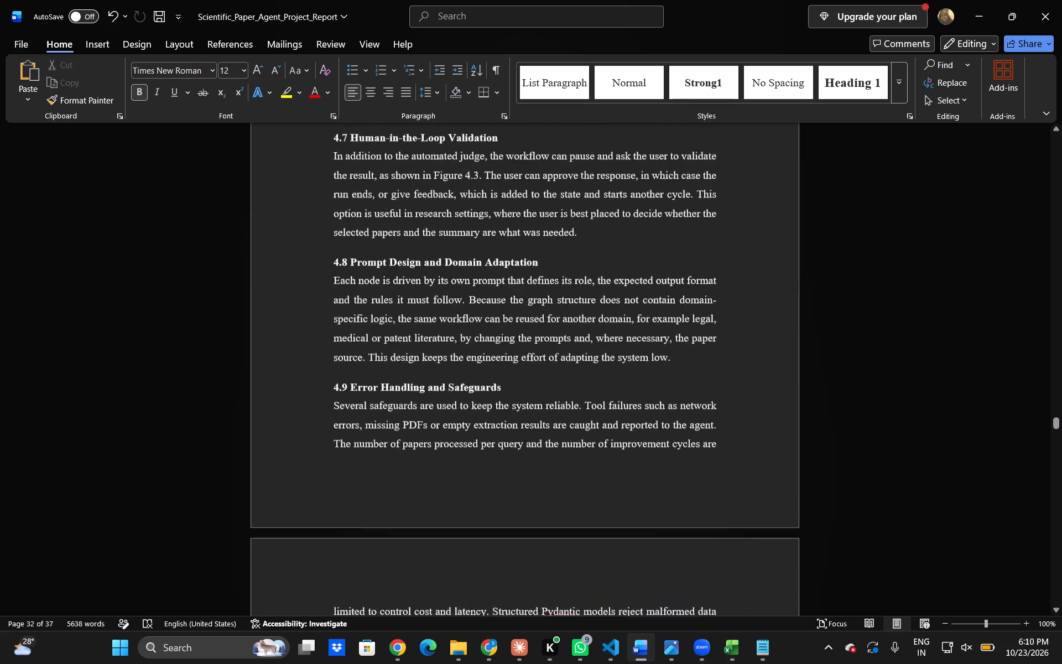
scroll(620, 385, up, 4)
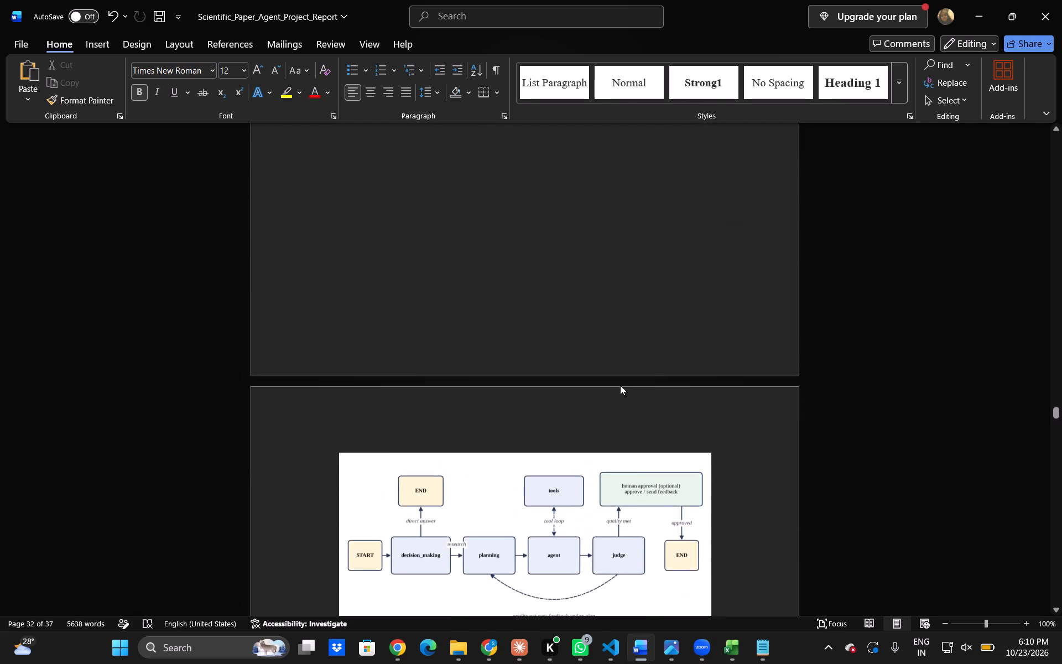
scroll(620, 385, up, 7)
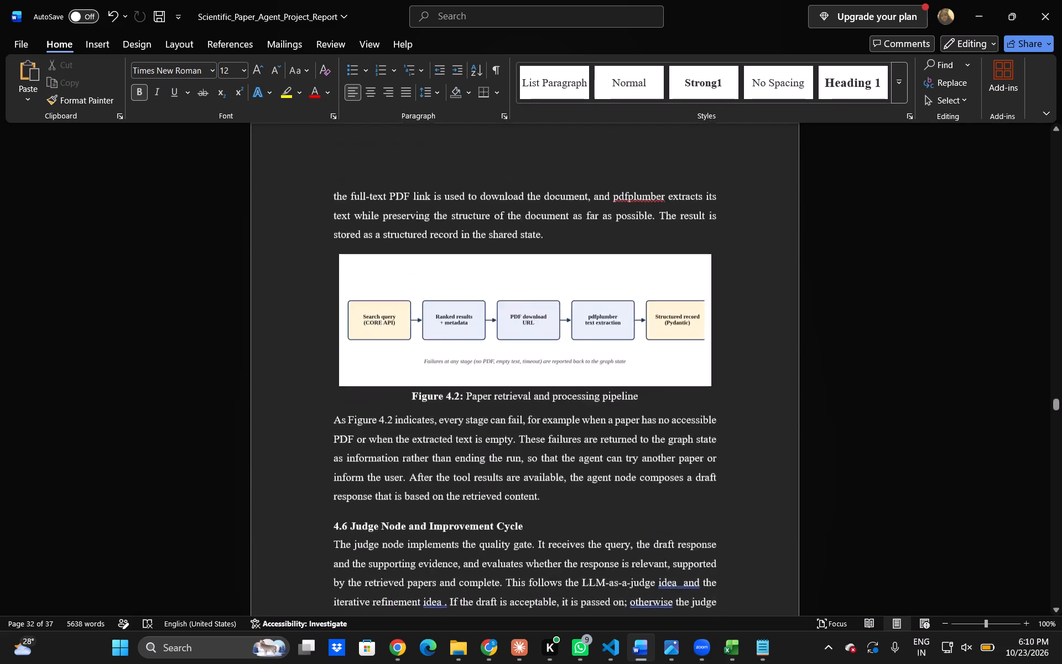
scroll(620, 385, up, 8)
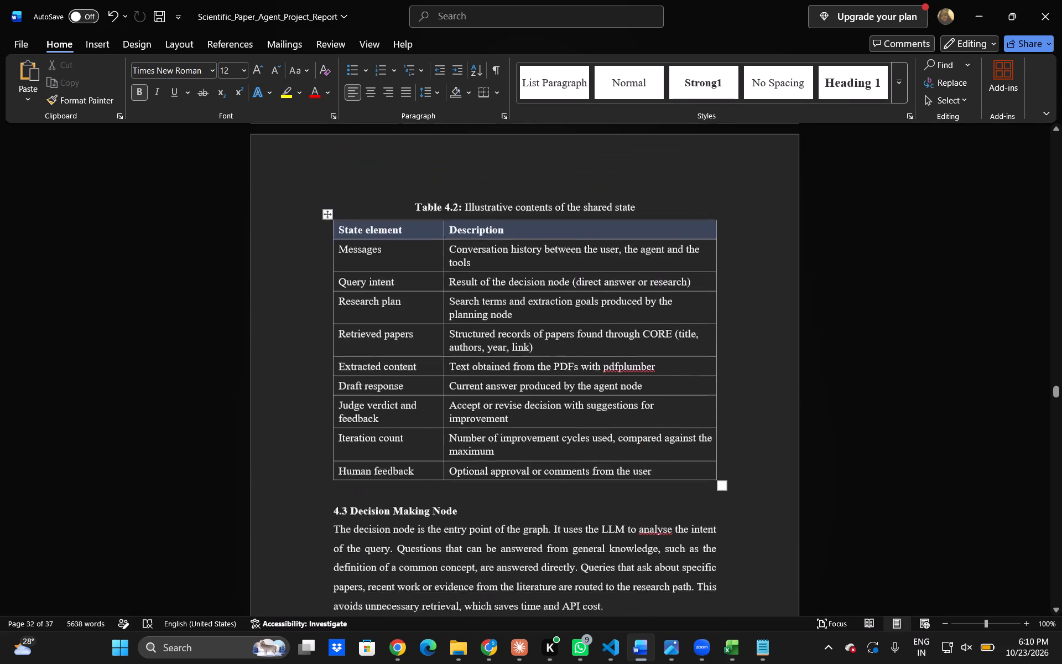
scroll(620, 385, up, 7)
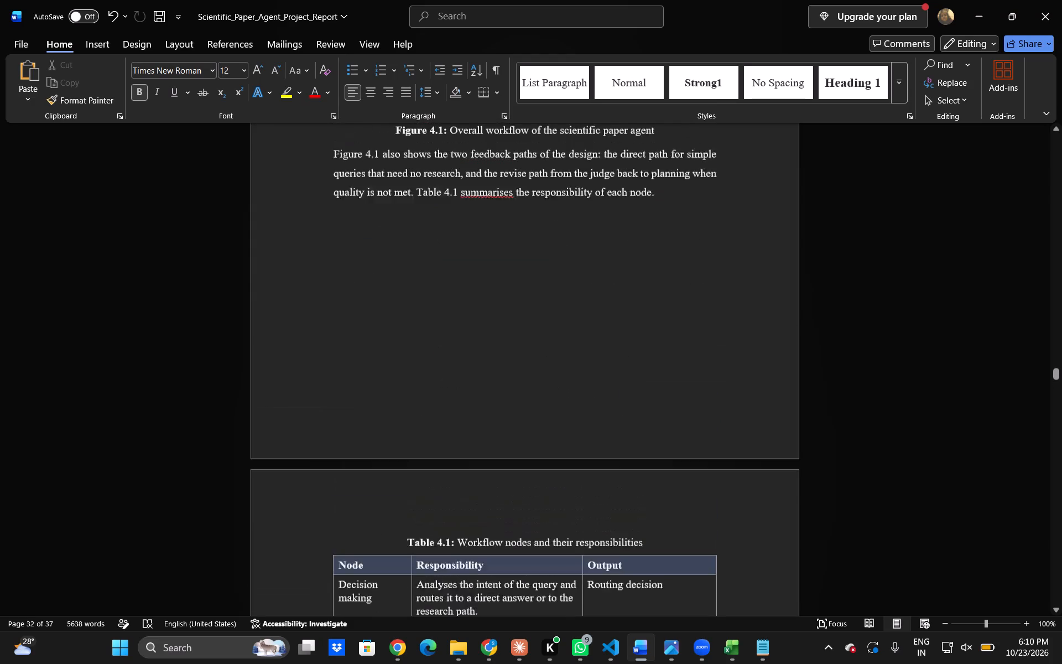
scroll(620, 385, up, 2)
Compare the pages of sections 4.1 System Architecture and 4.2 State Management and Data Models in Word with the PDF's table of contents.
scroll(620, 385, down, 1)
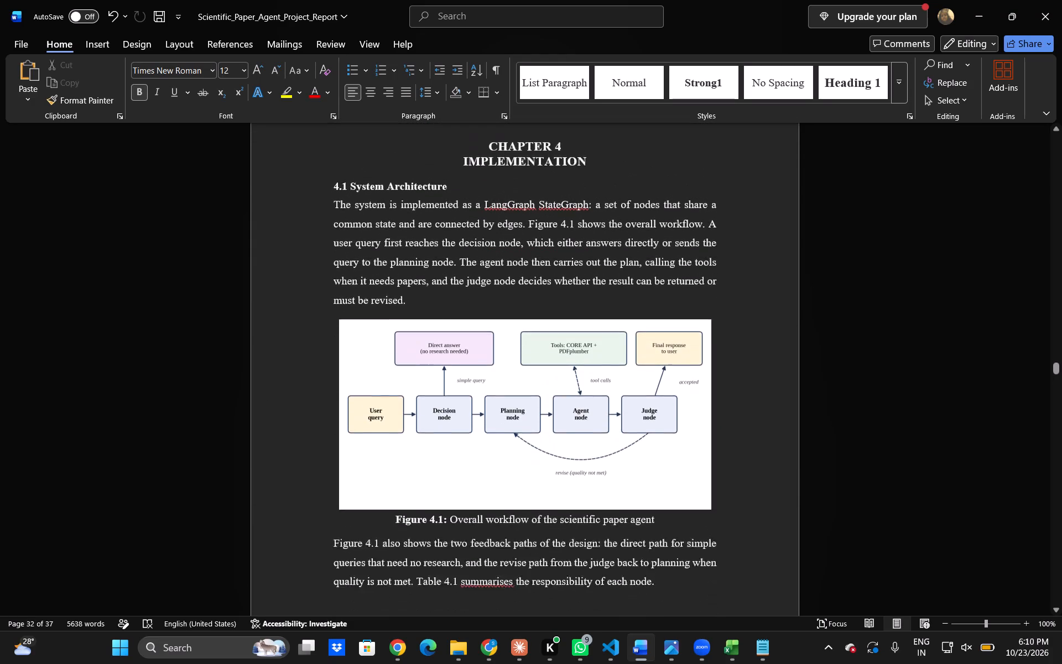
scroll(620, 385, down, 3)
key(alt+Tab)
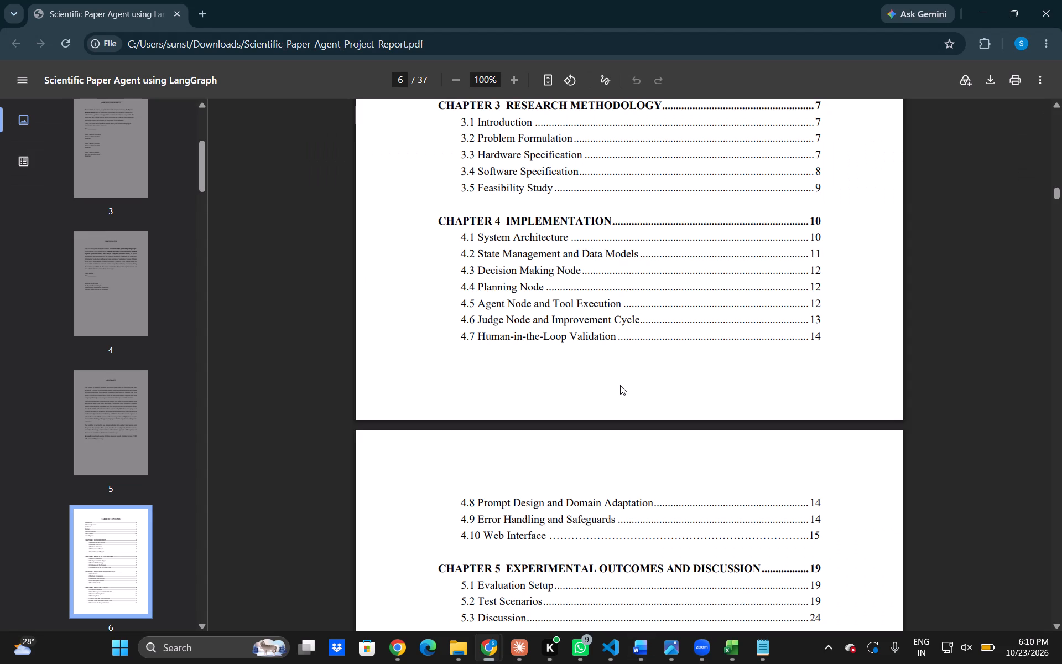
scroll(620, 385, up, 3)
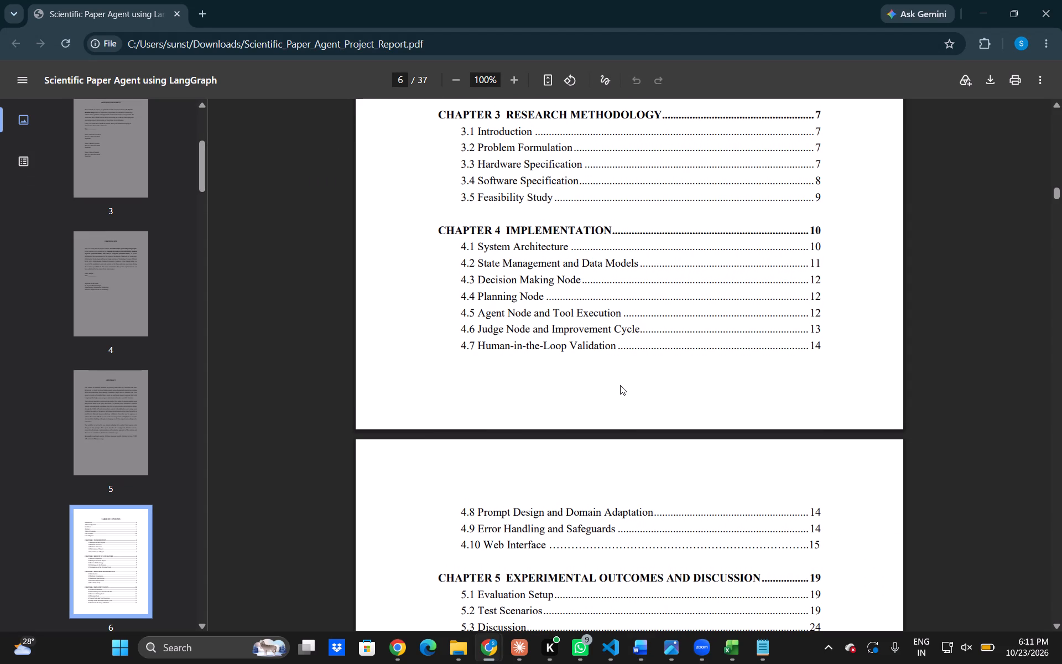
key(alt+Tab)
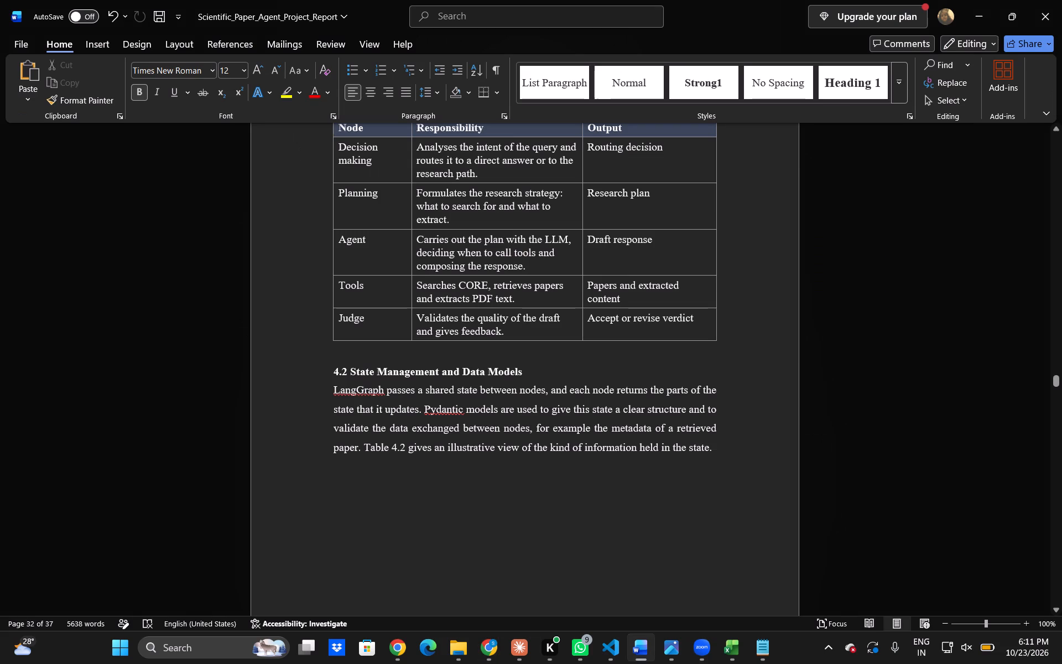
key(alt+Tab)
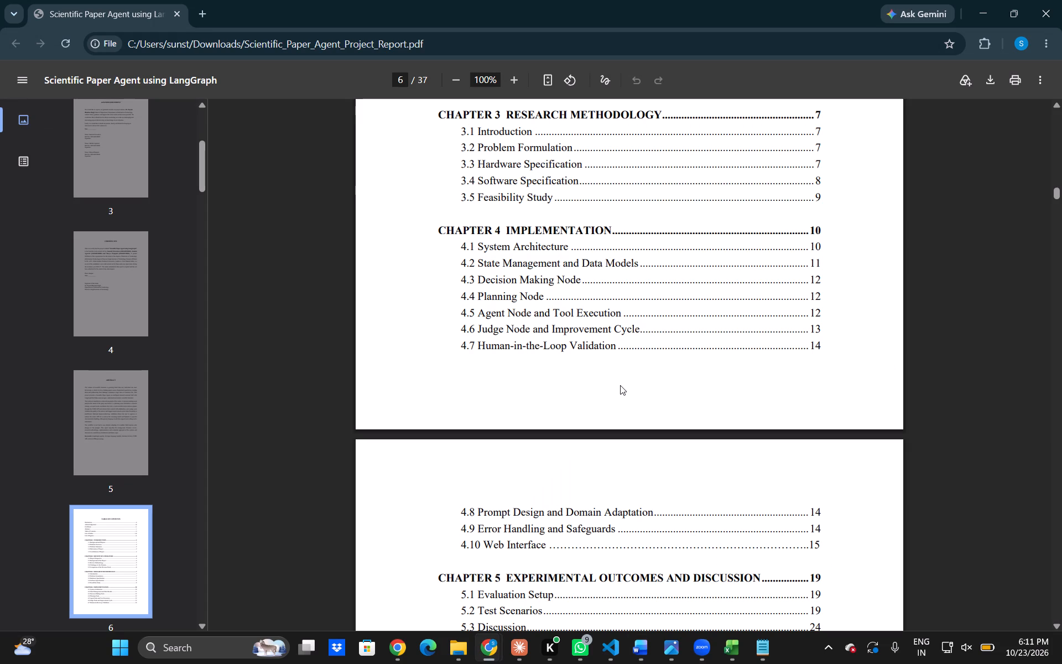
key(alt+Tab)
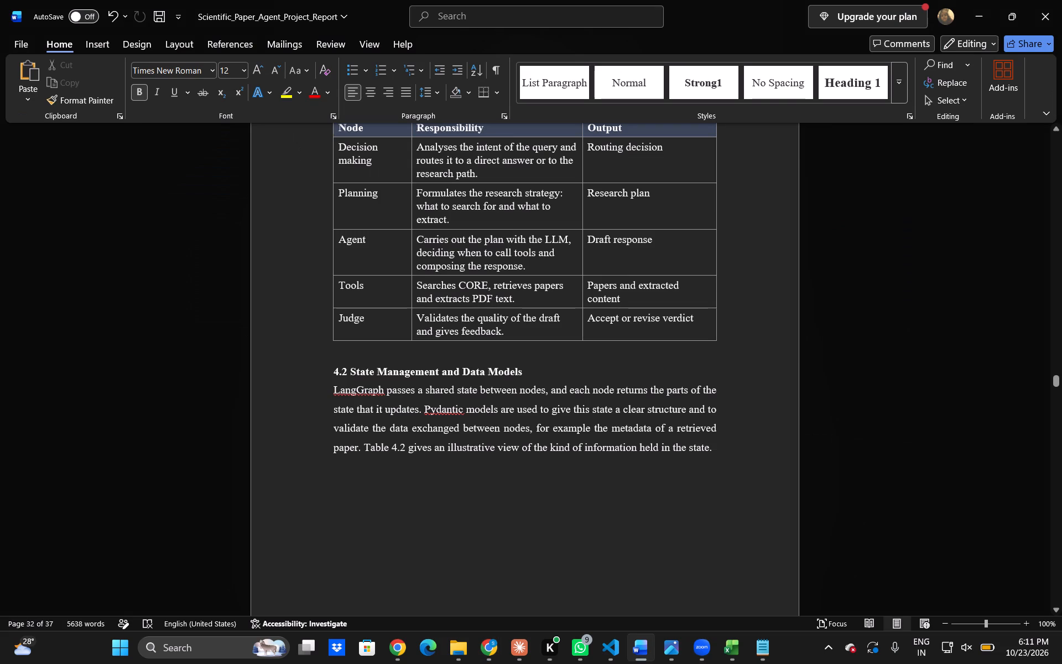
key(alt+Tab)
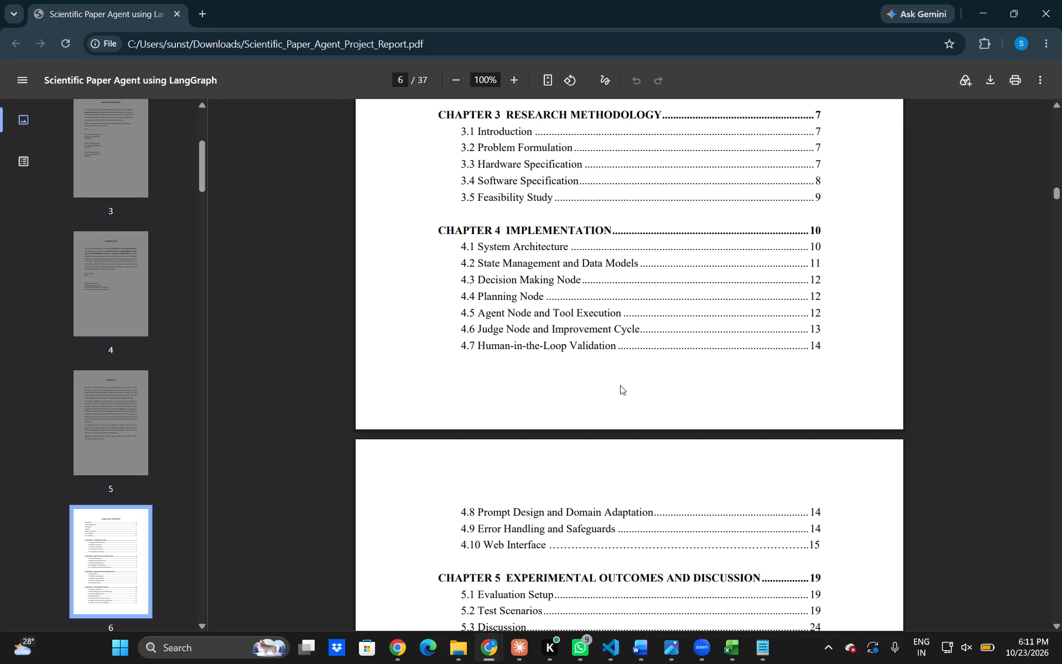
key(alt+Tab)
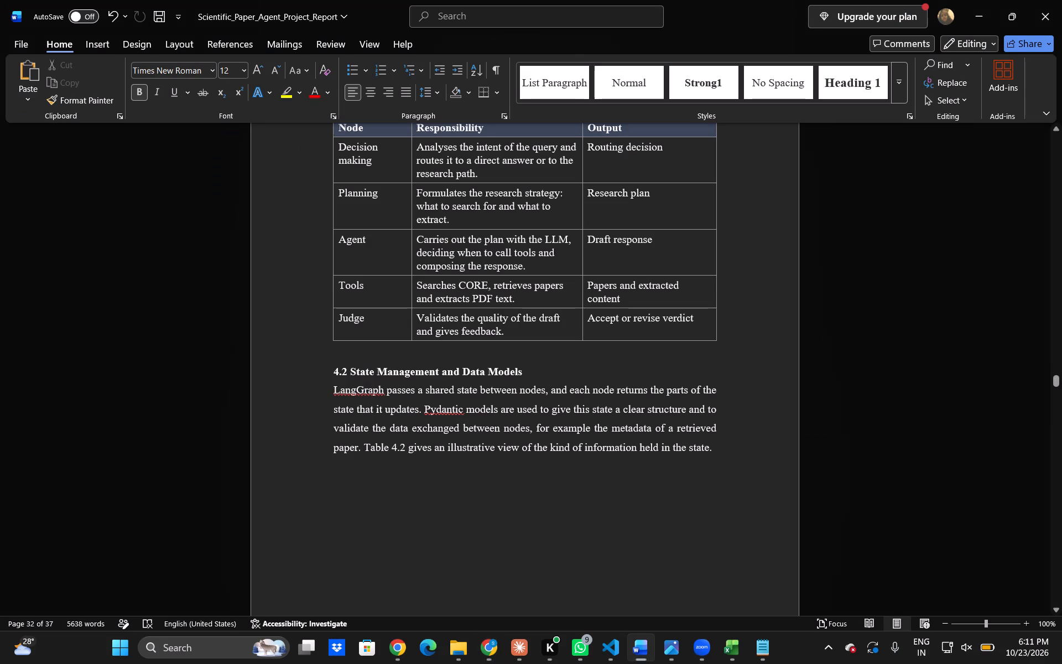
scroll(620, 385, down, 3)
key(alt+Tab)
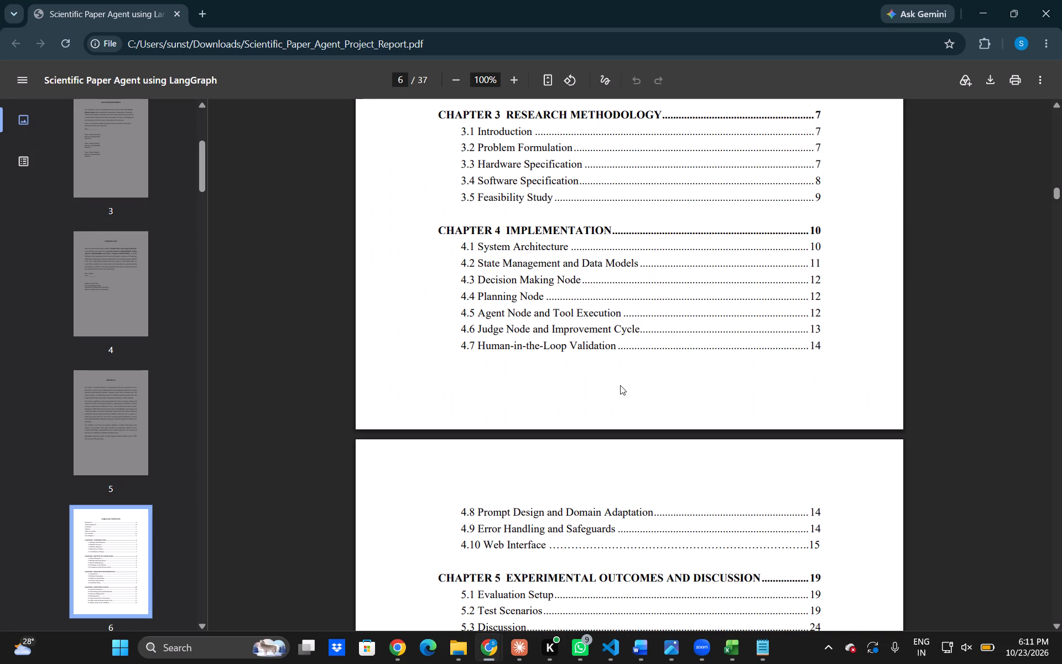
key(alt+Tab)
Check the pages of sections 4.3 Decision Making Node to 4.10 Web Interface in Word against the PDF's contents entries.
scroll(620, 385, down, 5)
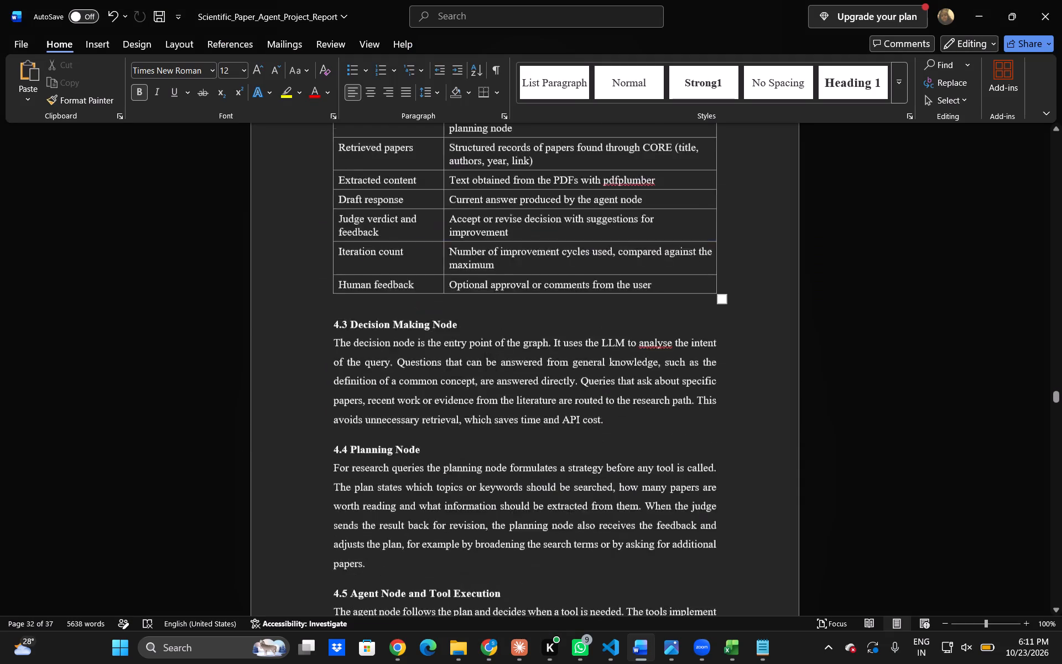
scroll(620, 385, down, 4)
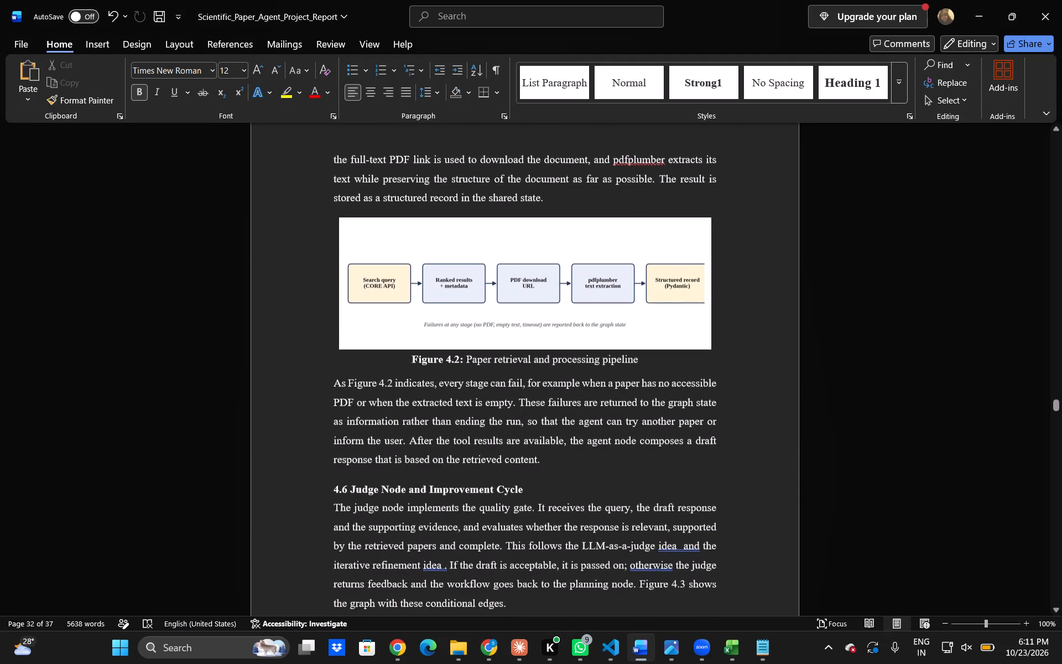
scroll(620, 385, down, 8)
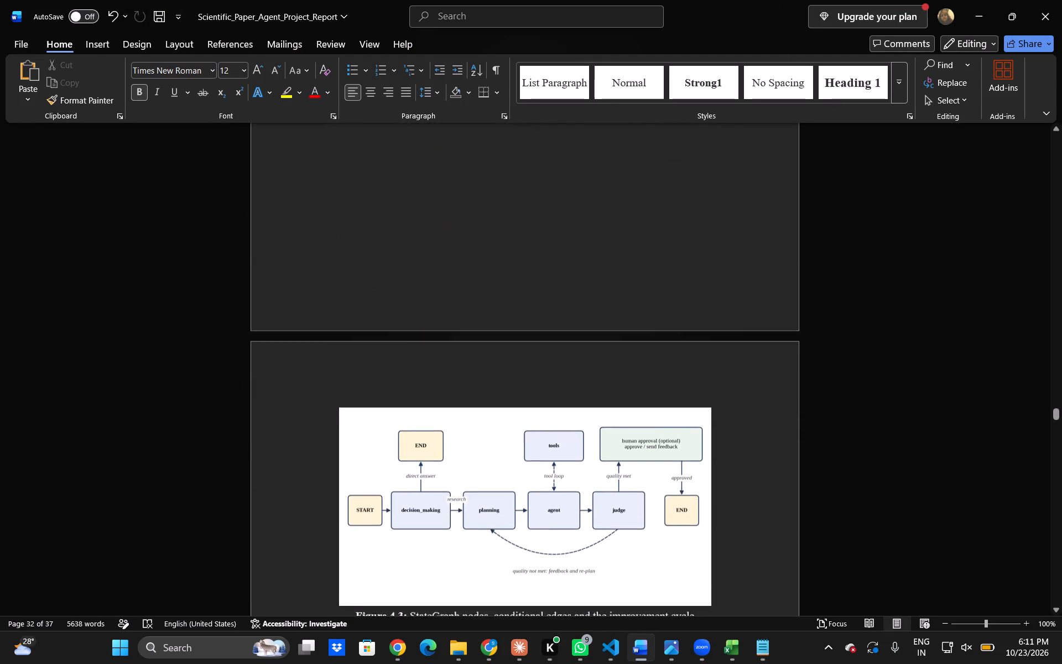
scroll(620, 385, down, 1)
key(alt+Tab)
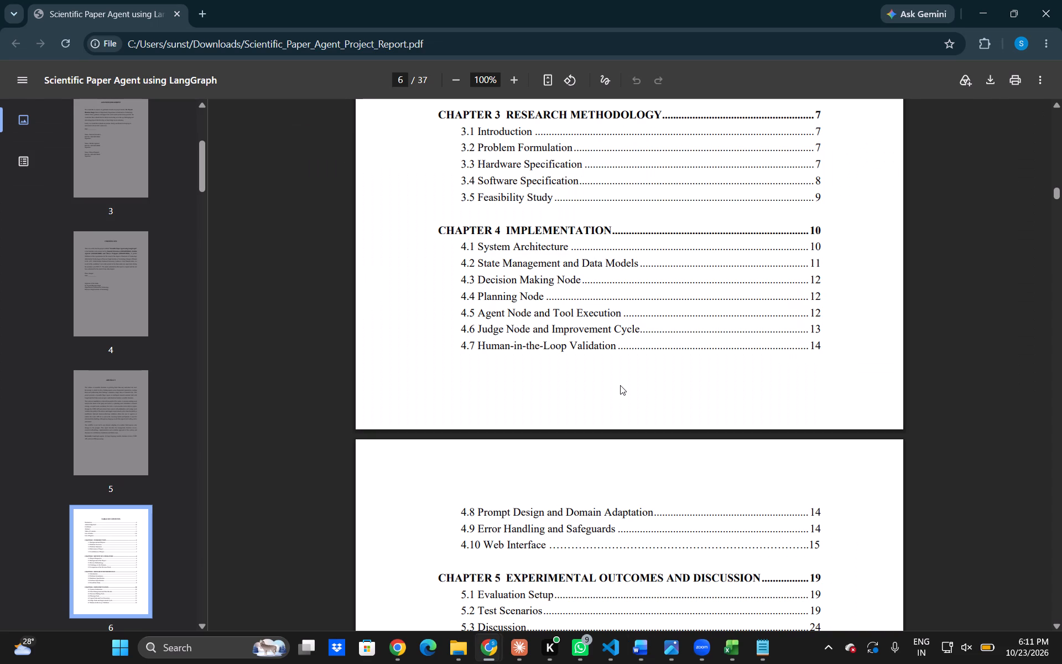
key(alt+Tab)
scroll(620, 385, down, 5)
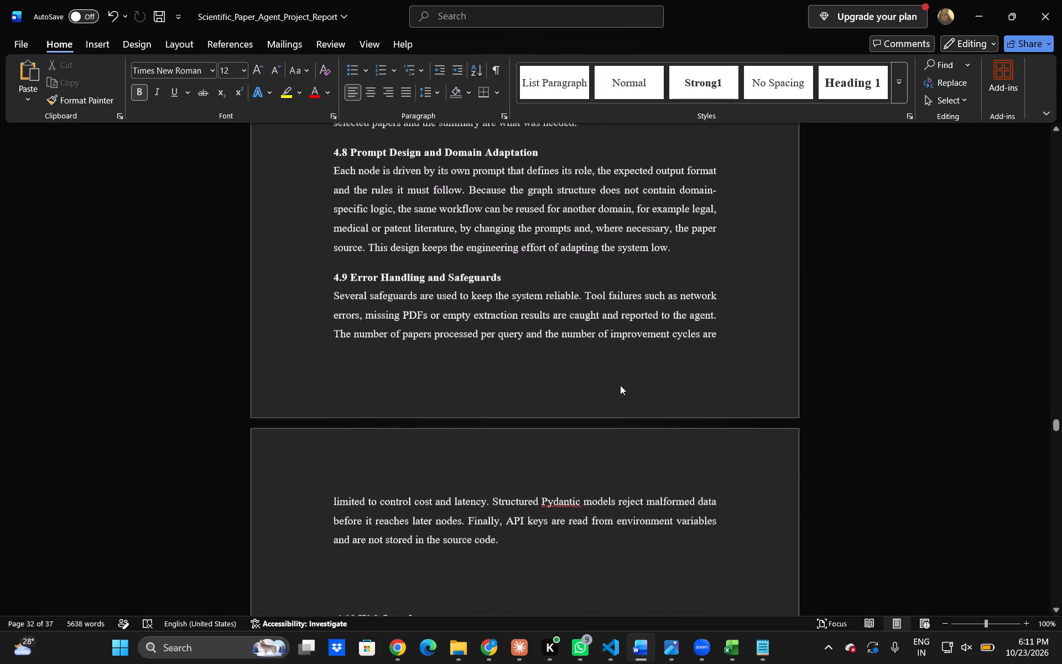
scroll(620, 385, down, 1)
key(alt+Tab)
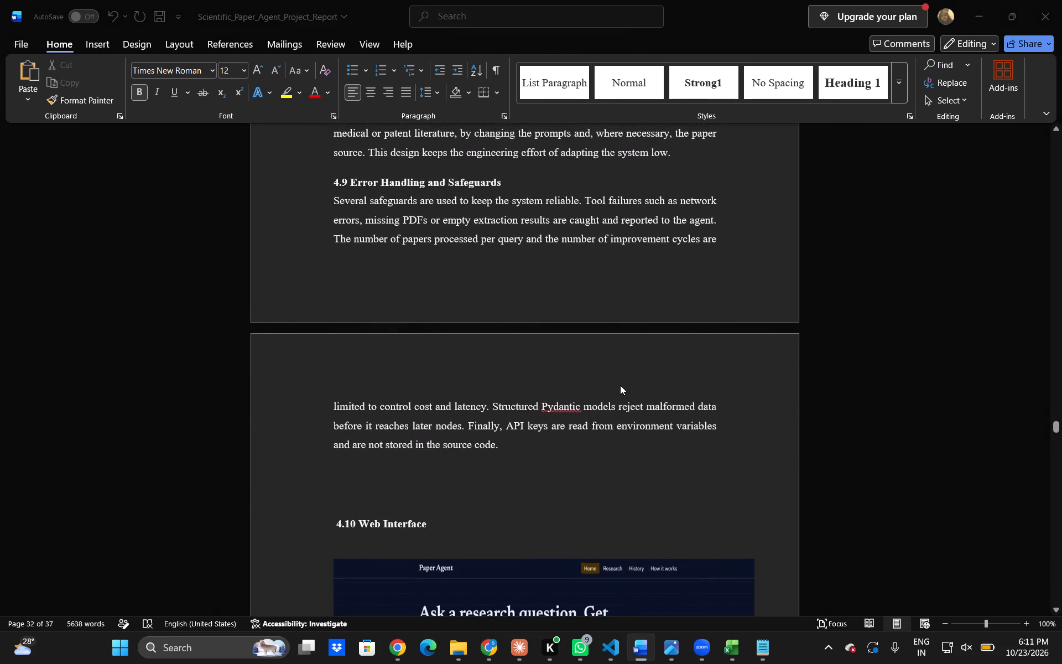
key(alt+Tab)
Examine the pages of the 4.10 Web Interface section in Word, from Figure 4.4 to Figure 4.7, against the PDF's contents.
scroll(620, 385, down, 2)
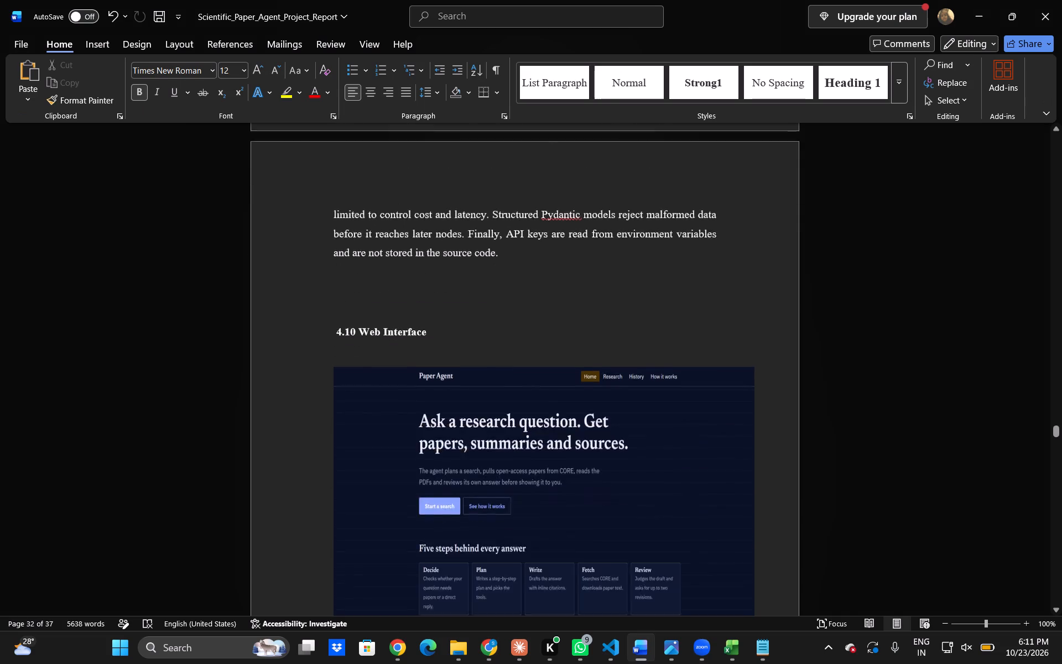
scroll(620, 385, down, 10)
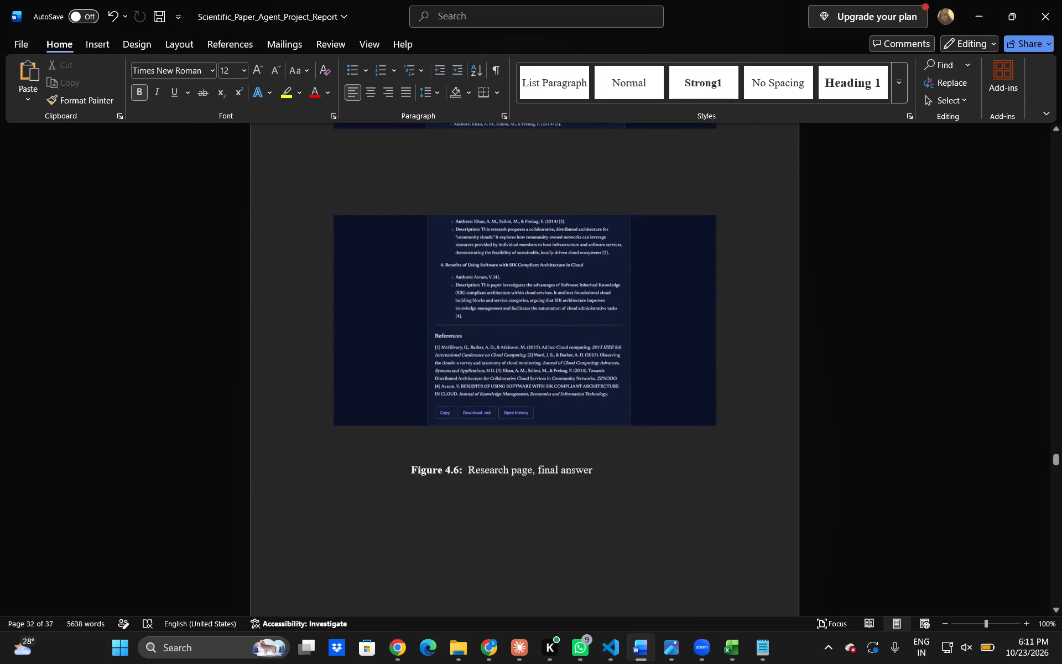
right_click(620, 385)
key(alt+Tab)
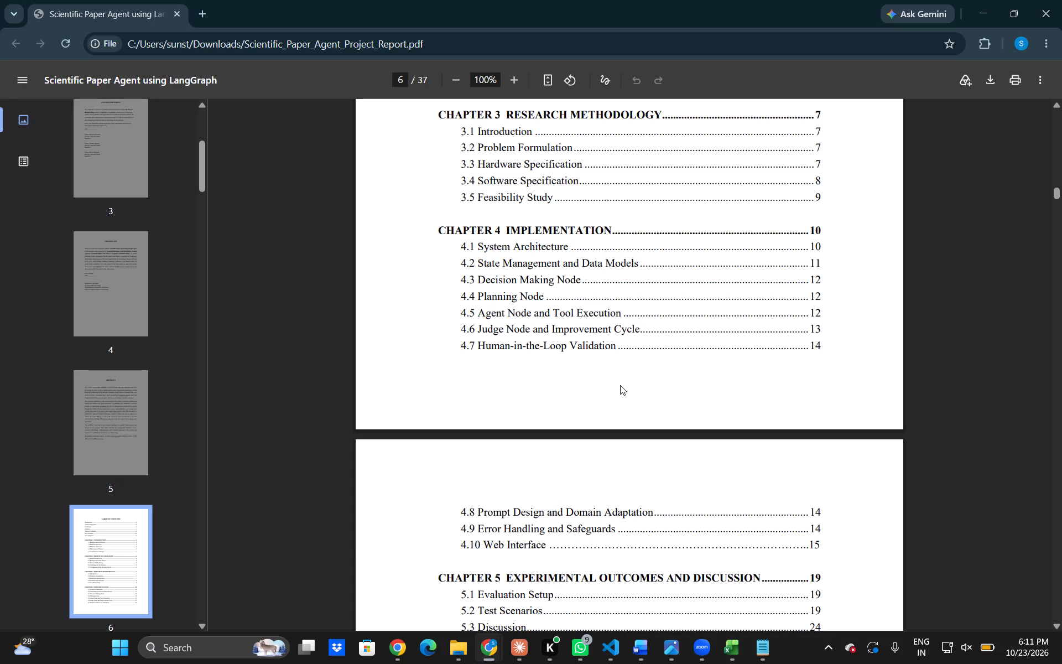
key(alt+Tab)
scroll(620, 385, up, 6)
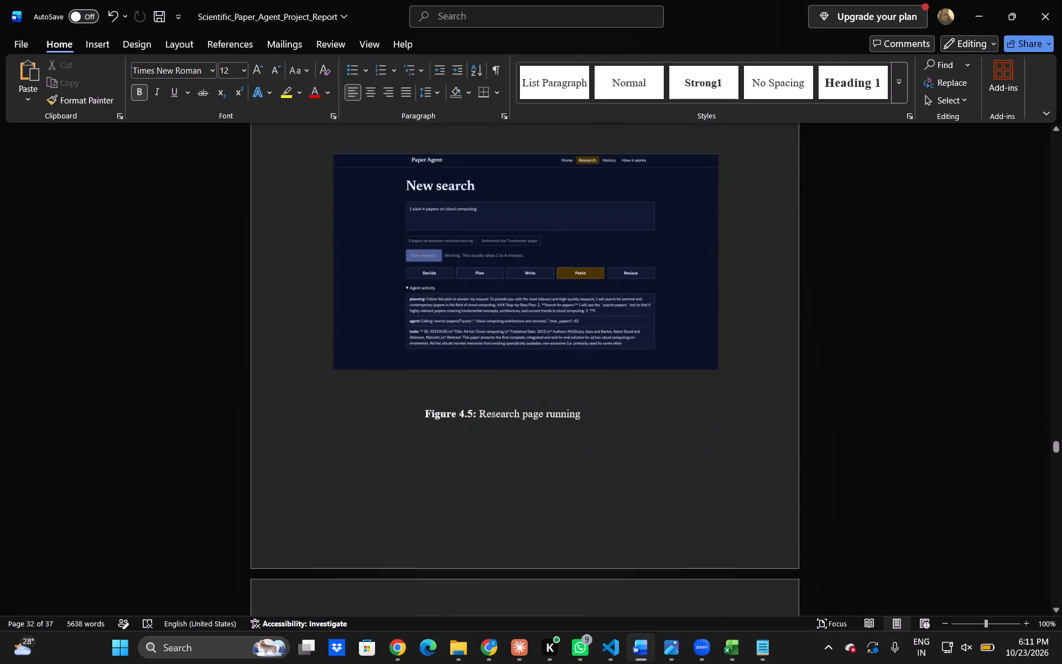
scroll(620, 385, up, 5)
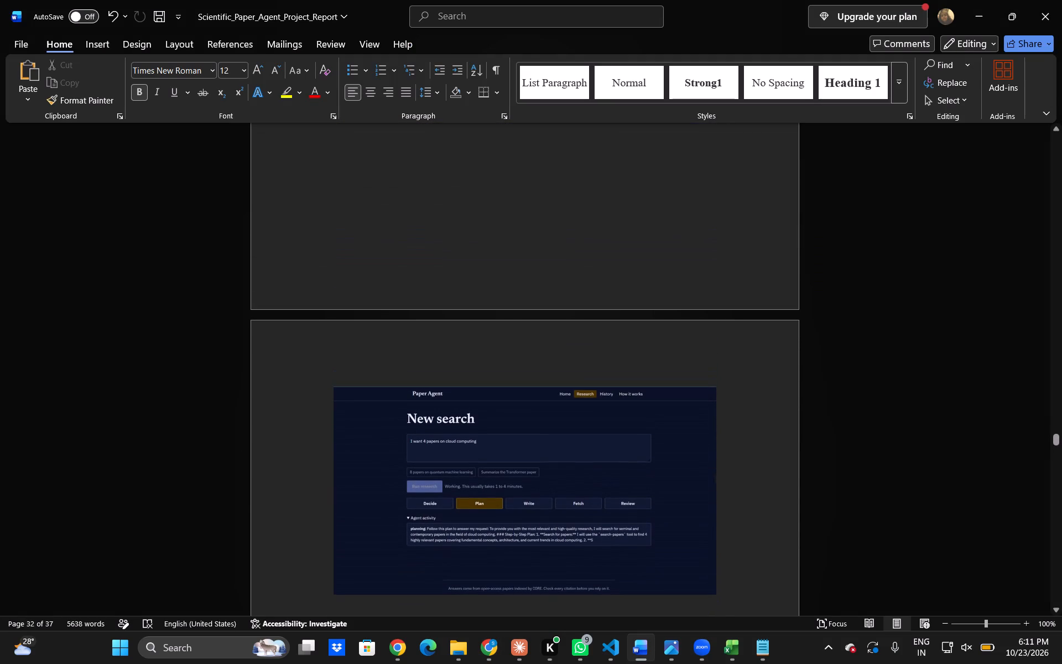
scroll(620, 385, up, 2)
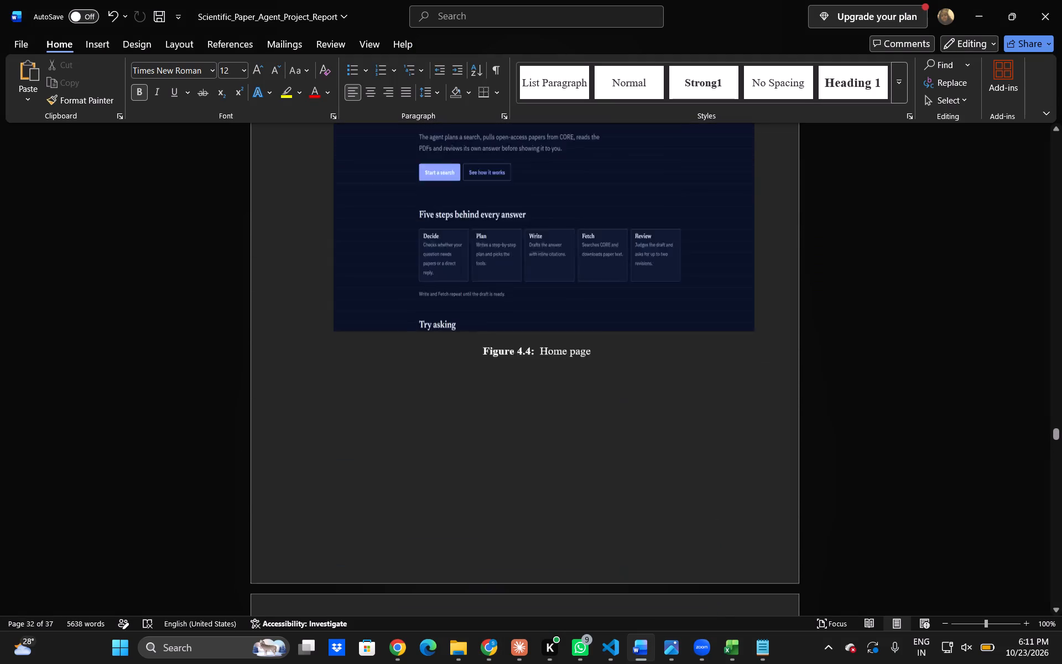
scroll(620, 385, up, 3)
scroll(620, 385, down, 7)
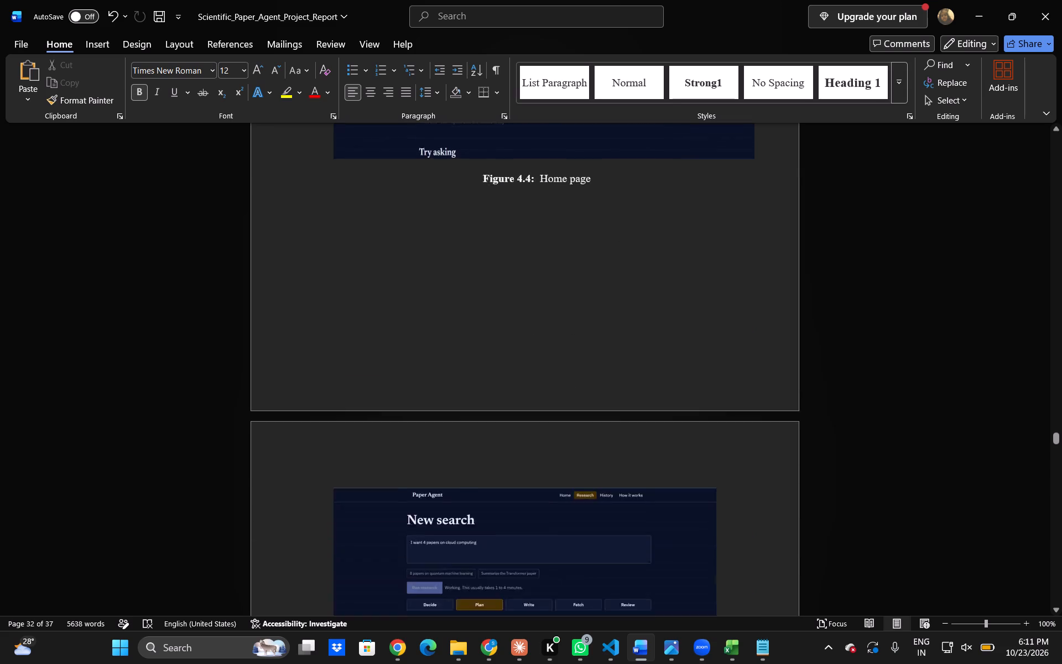
scroll(620, 385, down, 8)
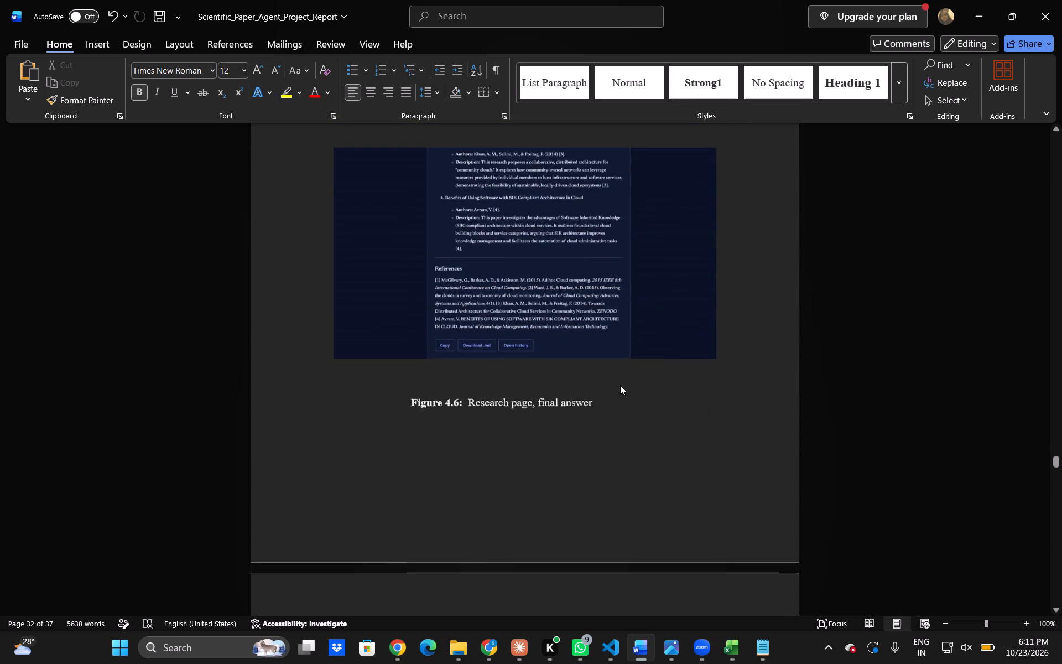
scroll(620, 385, down, 2)
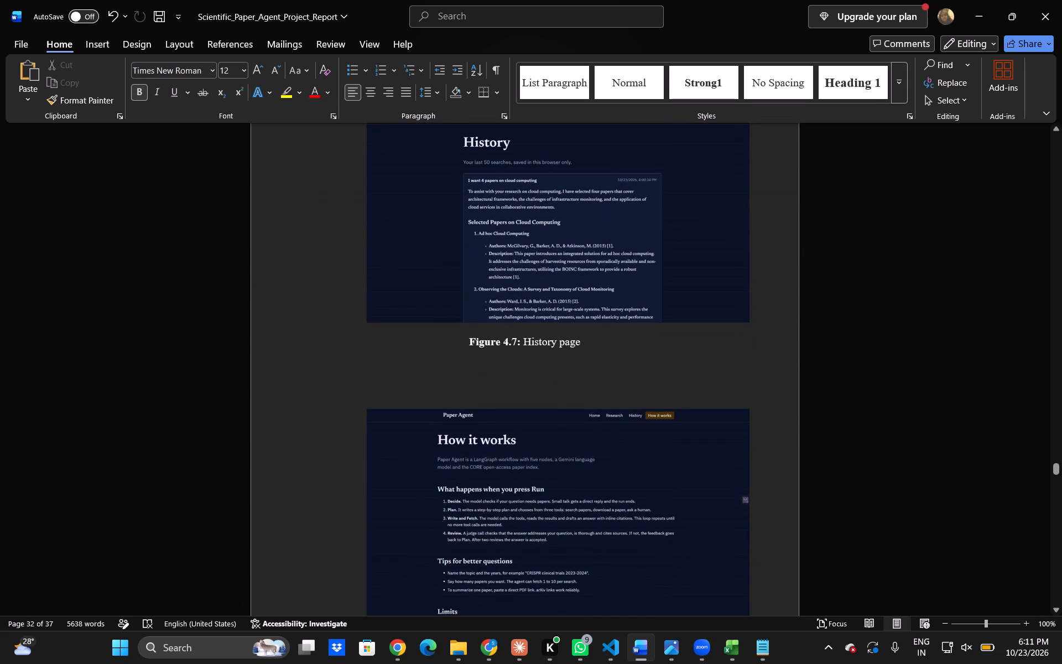
Recheck the page breaks between the 4.10 Web Interface heading and the start of Chapter 5 in the Word report.
scroll(620, 385, up, 3)
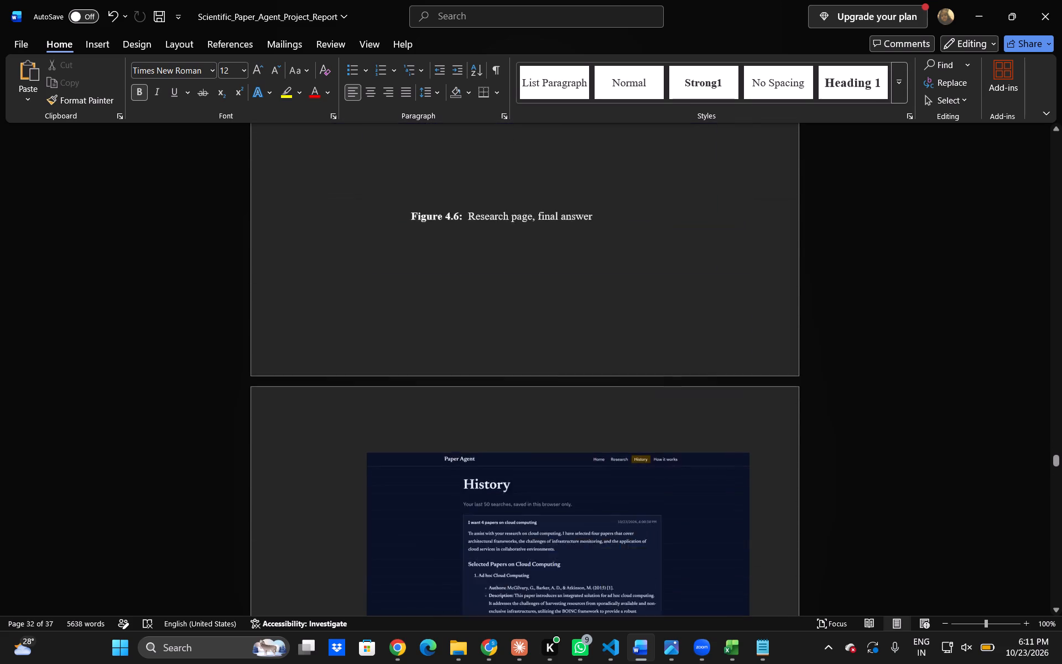
scroll(620, 385, up, 11)
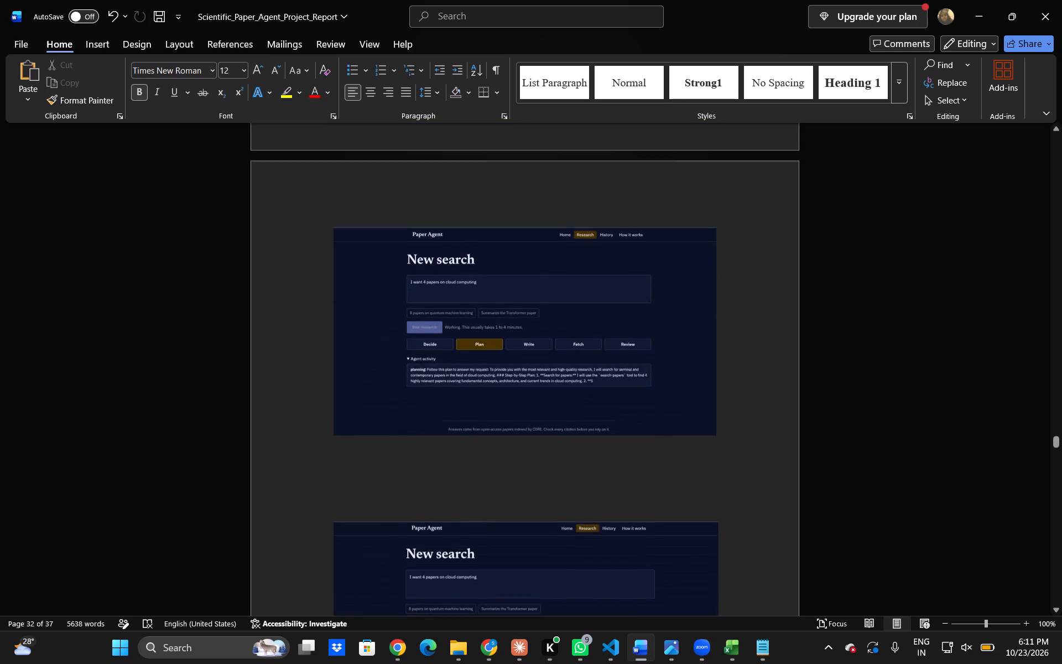
scroll(620, 385, up, 6)
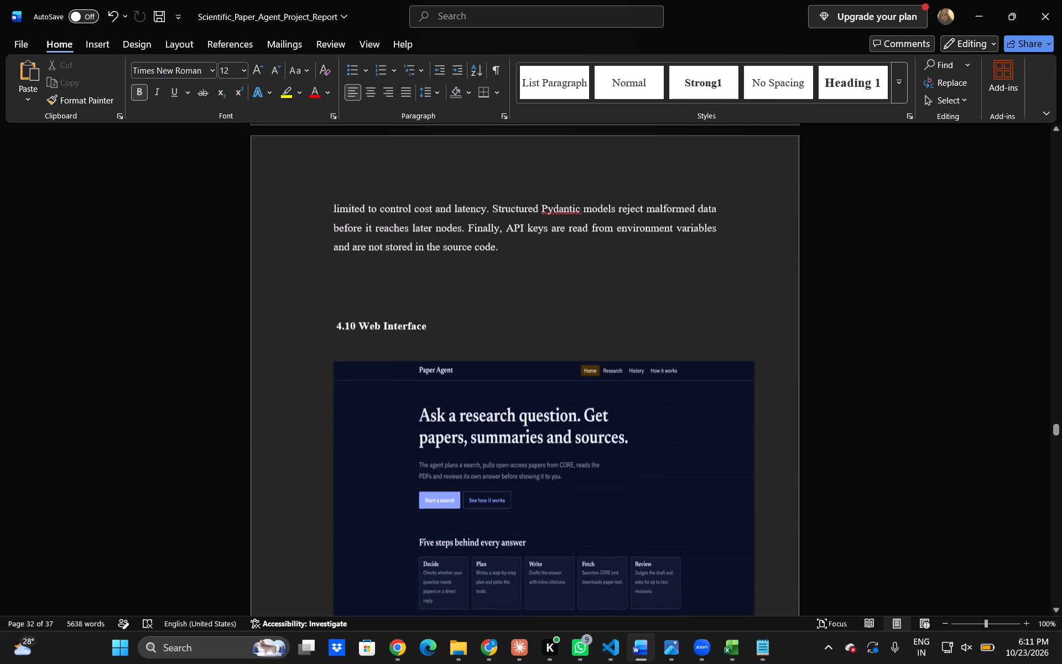
scroll(620, 385, up, 1)
scroll(620, 385, down, 6)
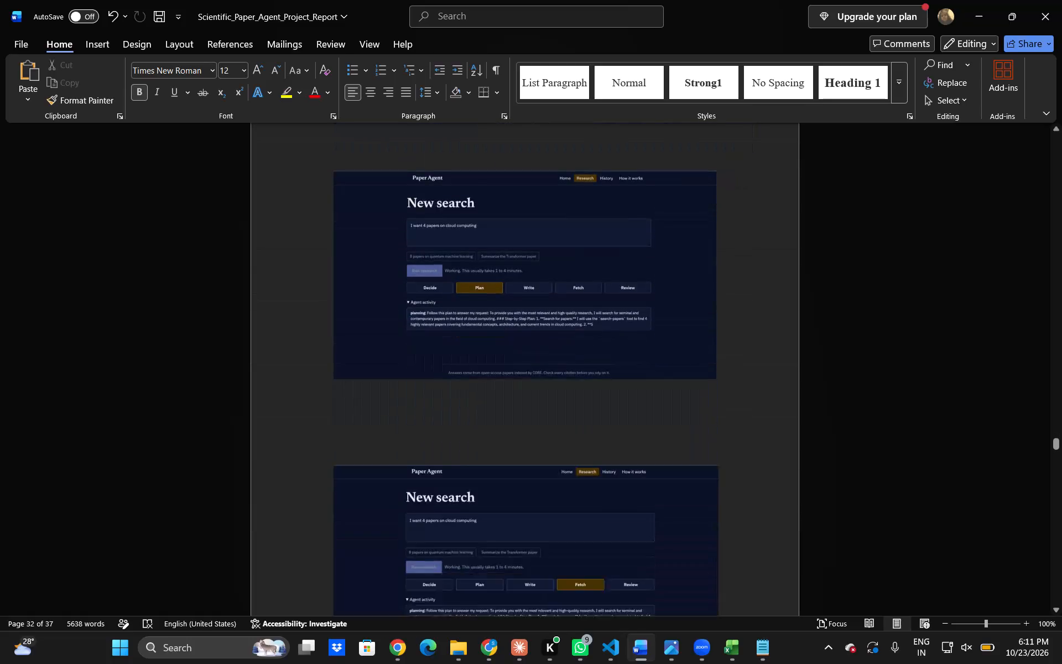
scroll(620, 385, down, 3)
scroll(620, 385, up, 1)
scroll(620, 385, down, 1)
scroll(620, 385, up, 1)
scroll(620, 385, down, 1)
scroll(620, 385, up, 4)
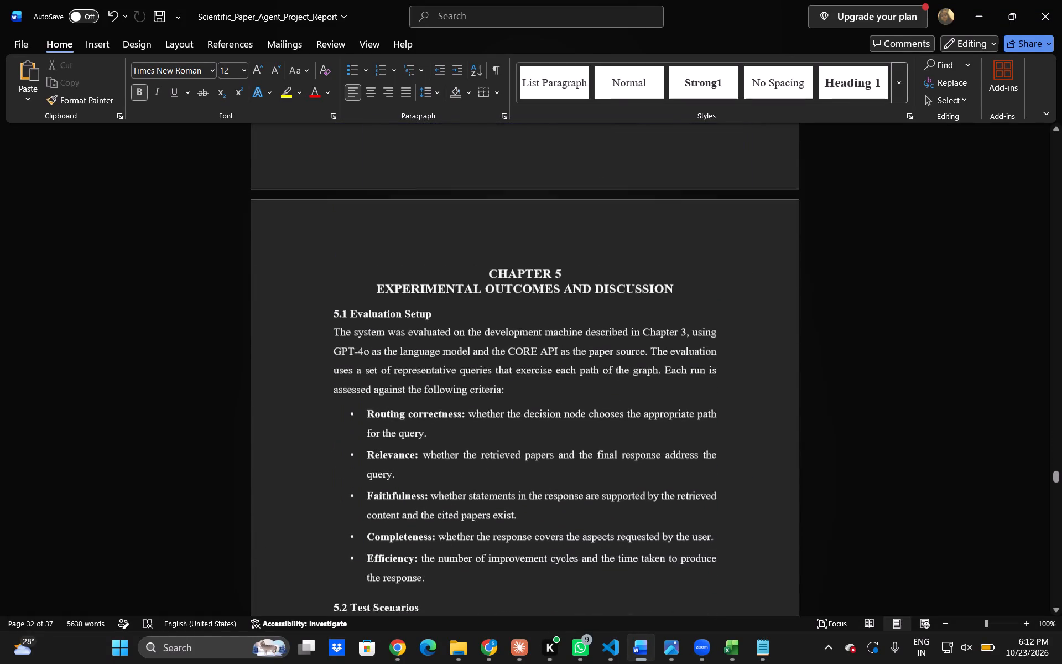
scroll(620, 385, up, 4)
Follow the Word report's pages from Figure 4.4 Home page through Figure 4.8 to the Chapter 5 heading to check its starting page.
scroll(620, 385, down, 1)
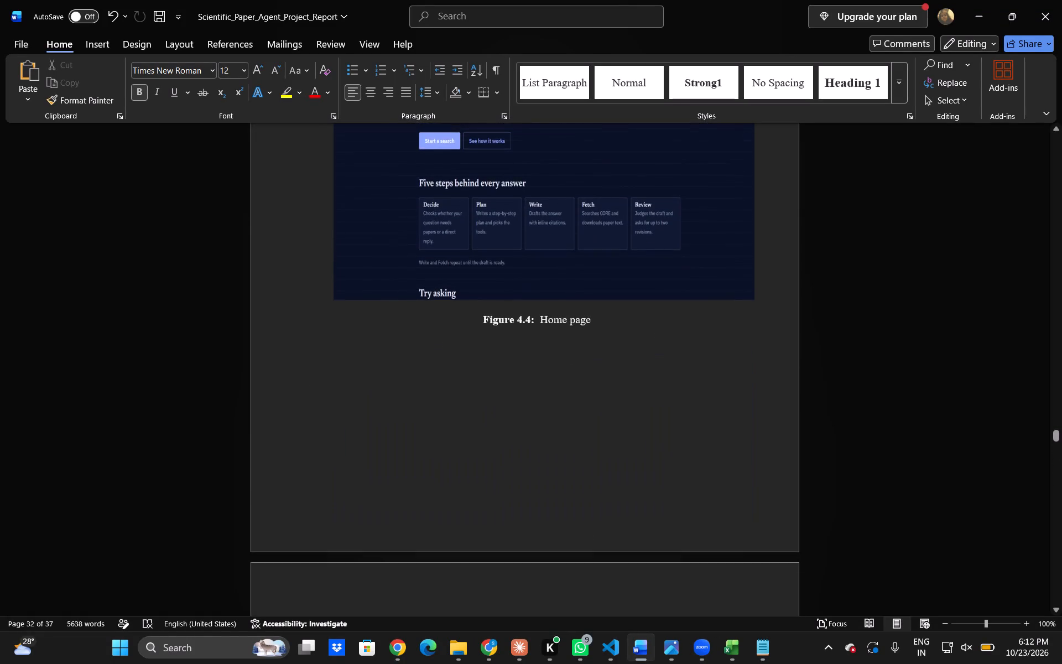
scroll(620, 385, down, 5)
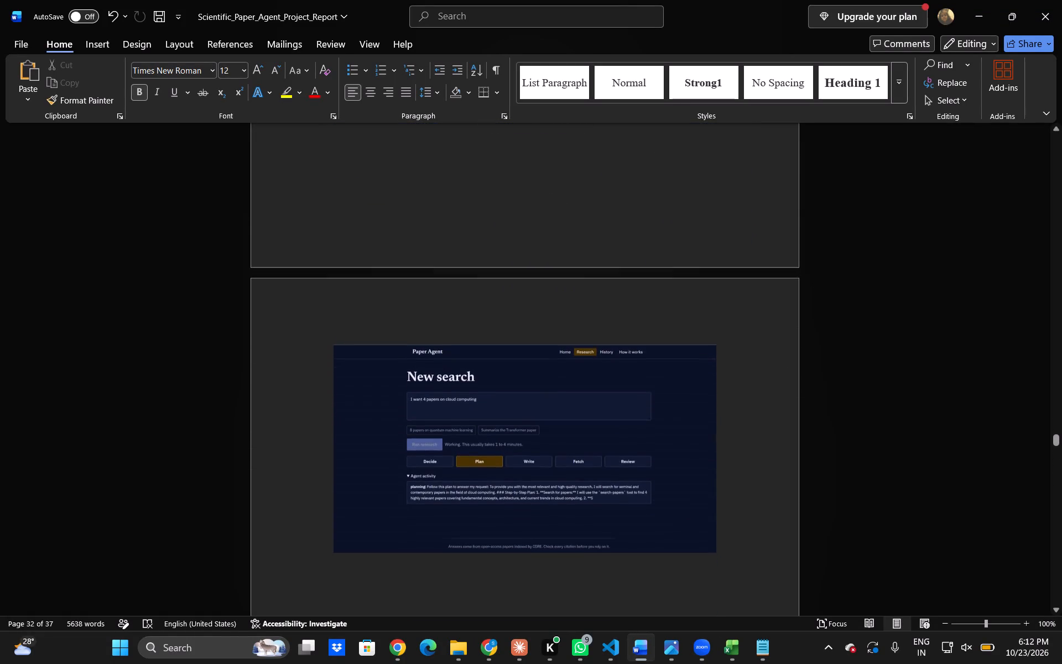
scroll(620, 385, down, 6)
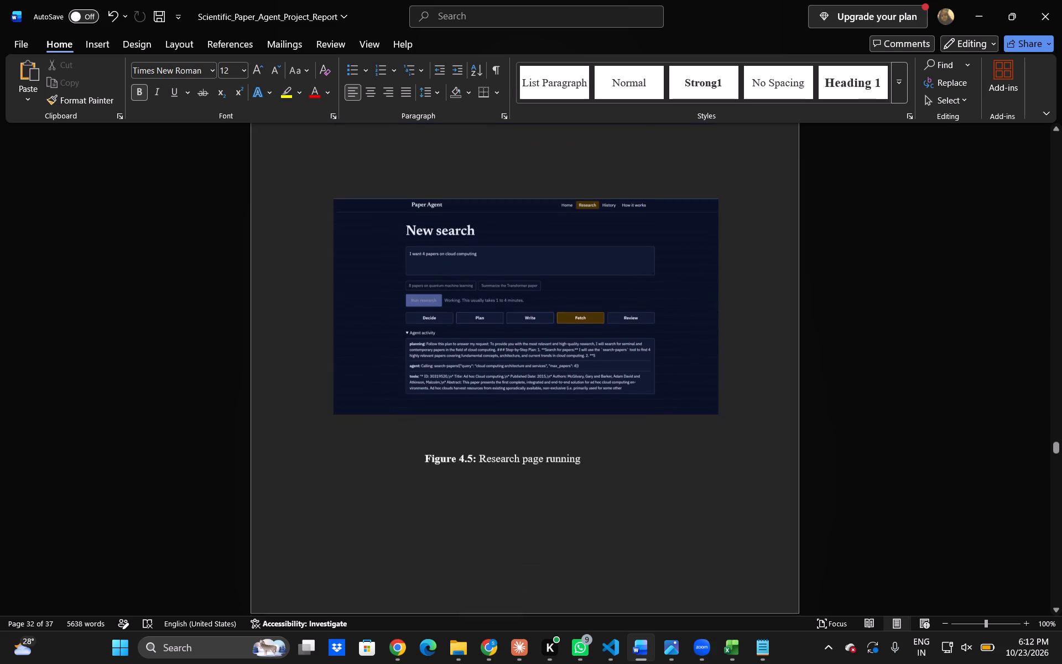
scroll(620, 385, down, 7)
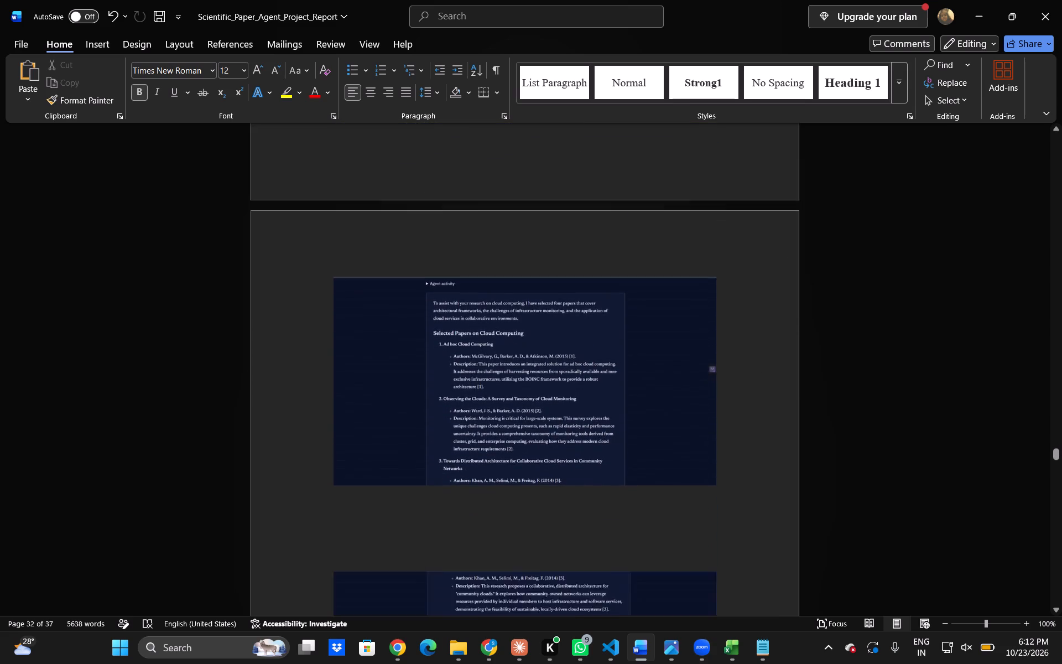
scroll(620, 385, down, 8)
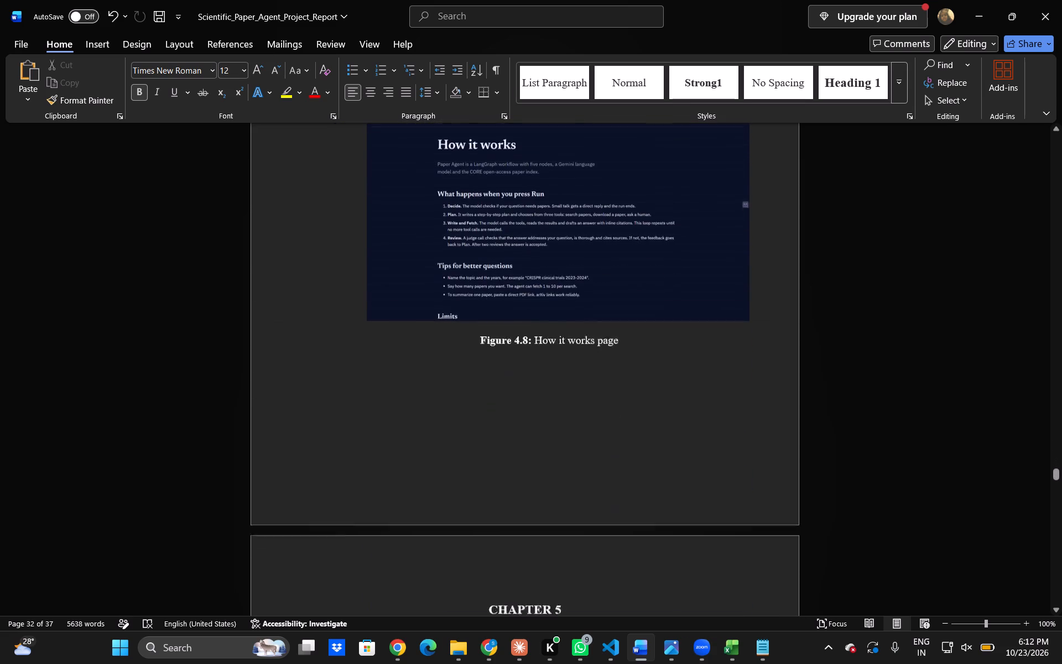
scroll(620, 385, down, 1)
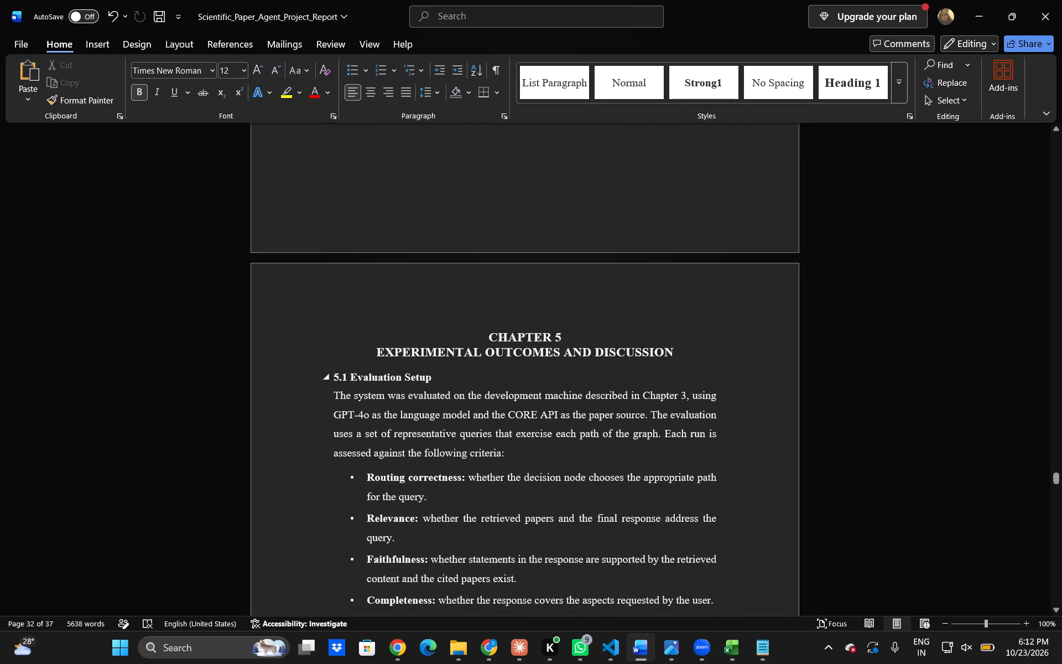
Check the starting pages of Chapter 5, 5.1 Evaluation Setup and 5.2 Test Scenarios in Word against the PDF's contents entries.
key(alt+Tab)
scroll(620, 385, down, 3)
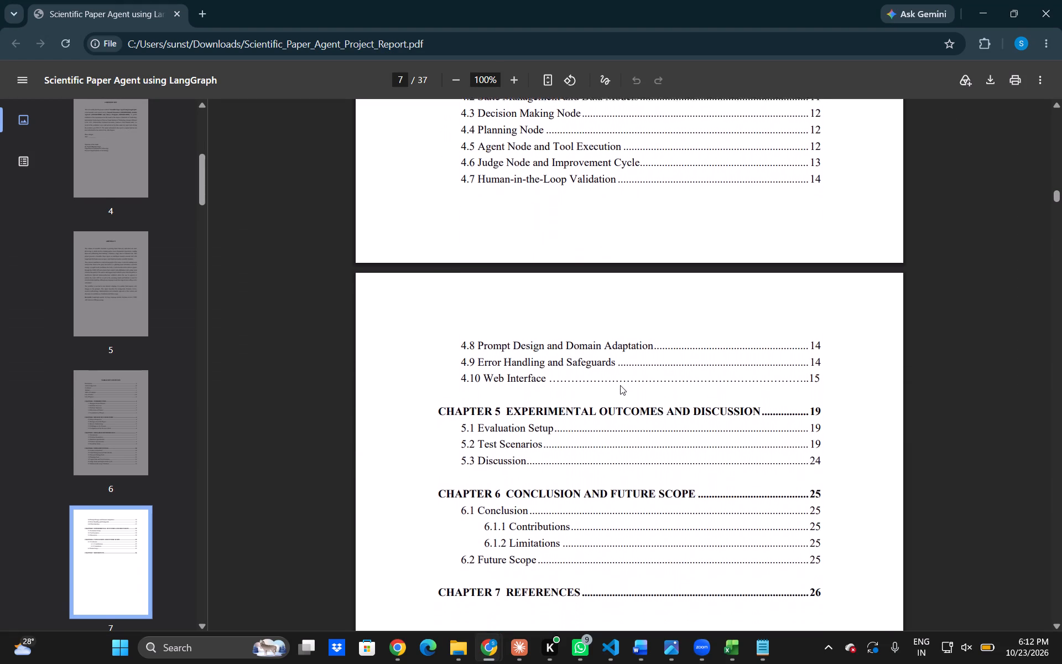
scroll(620, 385, down, 1)
key(alt+Tab)
scroll(620, 385, down, 3)
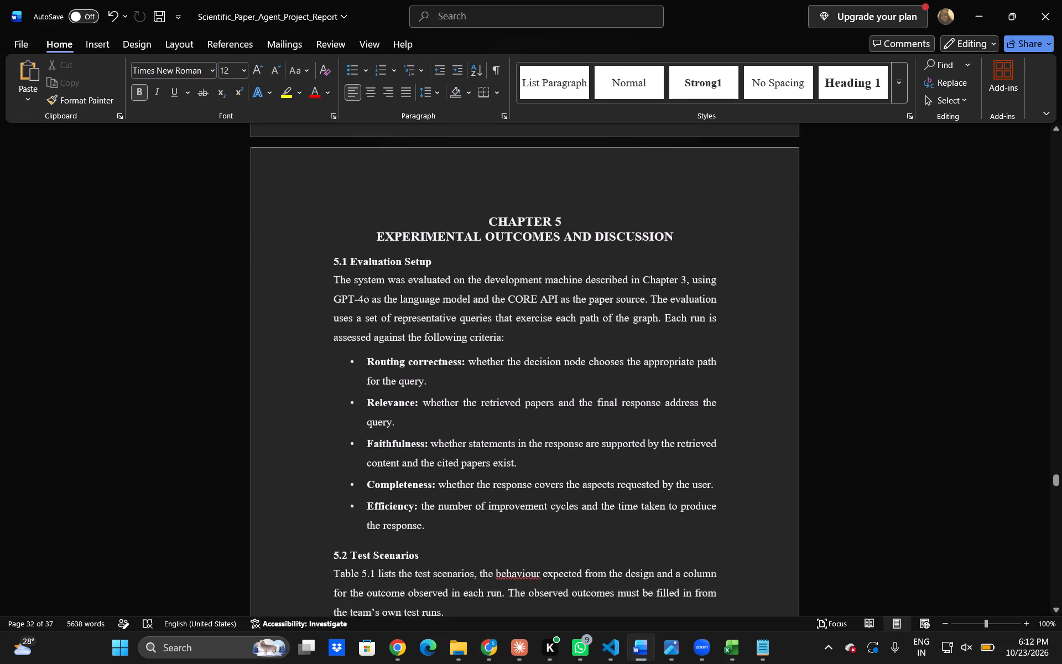
scroll(620, 385, down, 6)
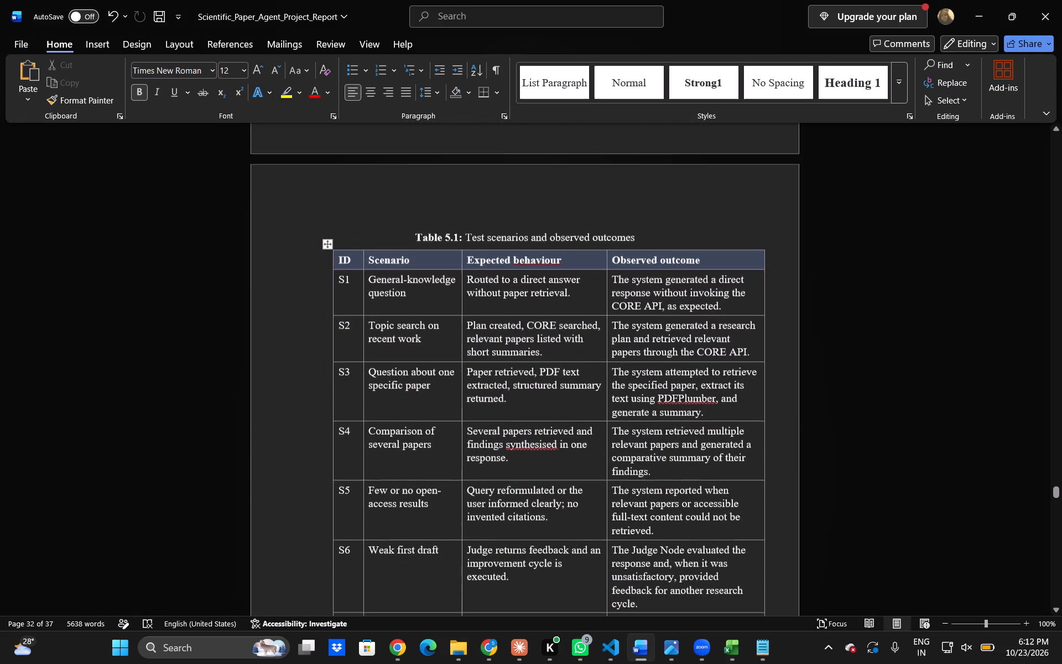
scroll(620, 385, down, 1)
key(alt+Tab)
key(alt+Tab)
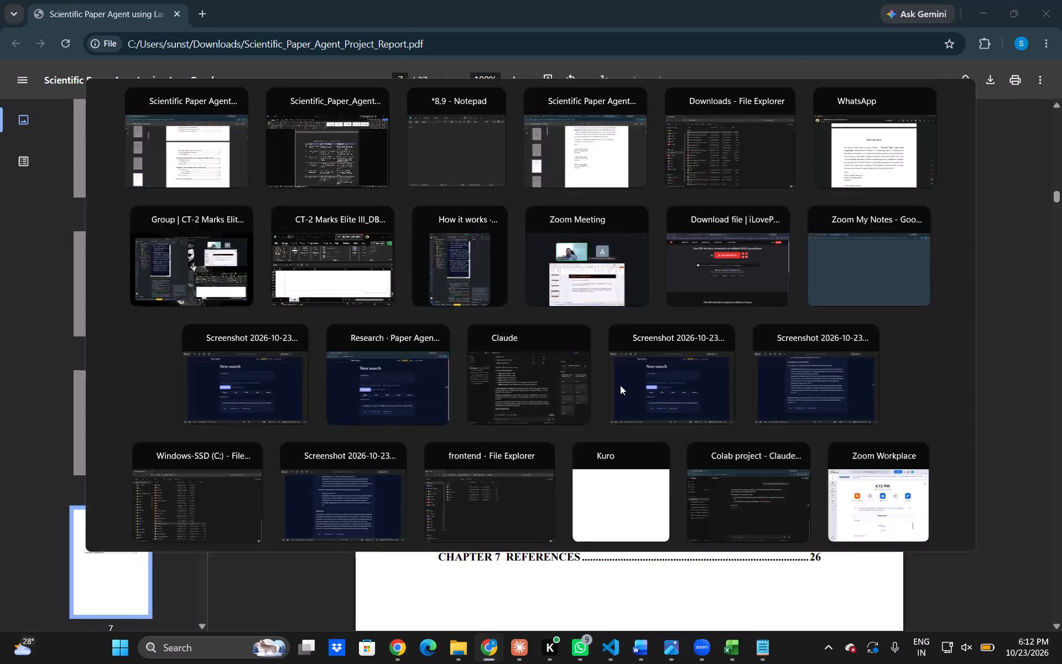
key(alt+Tab)
key(alt+Tab)
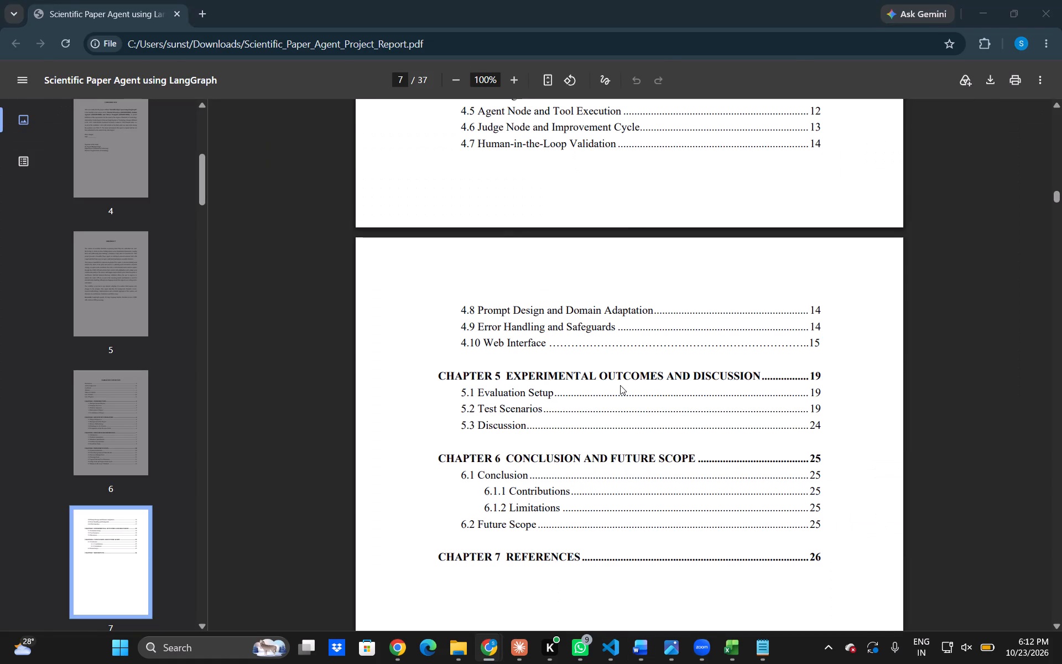
Examine the pages after Table 5.1 in Word, including the paper search screenshots, and return to the 5.2 Test Scenarios heading.
scroll(620, 385, down, 7)
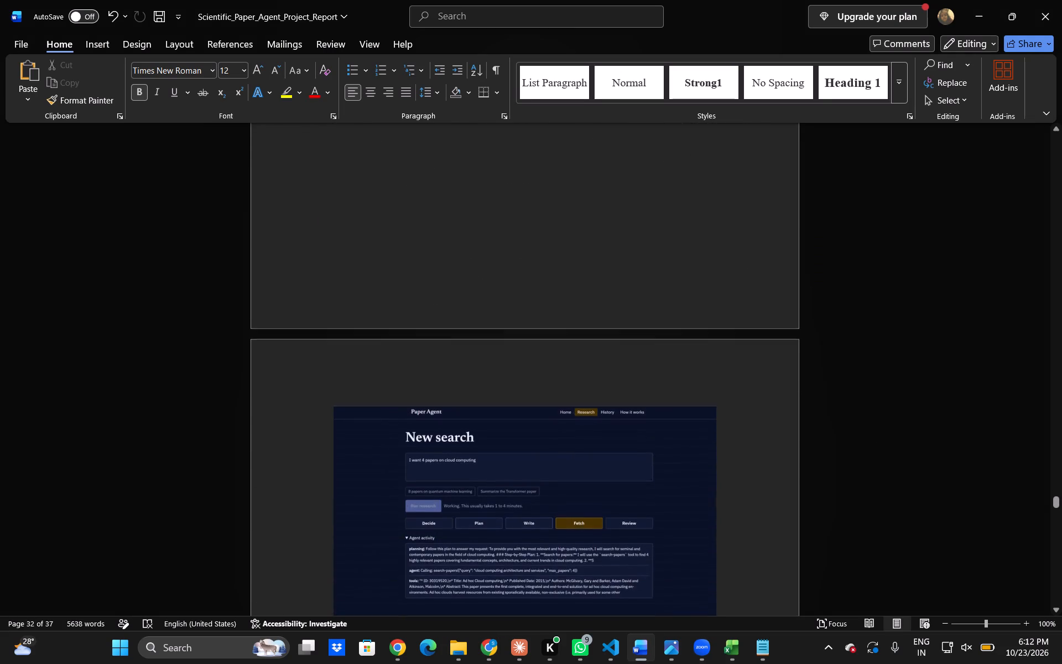
scroll(620, 385, down, 2)
scroll(620, 385, up, 1)
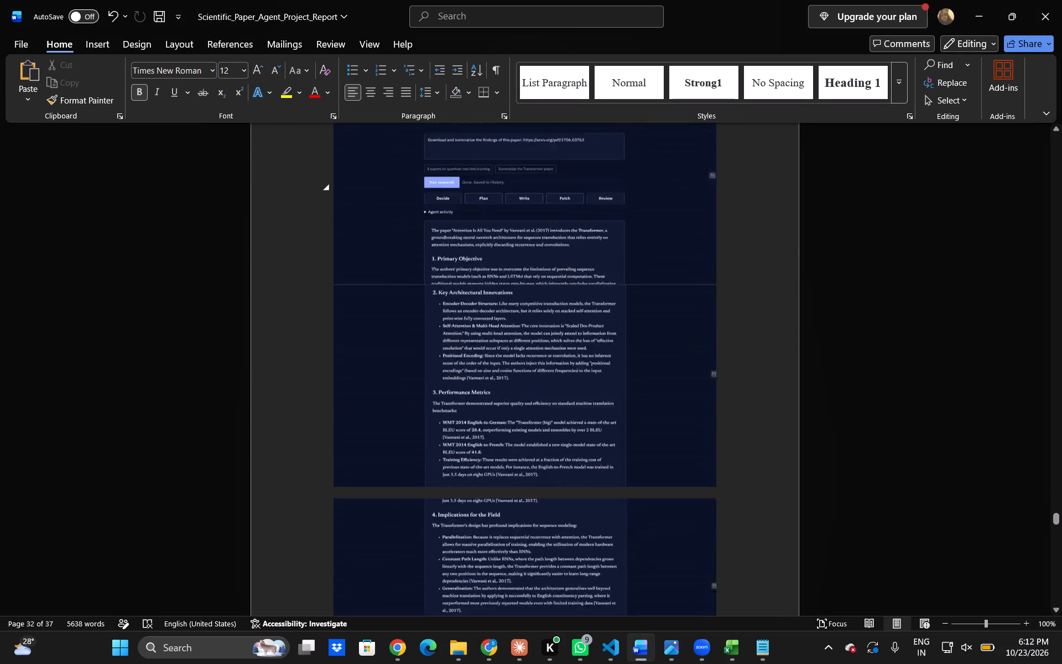
scroll(620, 385, up, 1)
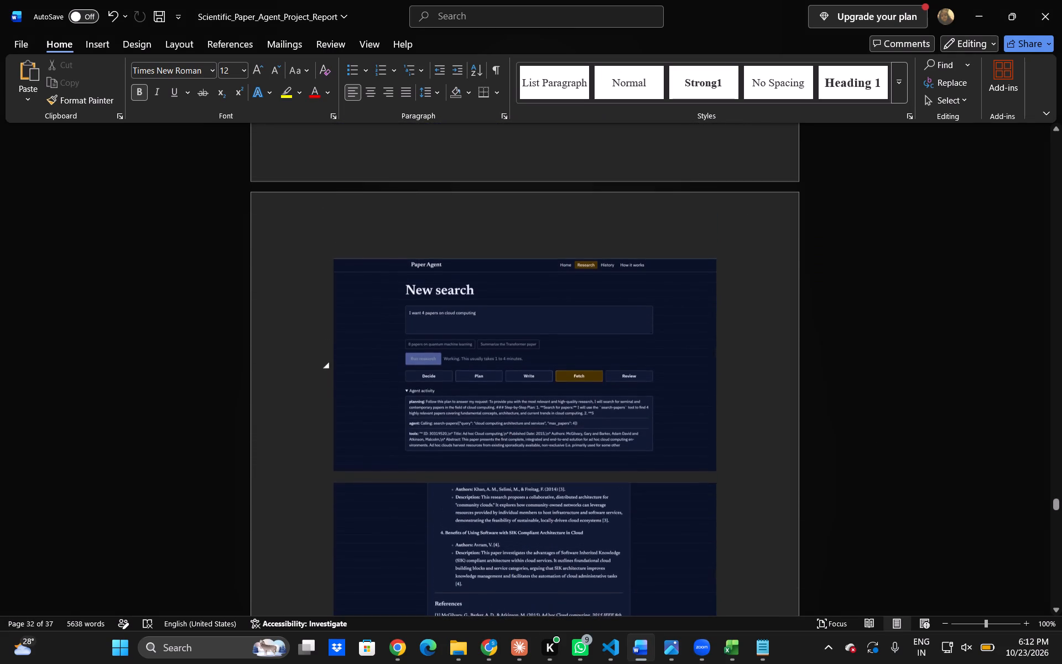
scroll(620, 385, up, 8)
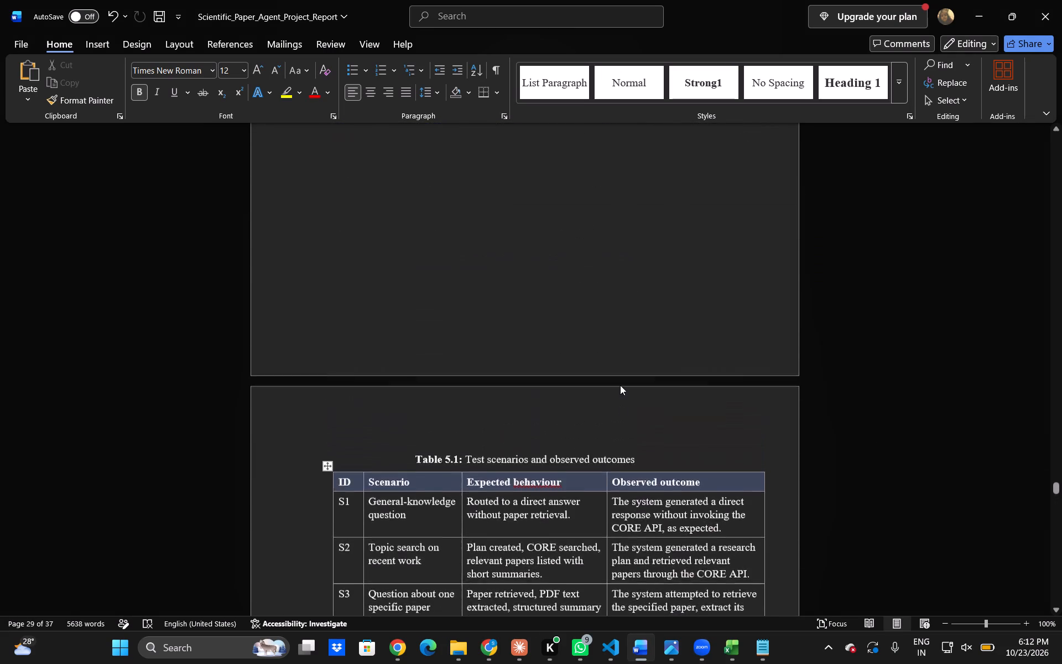
scroll(620, 385, up, 2)
Follow the Word pages from 5.2 Test Scenarios through Figure 5.3 to 5.3 Discussion and compare its page with the PDF's contents.
scroll(620, 385, down, 1)
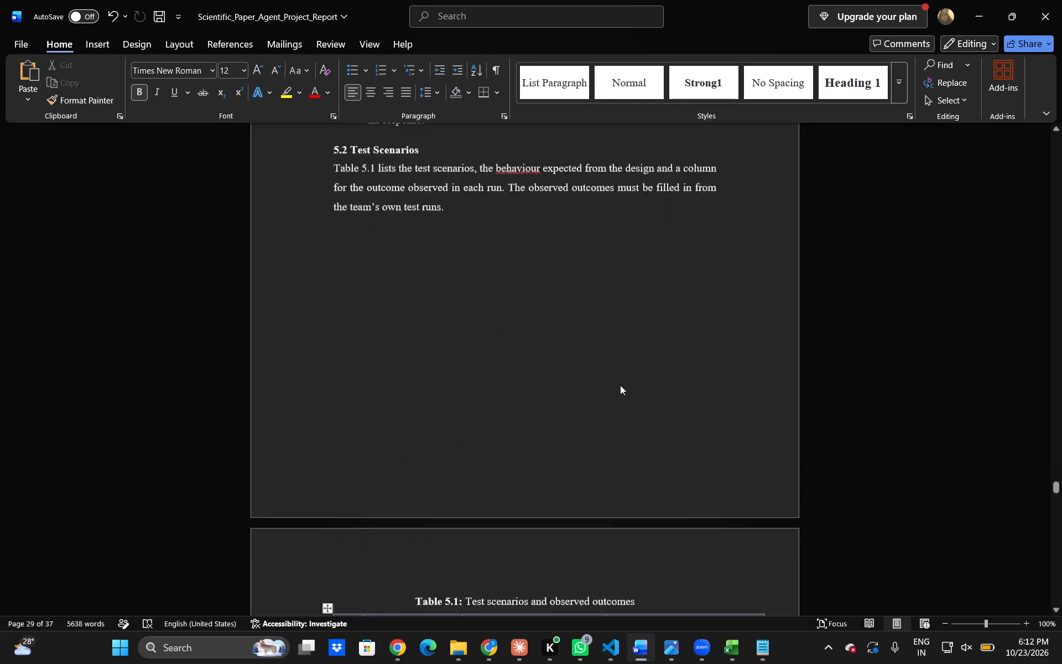
scroll(620, 385, down, 6)
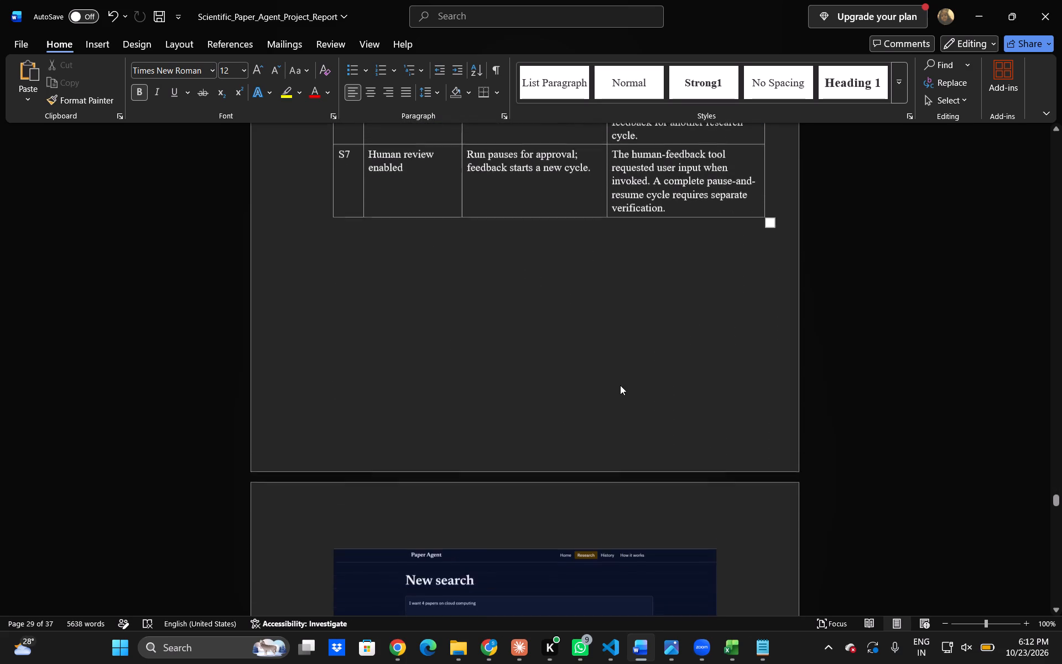
scroll(620, 385, down, 3)
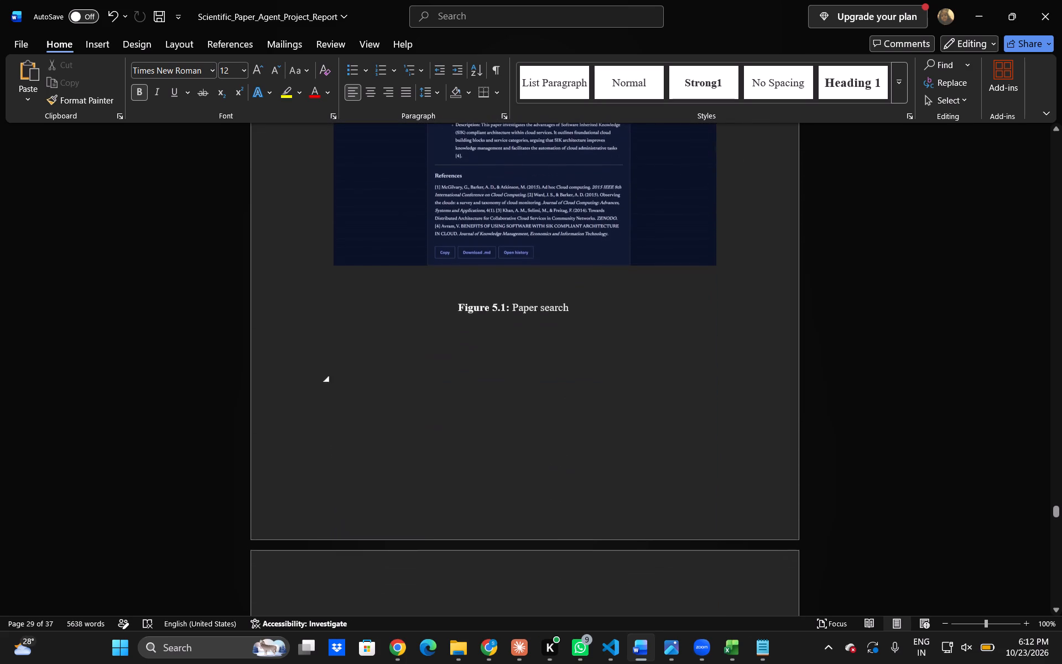
scroll(620, 385, down, 13)
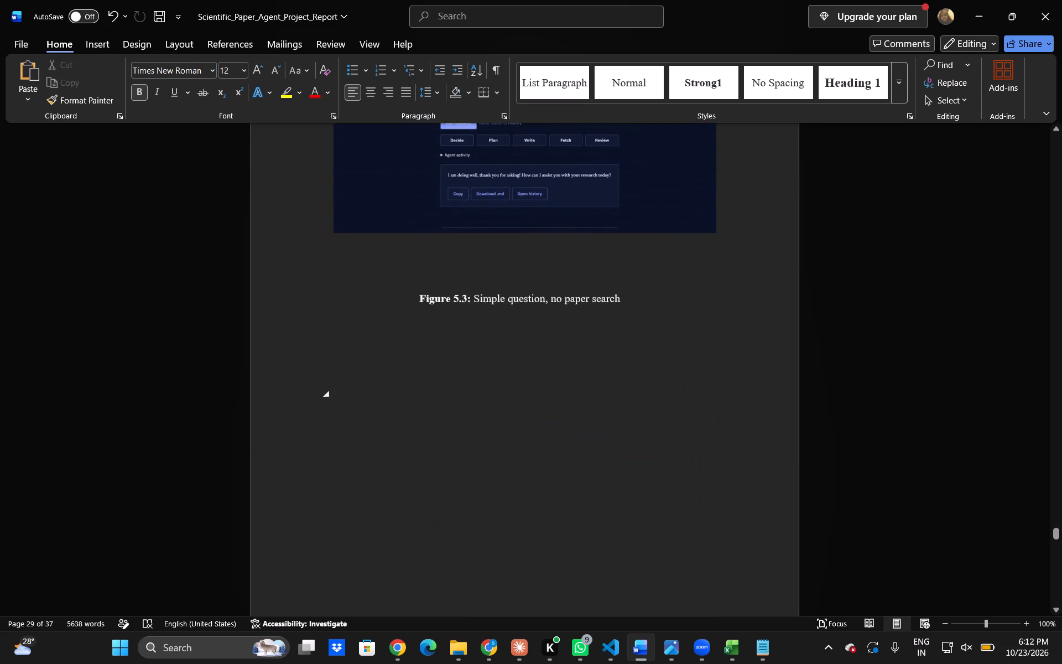
scroll(620, 385, down, 3)
key(alt+Tab)
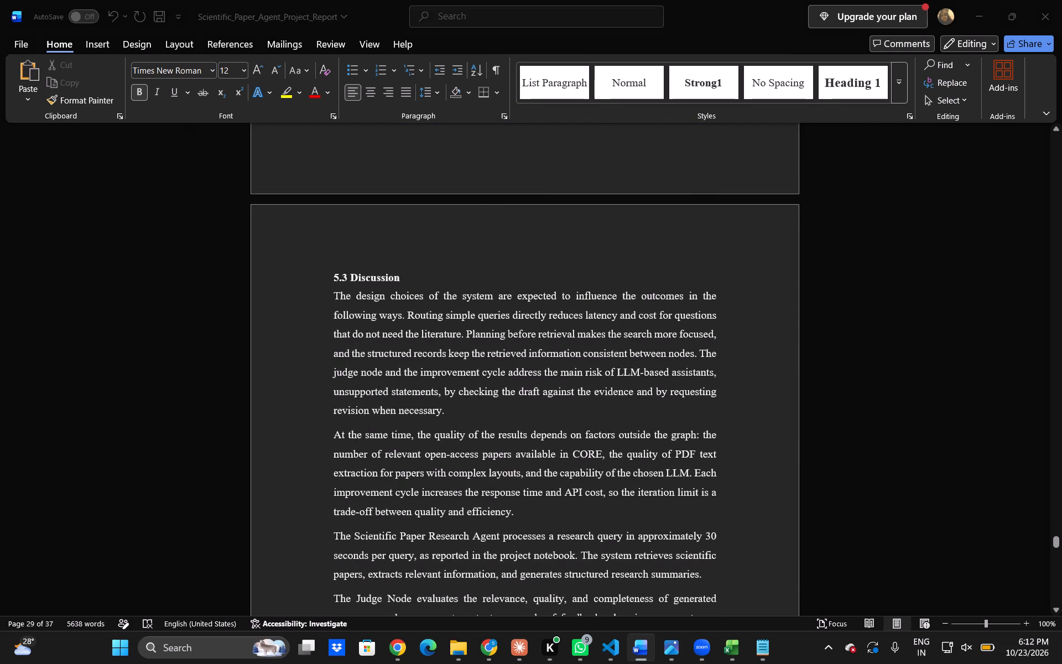
key(alt+Tab)
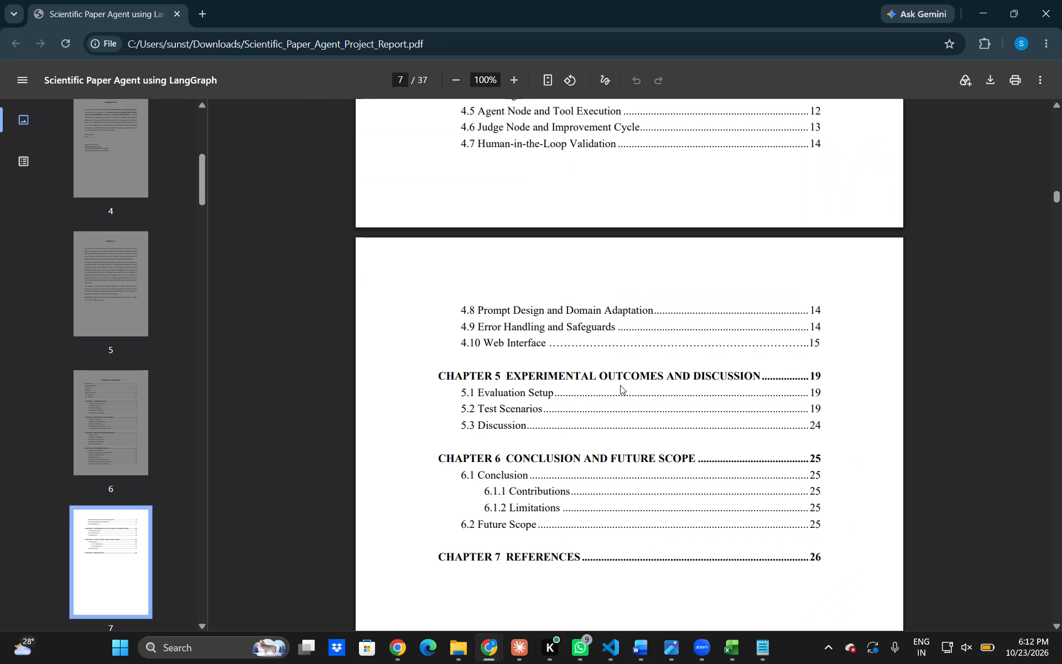
Check the Word pages of Chapter 6, from 6.1 Conclusion to 6.2 Future Scope, against the PDF's contents entries.
scroll(620, 385, down, 4)
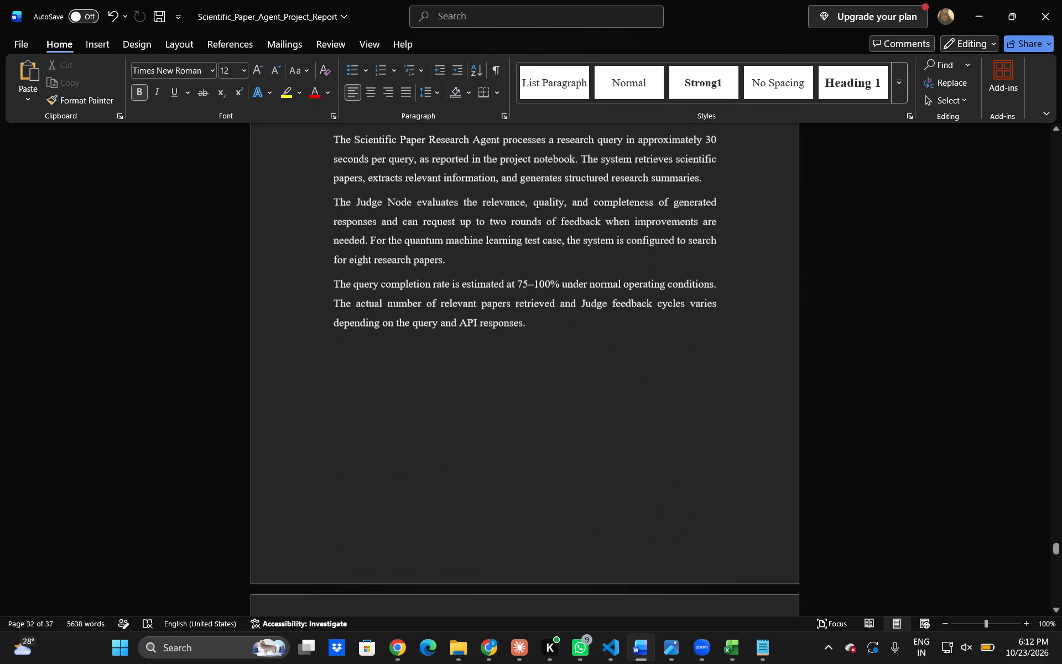
scroll(620, 385, down, 6)
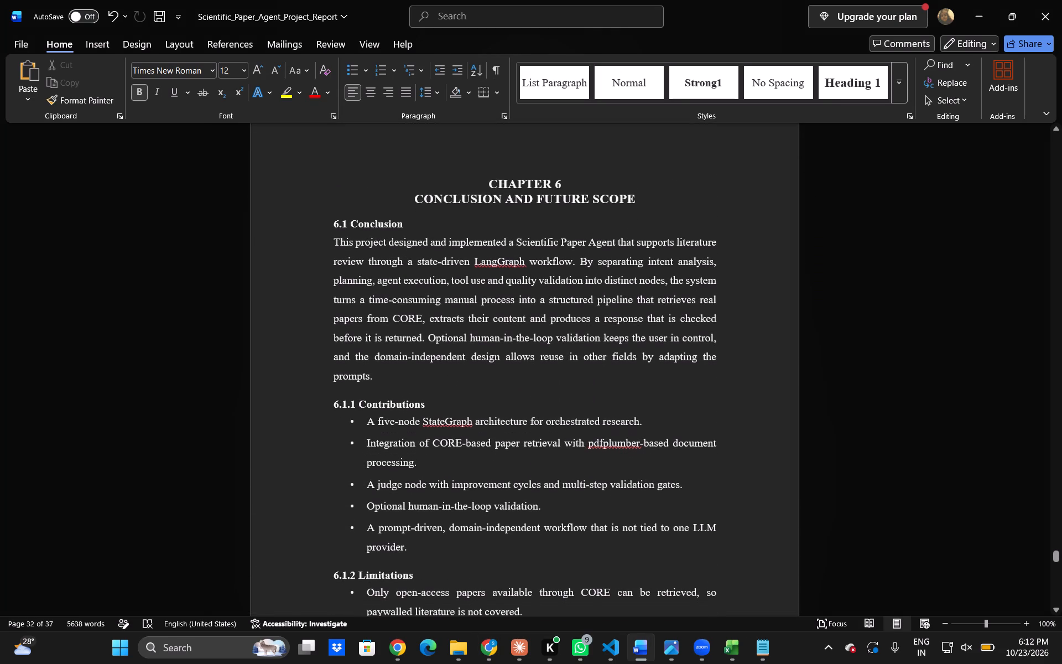
click(564, 381)
key(alt+Tab)
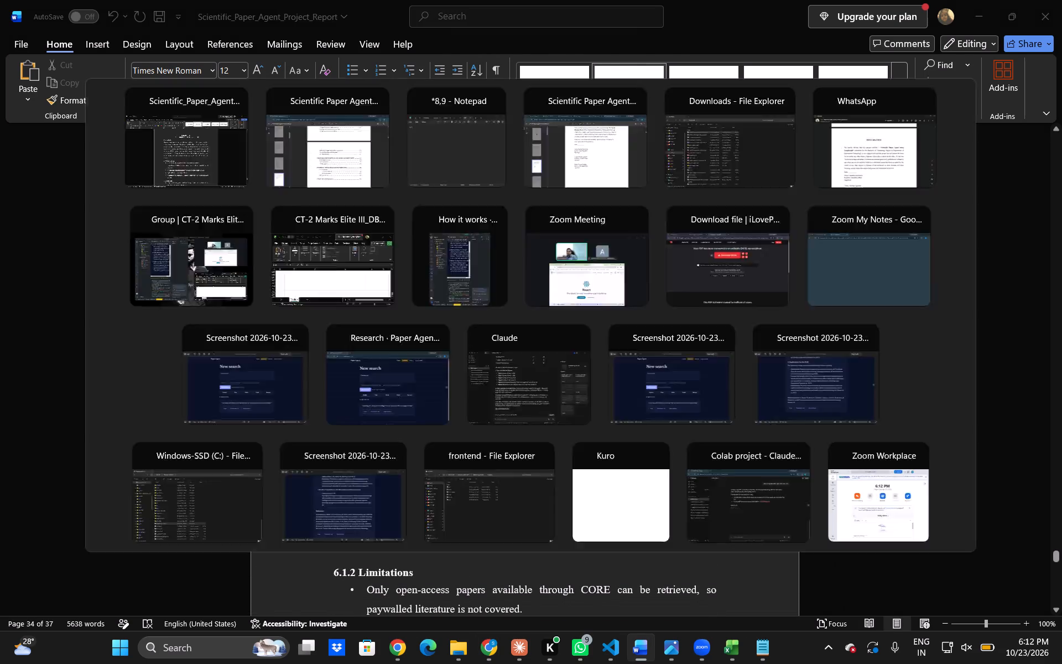
key(alt+Tab)
scroll(564, 381, down, 4)
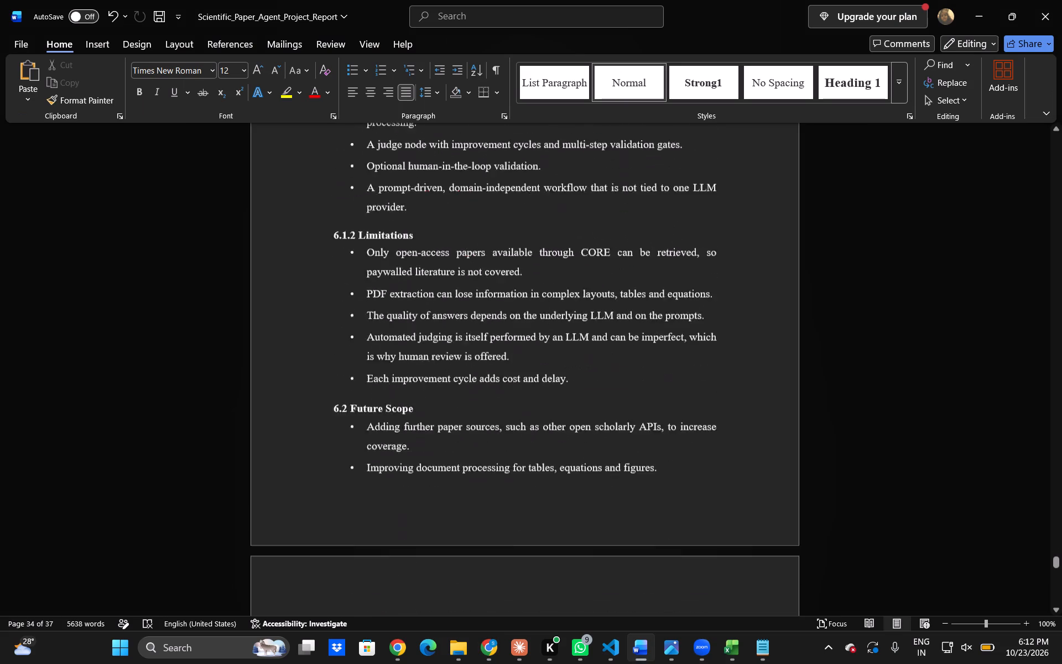
key(alt+Tab)
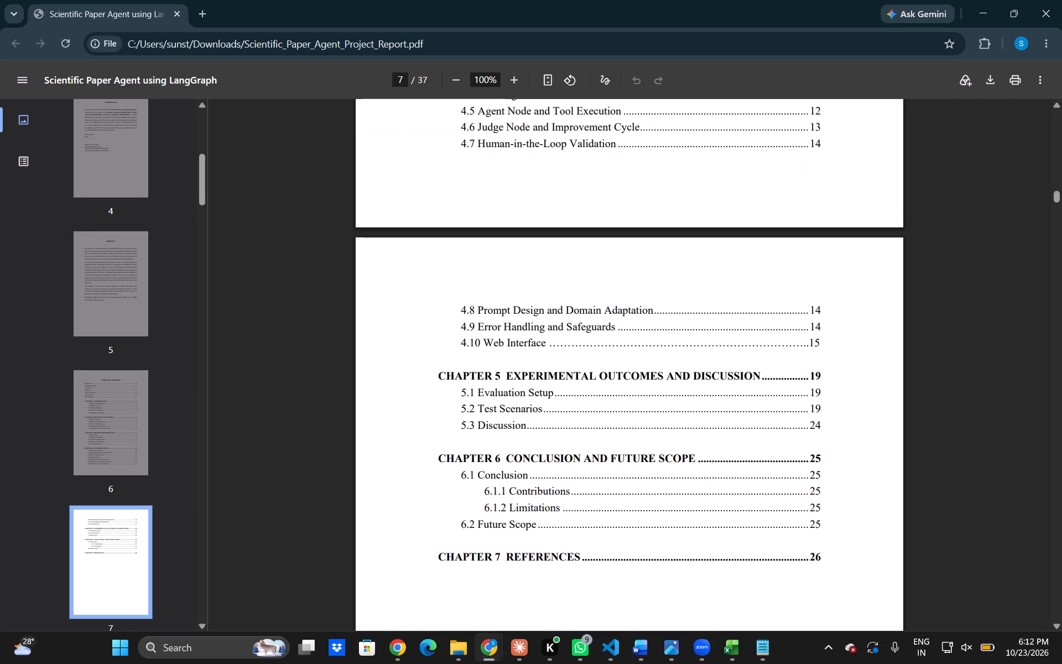
key(alt+Tab)
scroll(564, 381, down, 1)
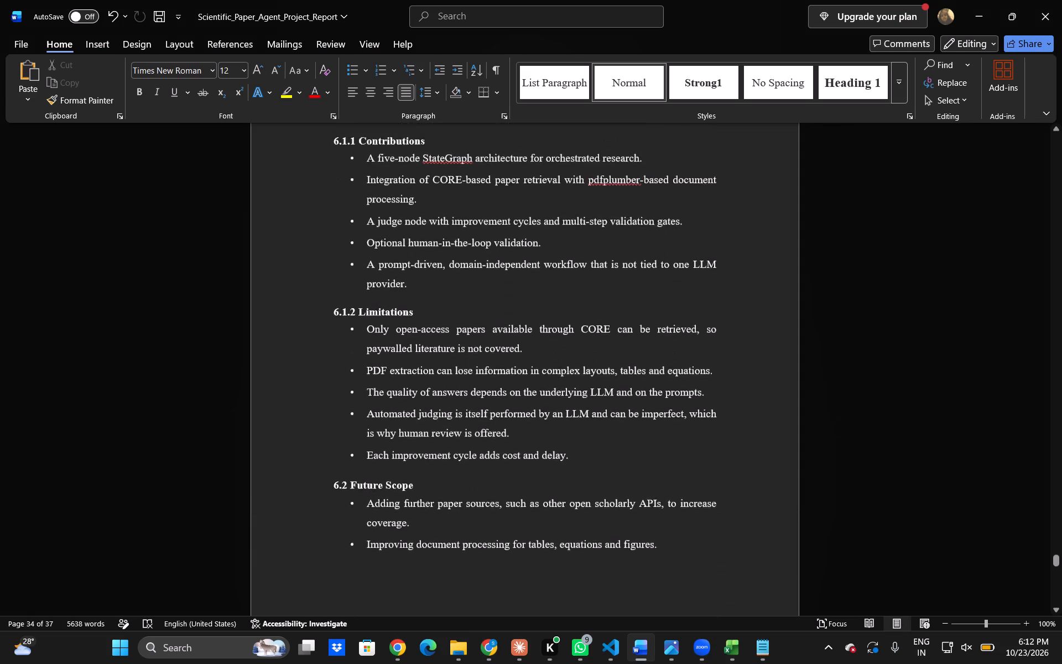
scroll(564, 381, down, 1)
key(alt+Tab)
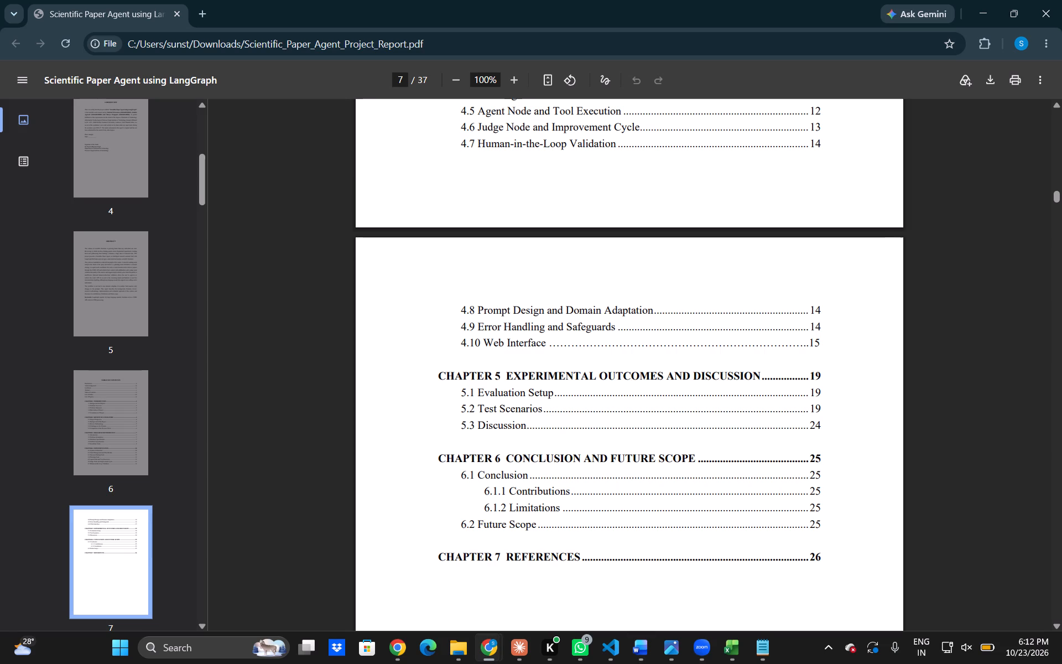
key(alt+Tab)
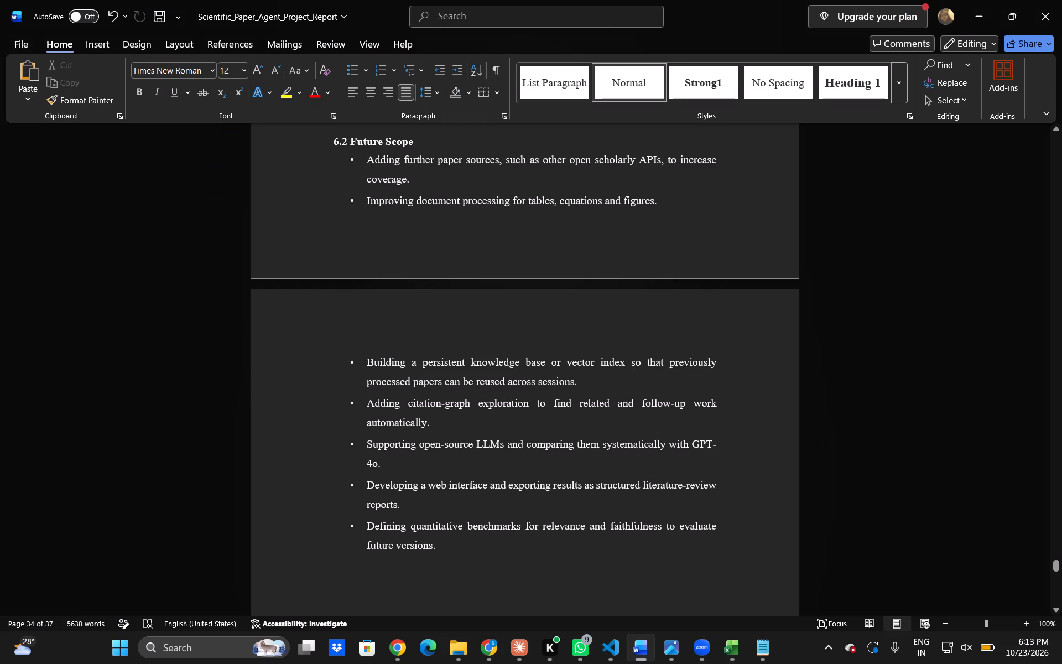
Check the starting page of the References section in Word against the Chapter 7 entry in the PDF's contents.
scroll(564, 381, down, 7)
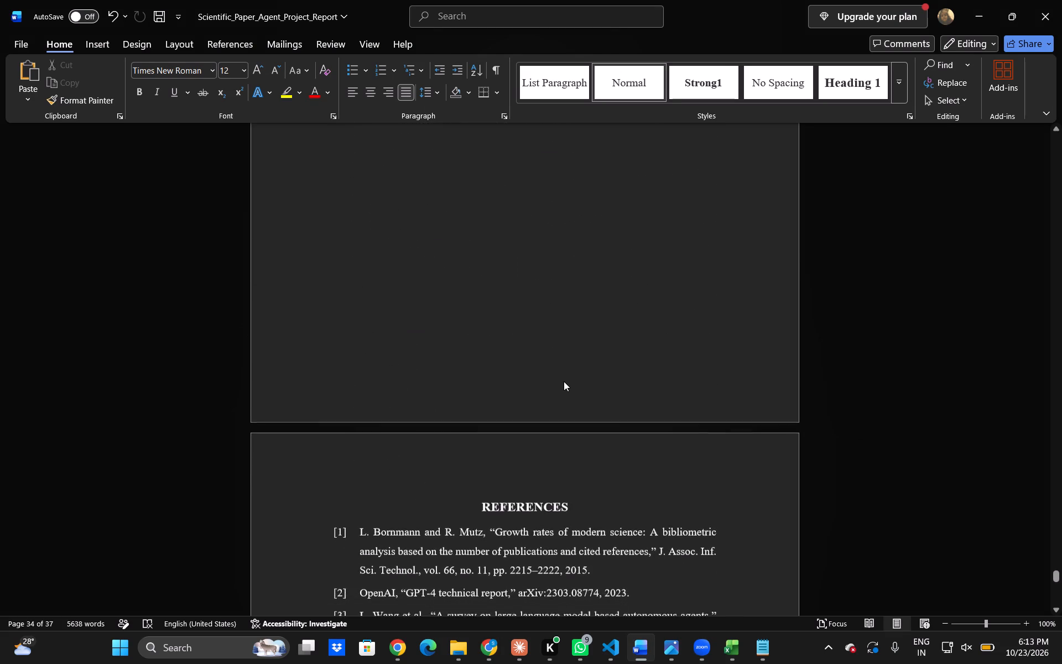
scroll(564, 381, down, 4)
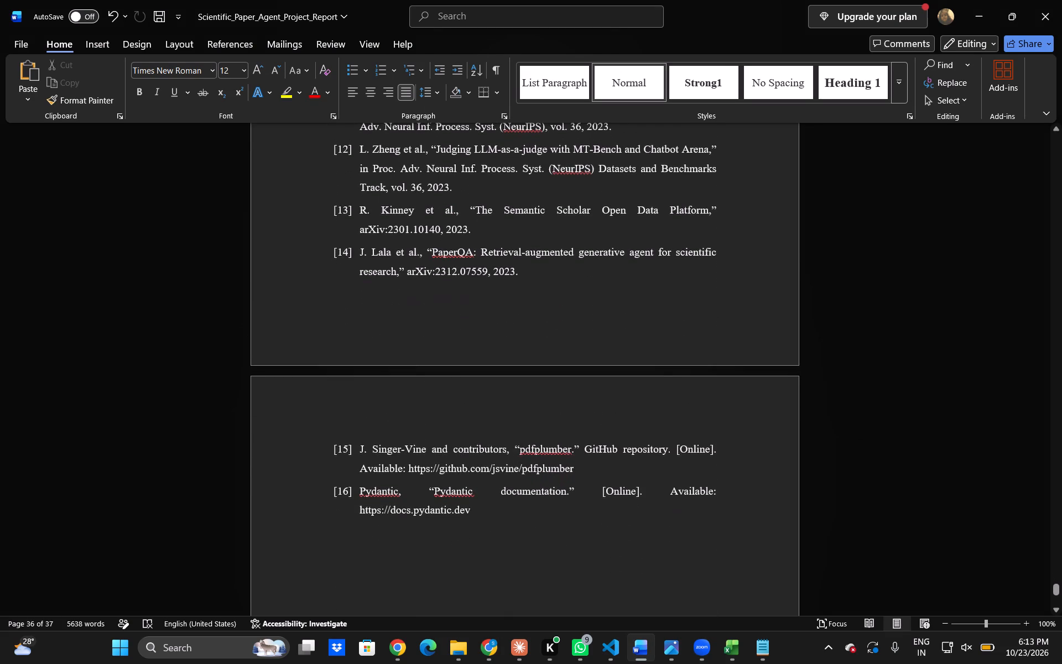
scroll(564, 381, down, 1)
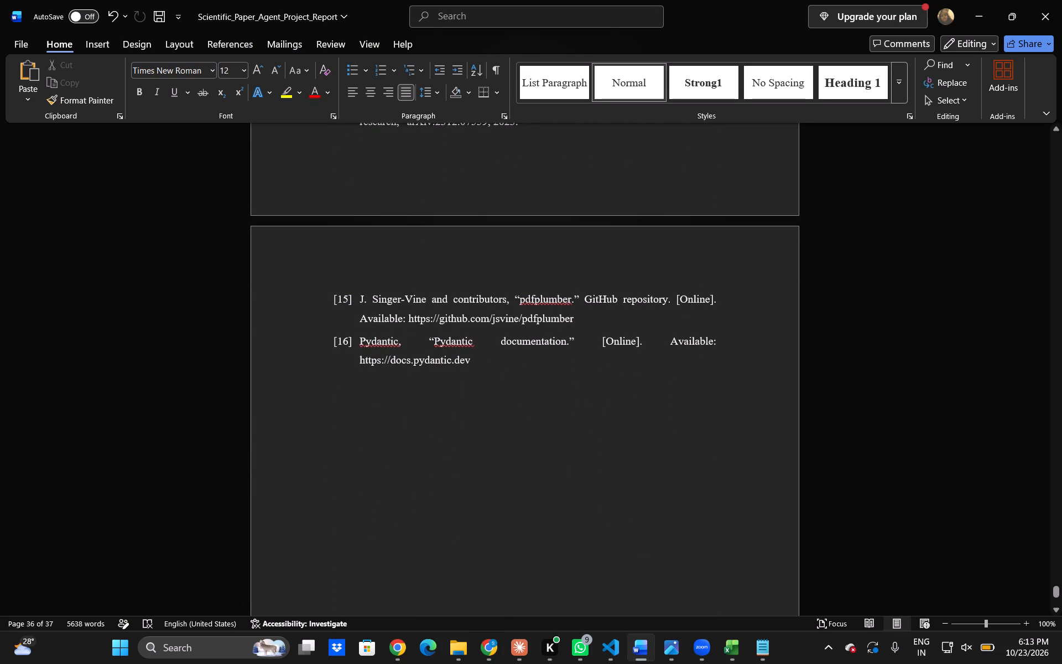
key(alt+Tab)
key(alt+Tab)
Set the page number of the Chapter 7 References entry in the Word report's table of contents to 27.
scroll(564, 381, down, 1)
scroll(564, 381, up, 19)
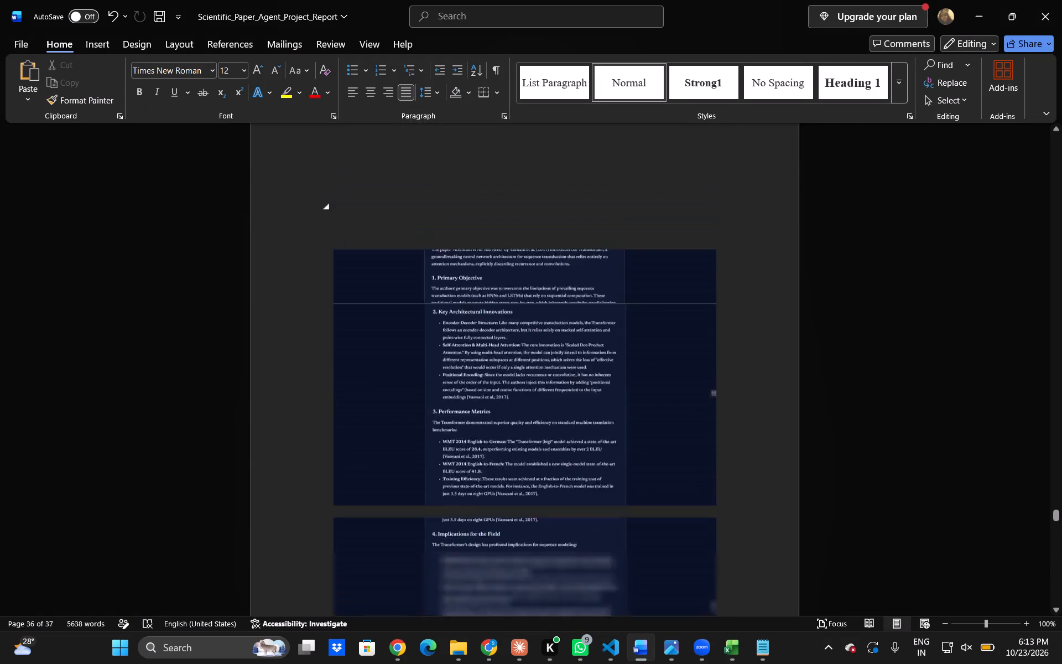
scroll(564, 381, up, 9)
scroll(564, 381, down, 4)
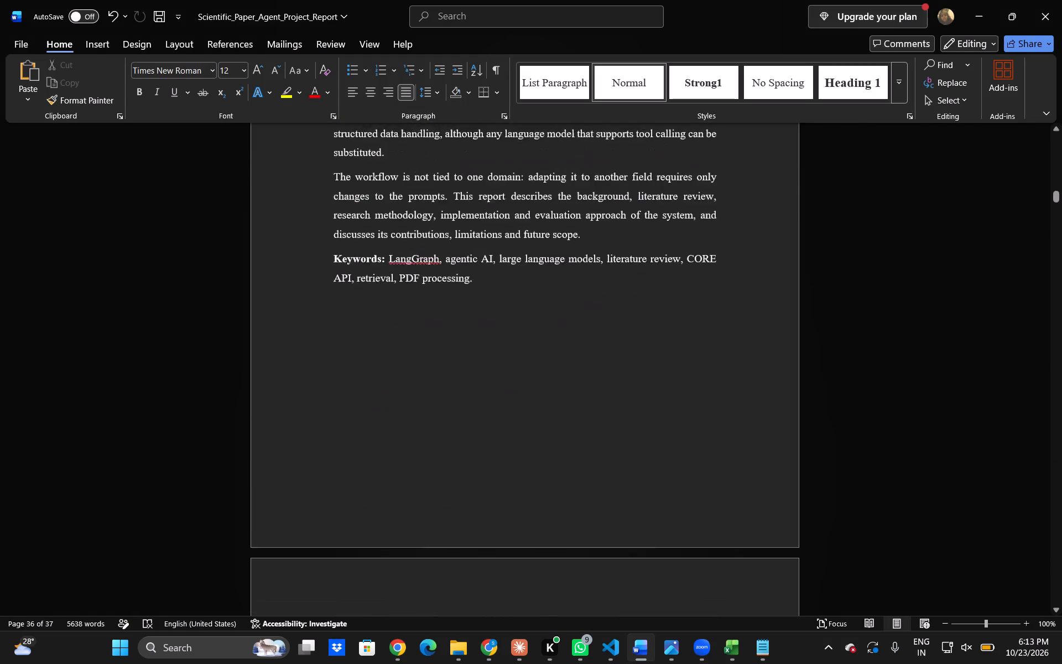
scroll(564, 381, down, 4)
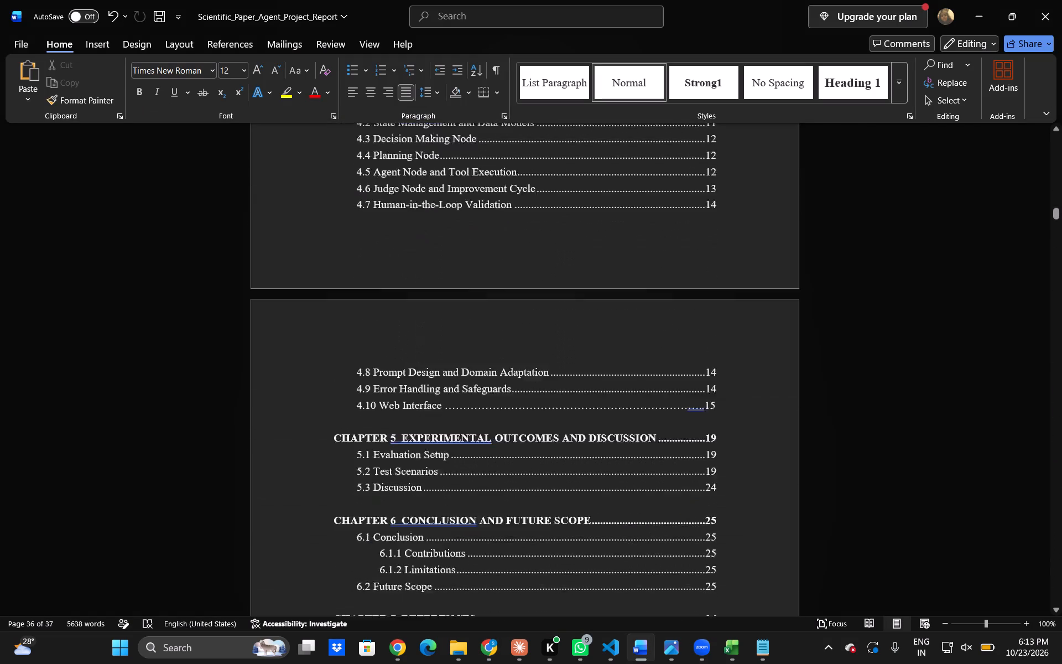
scroll(564, 381, down, 2)
click(720, 454)
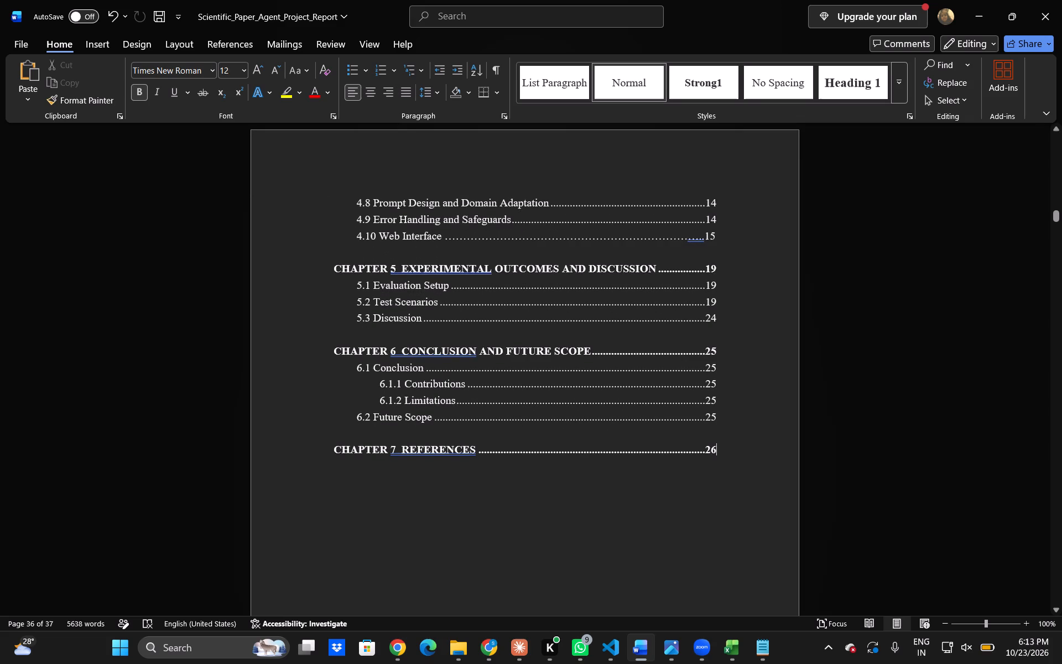
key(BackSpace)
key(7)
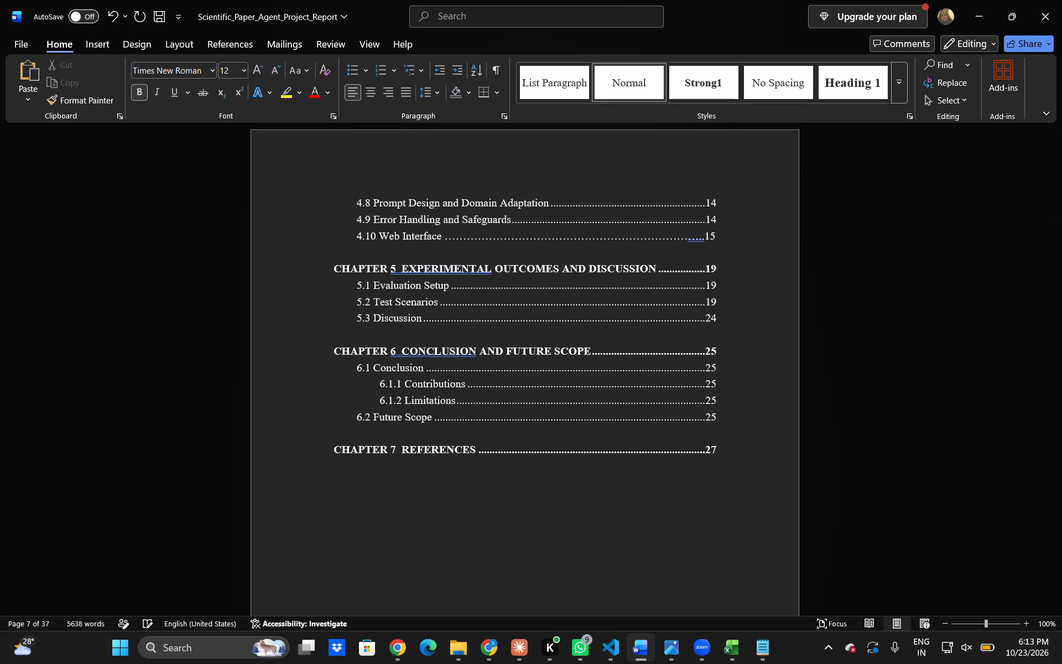
Switch to Scientific_Paper_Agent_Project_Report1.0.pdf and review its front matter from the Abstract through the contents, List of Tables and List of Figures.
key(alt+Tab)
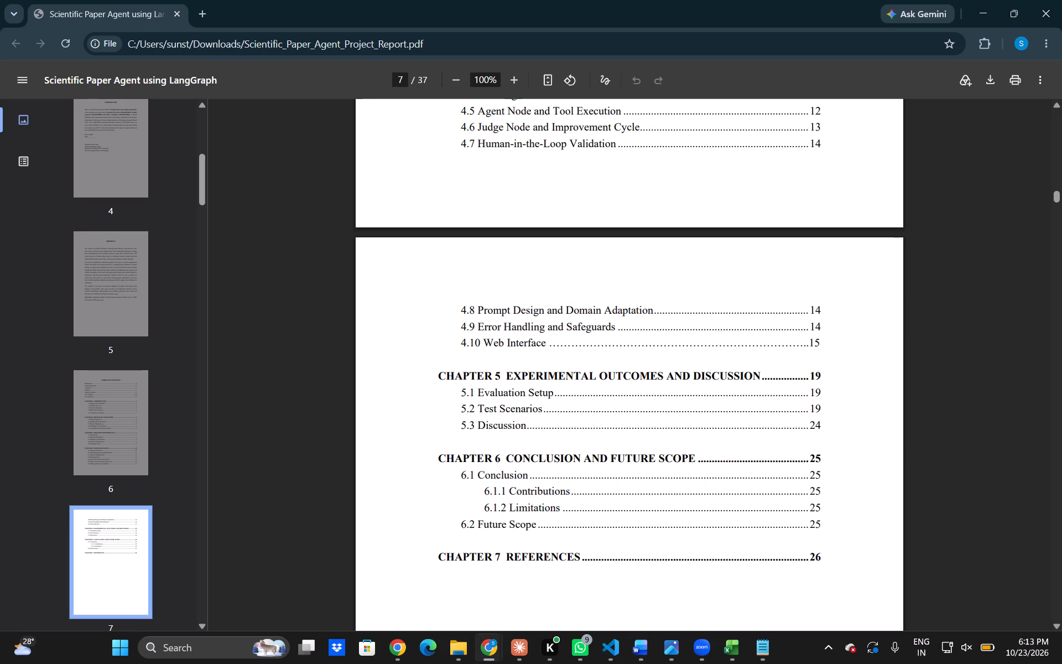
key(alt+Tab)
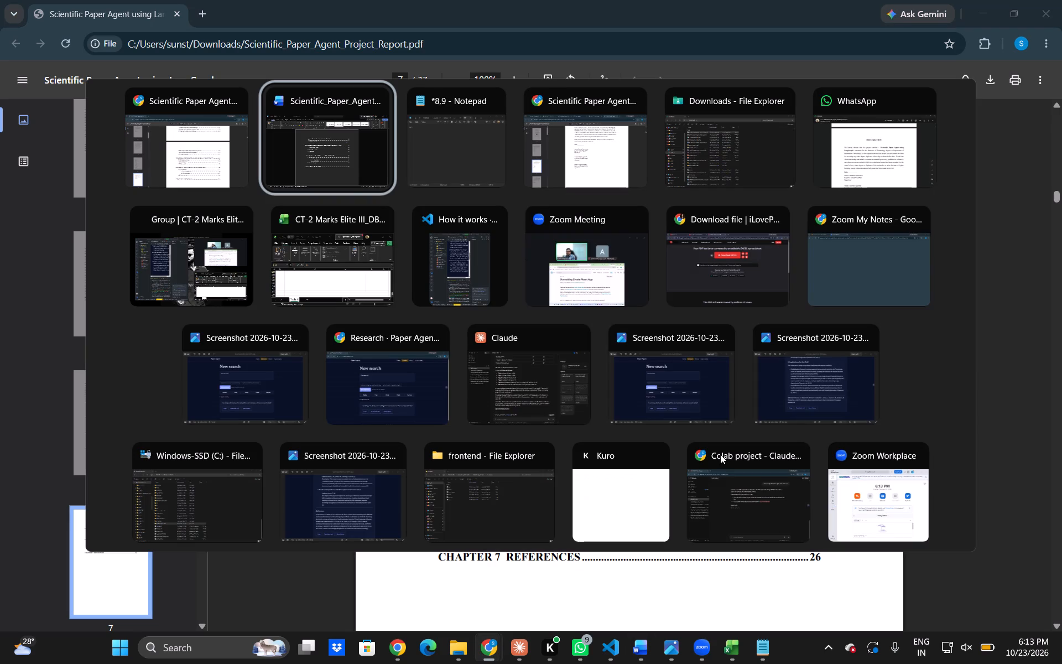
key(alt+Tab)
key(alt+Tab)
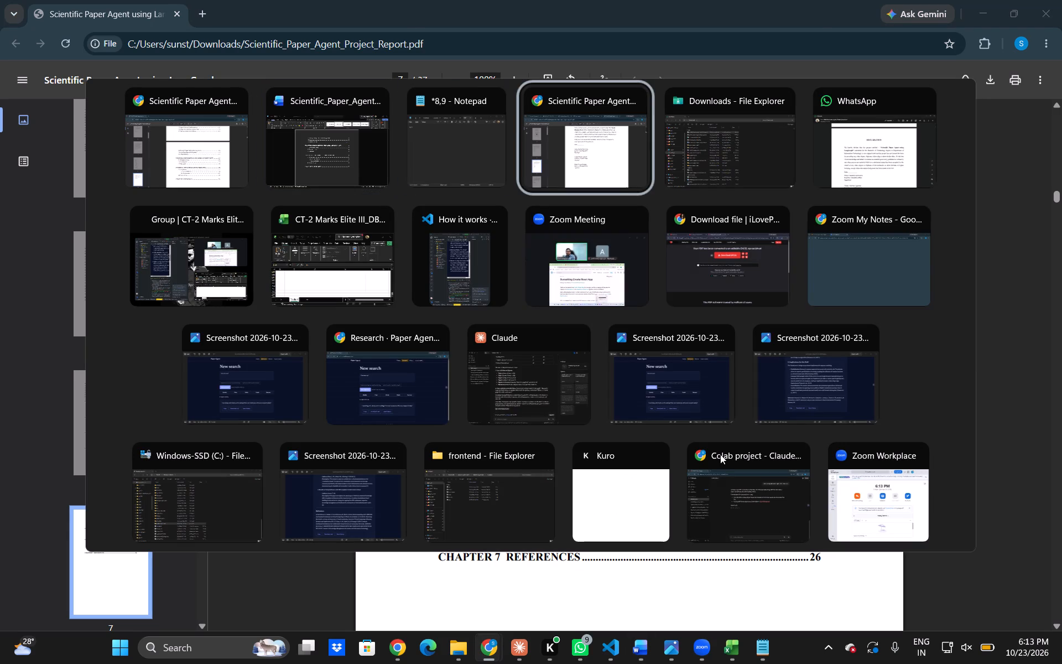
scroll(720, 454, down, 10)
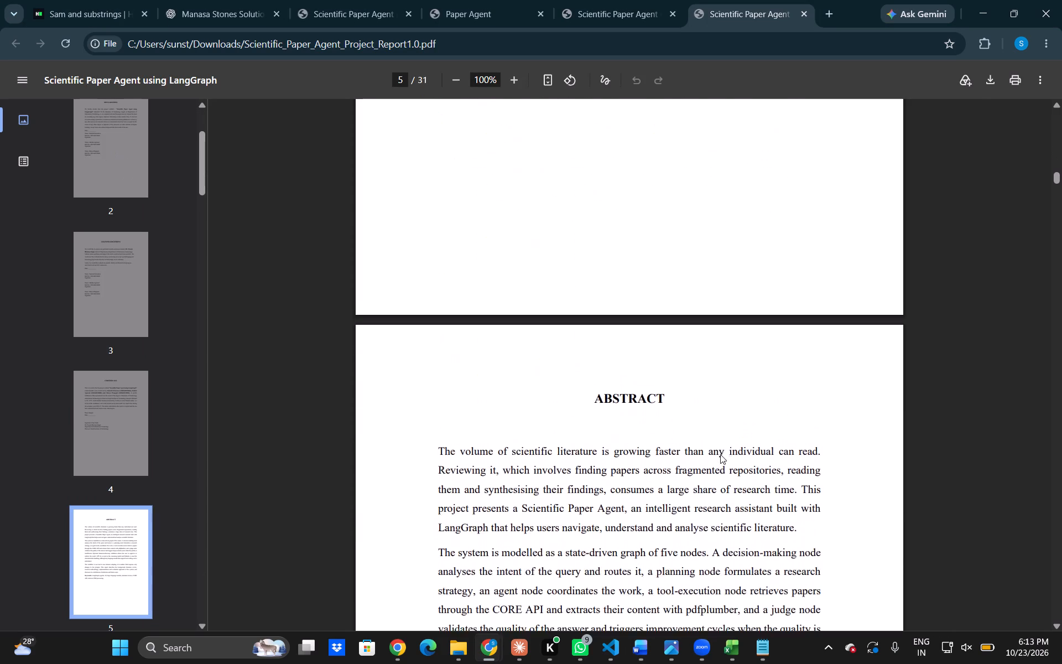
scroll(720, 454, down, 5)
scroll(720, 454, up, 1)
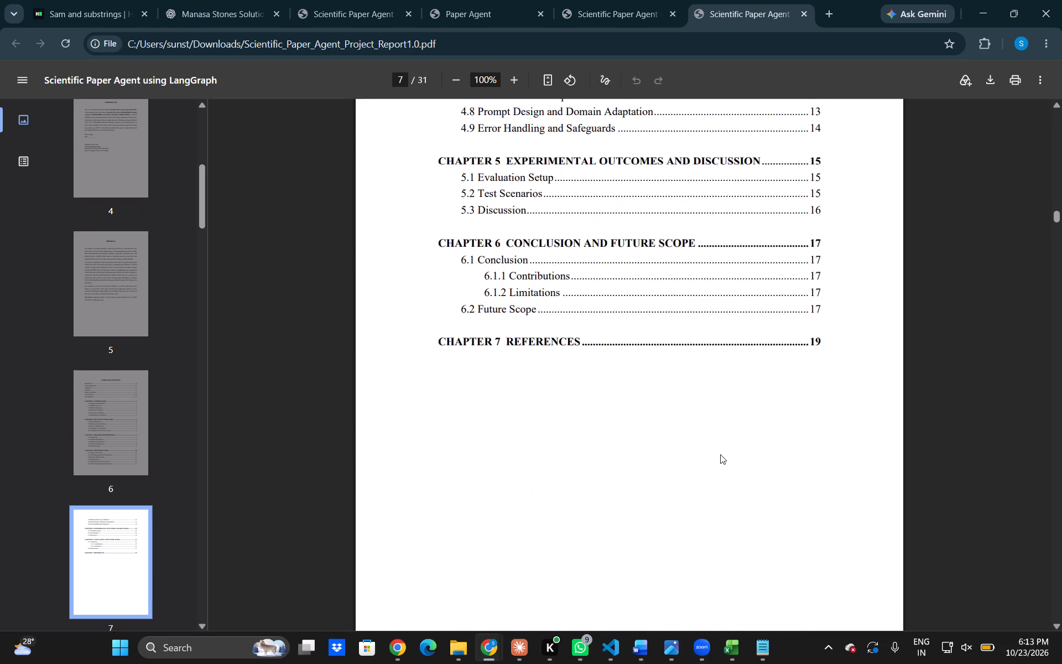
scroll(720, 454, up, 2)
scroll(720, 454, down, 6)
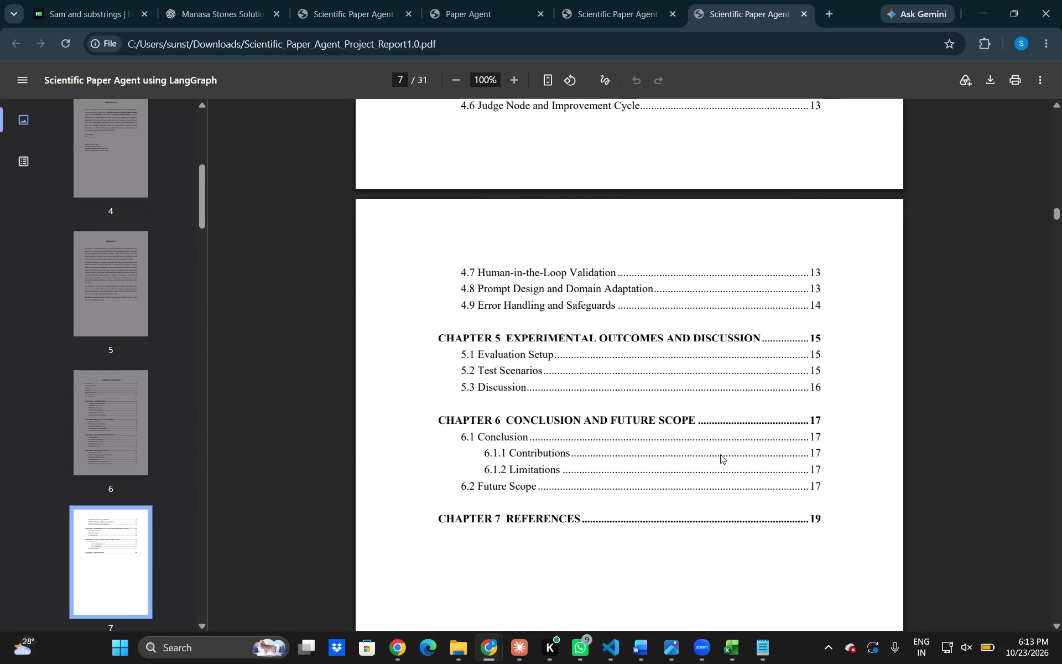
scroll(720, 454, down, 9)
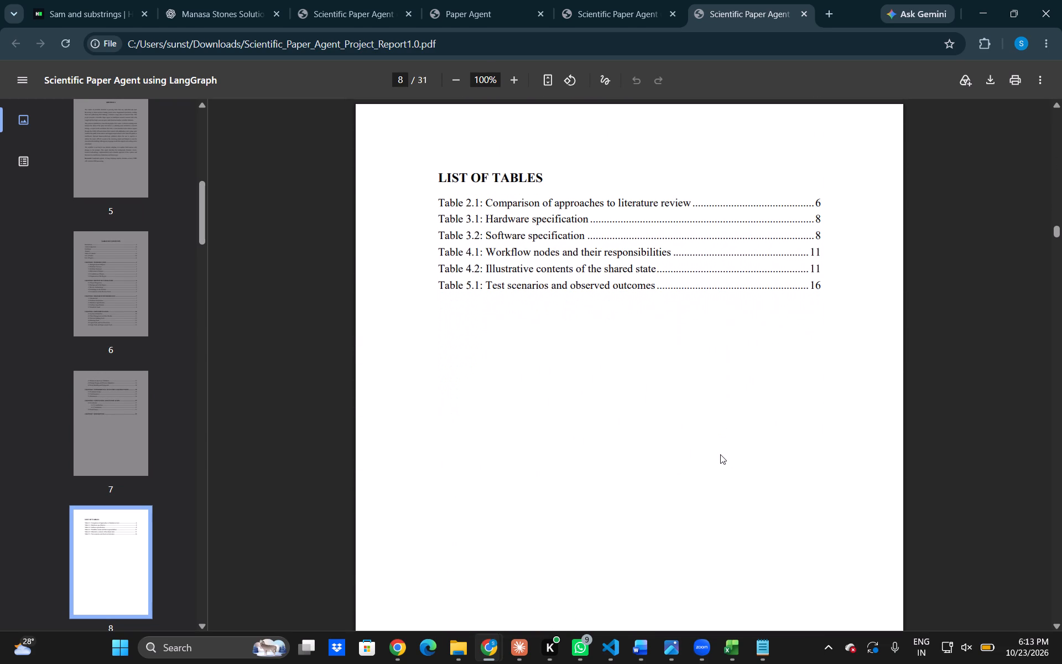
scroll(720, 454, down, 10)
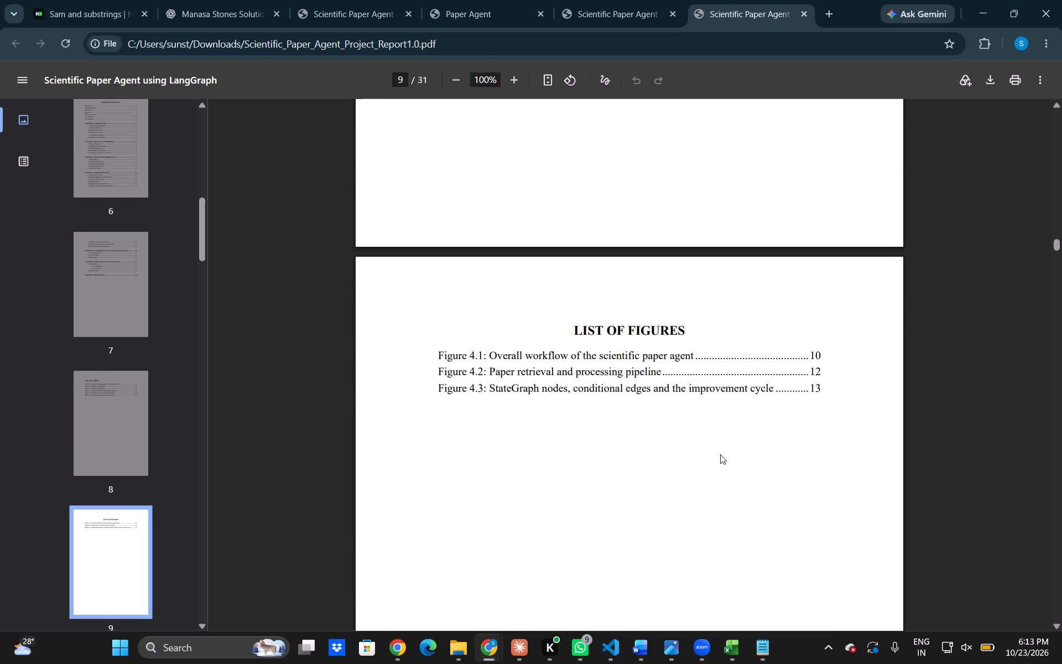
scroll(720, 454, down, 4)
Compare the 37-page Scientific_Paper_Agent_Project_Report.pdf with version 1.0, from the Abstract through the contents, List of Tables and List of Figures to Chapter 1.
key(alt+Tab)
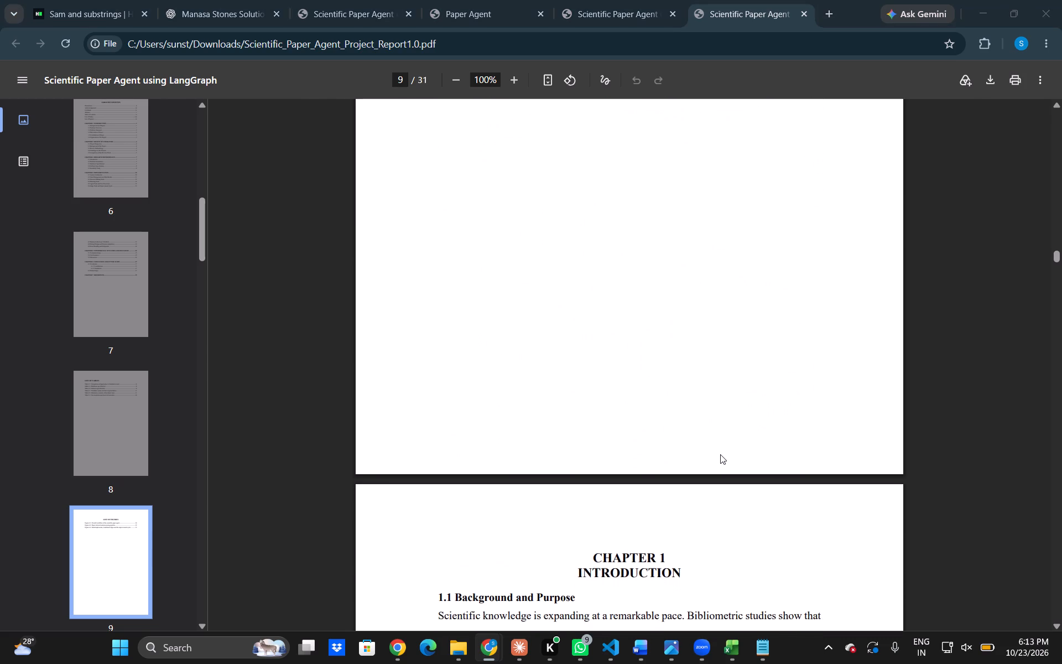
scroll(720, 454, up, 8)
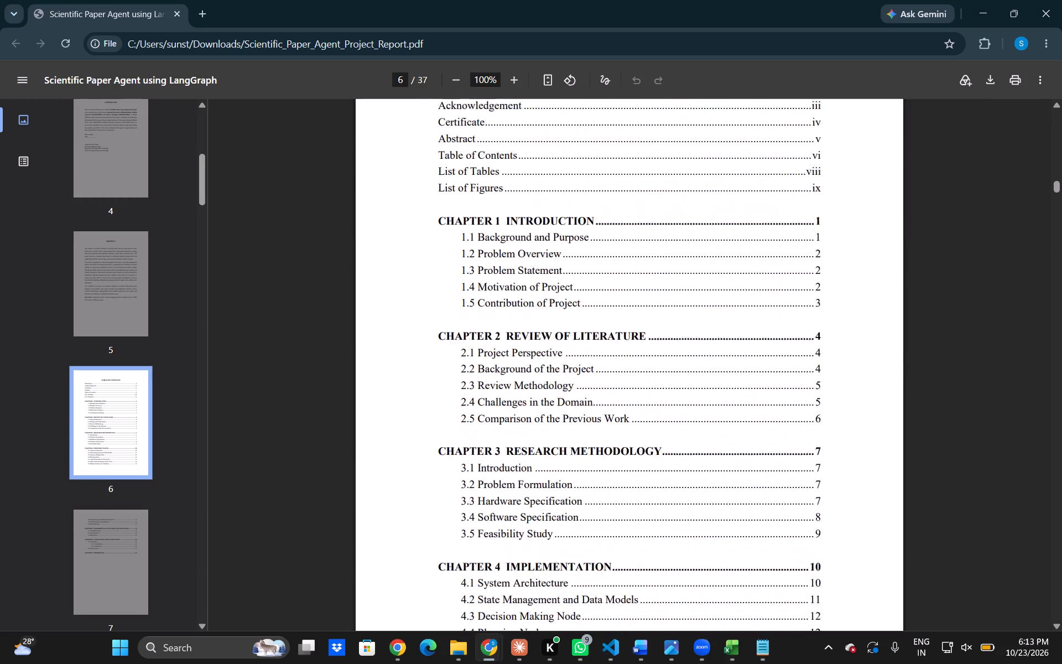
scroll(720, 454, up, 5)
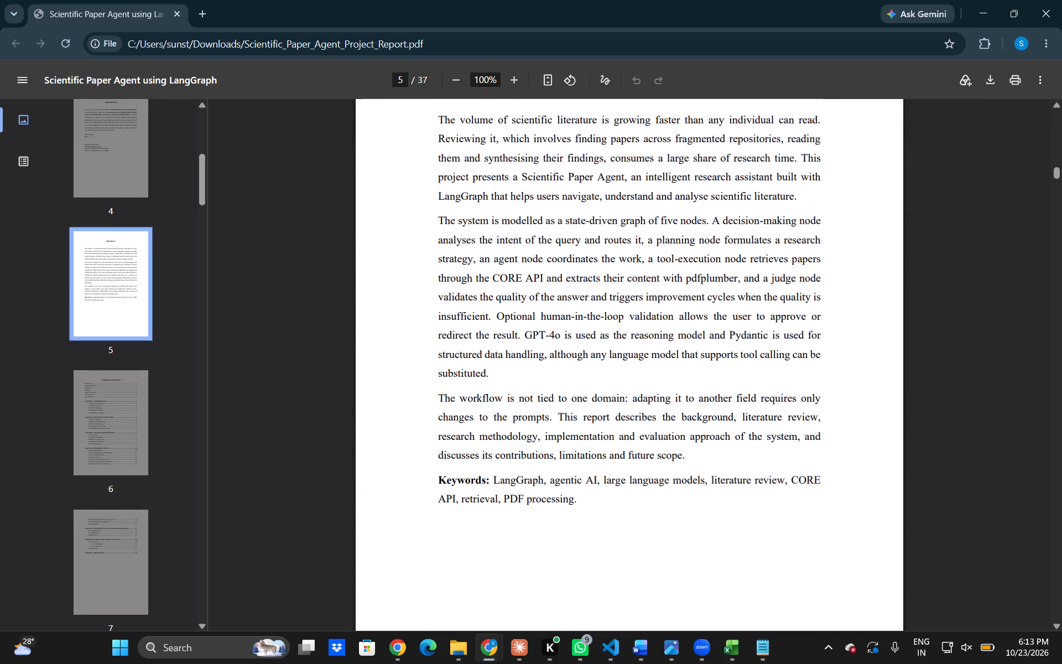
scroll(720, 454, down, 10)
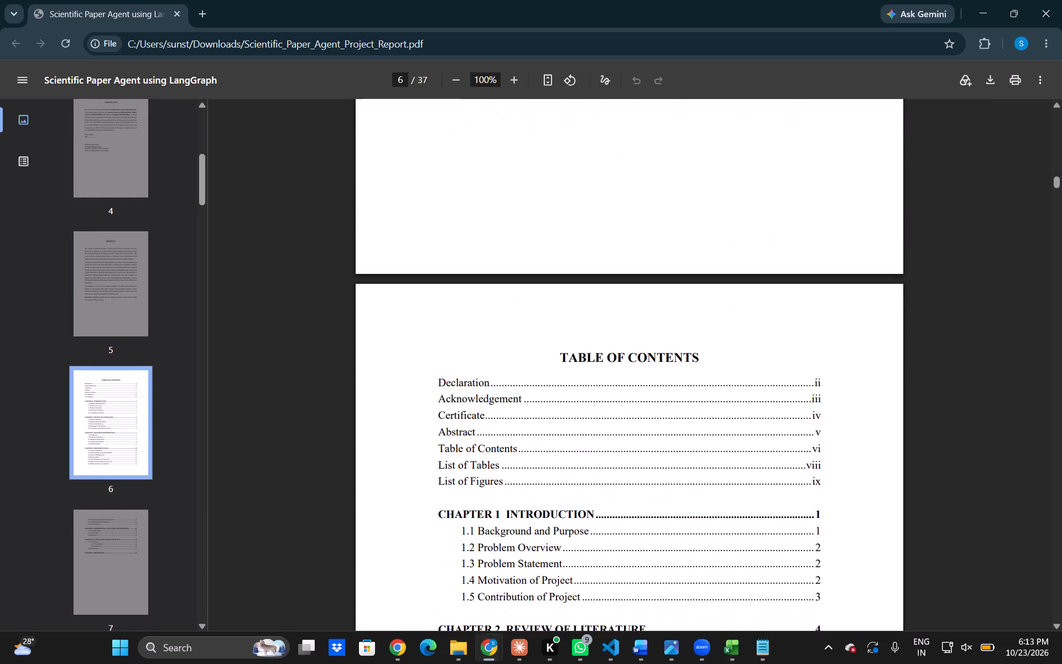
scroll(720, 454, down, 9)
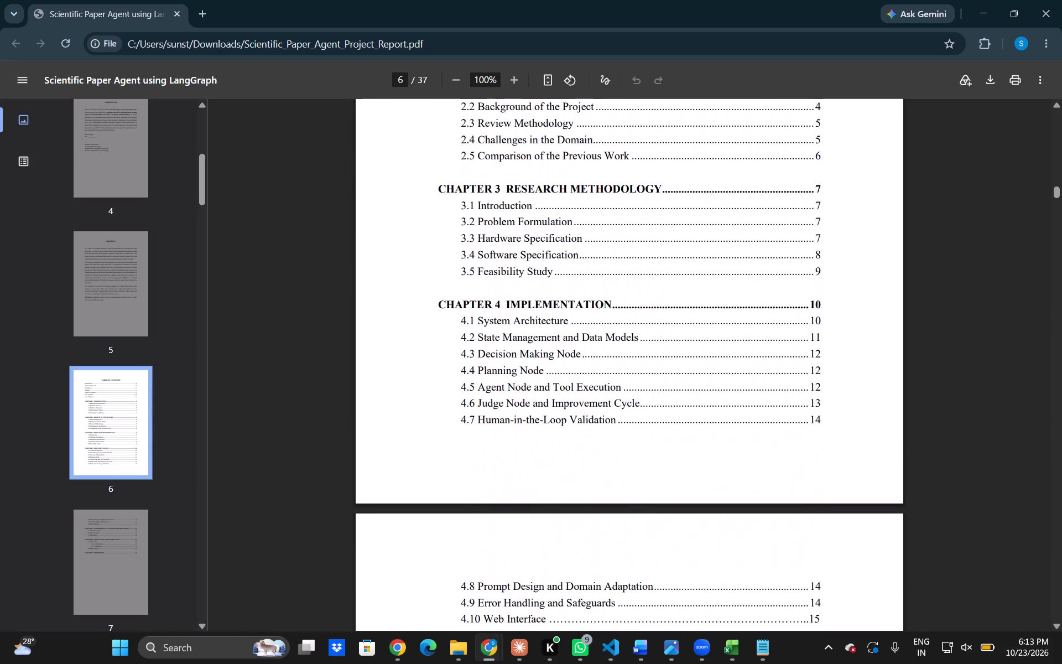
scroll(720, 454, down, 4)
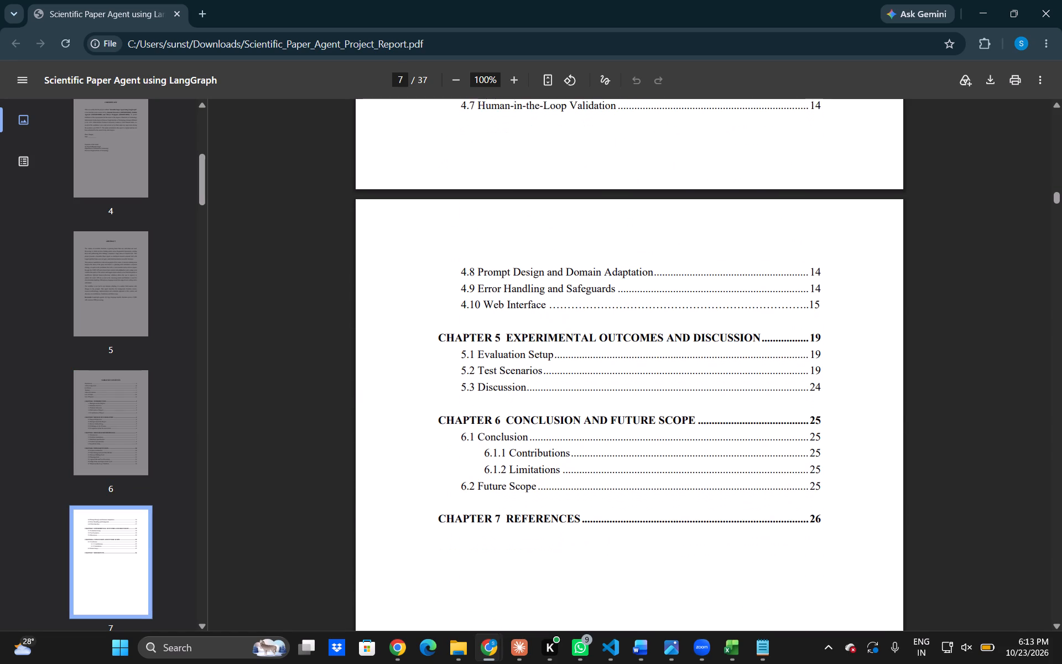
scroll(720, 454, down, 20)
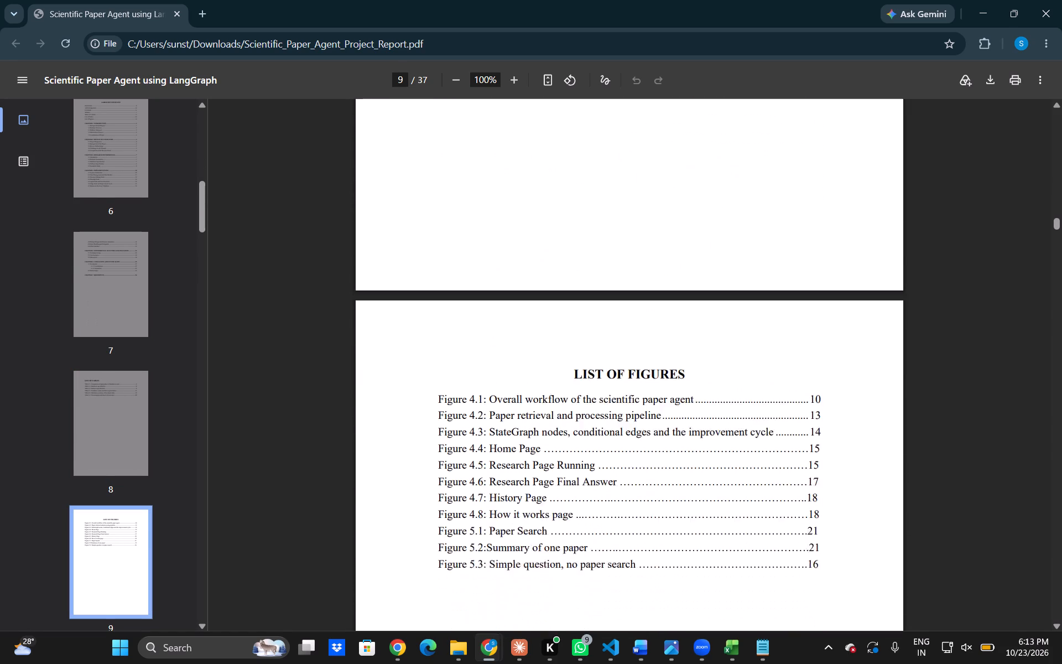
scroll(720, 454, down, 8)
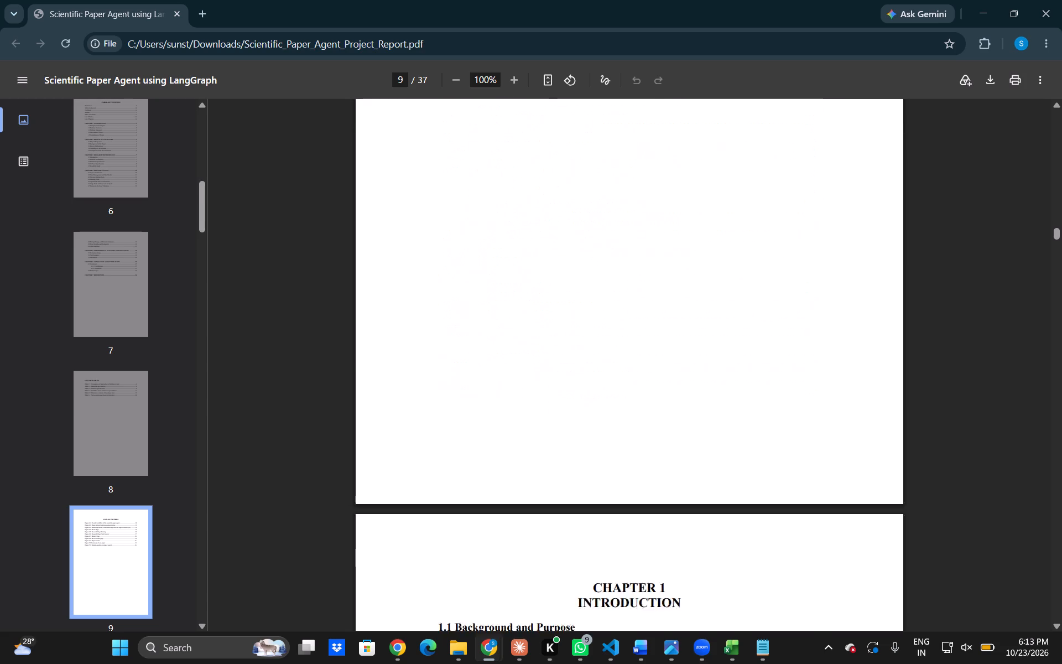
scroll(720, 454, down, 1)
key(alt+Tab)
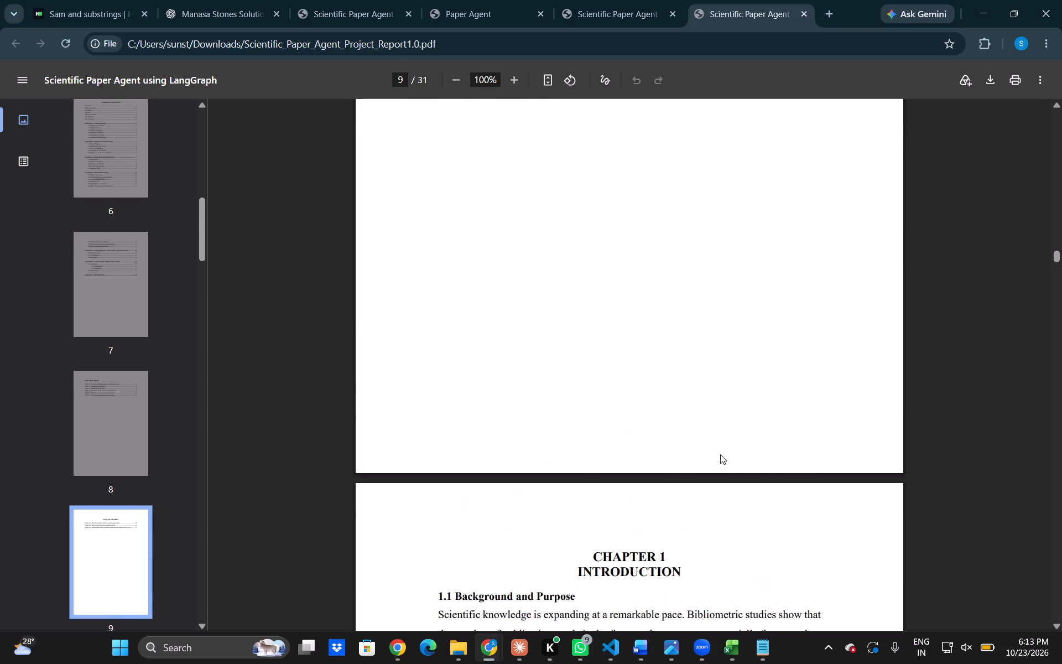
key(alt+Tab)
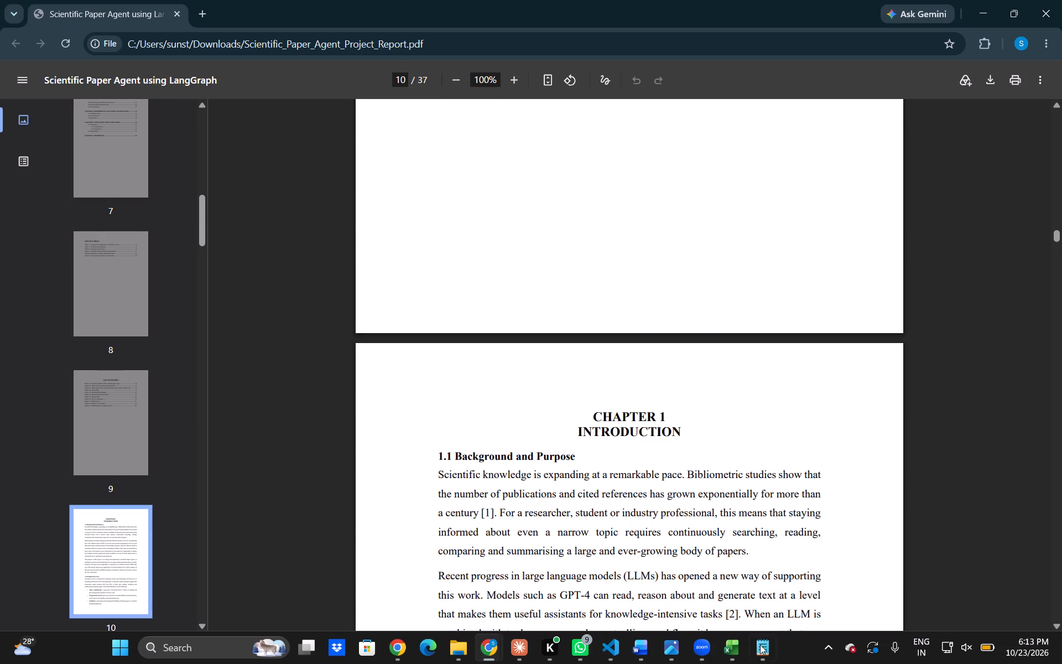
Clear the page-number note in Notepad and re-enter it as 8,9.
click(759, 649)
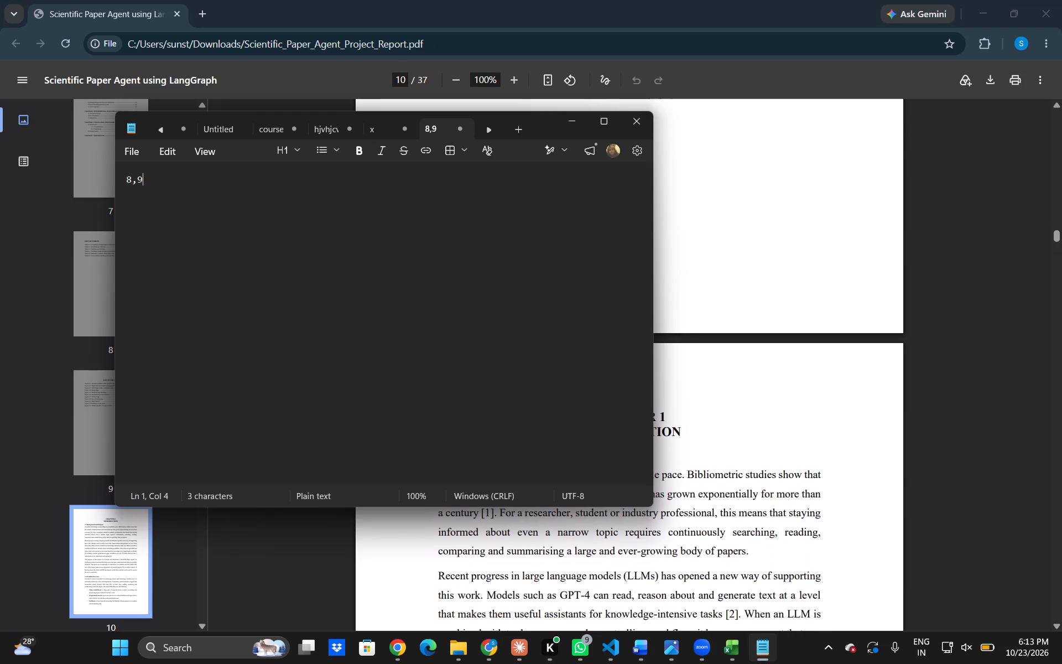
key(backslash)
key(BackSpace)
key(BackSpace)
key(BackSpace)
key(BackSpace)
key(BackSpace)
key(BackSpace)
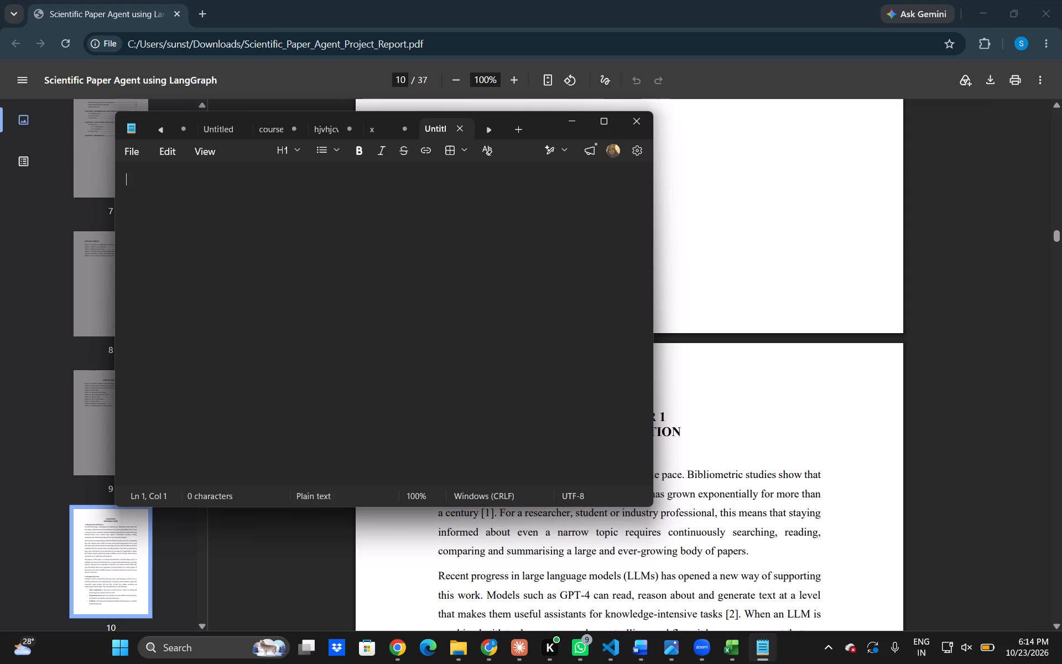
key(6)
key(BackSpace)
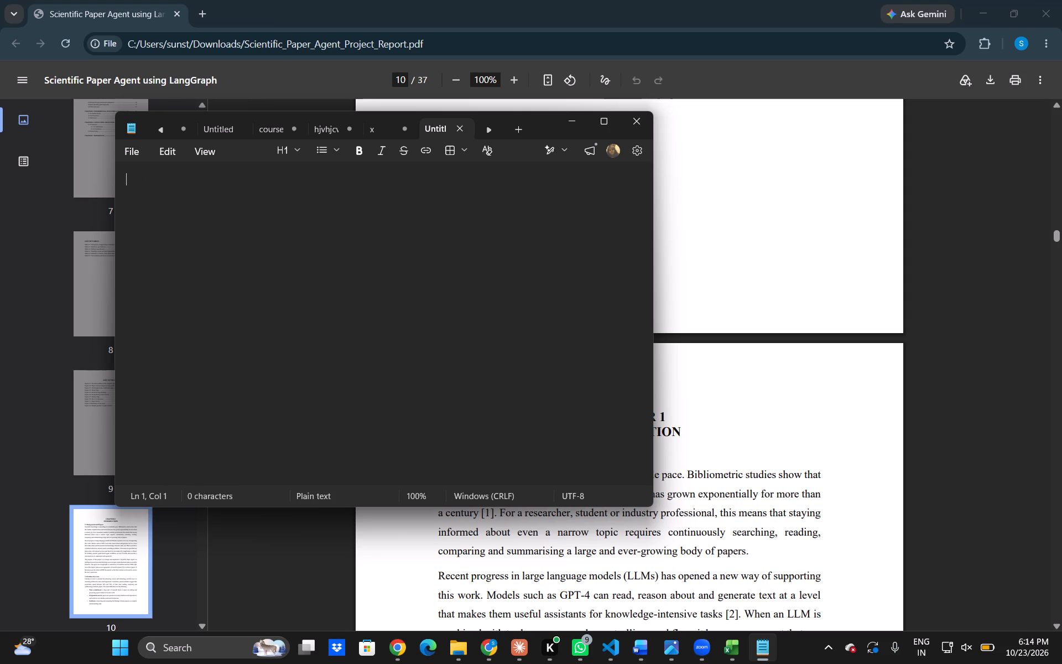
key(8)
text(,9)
Re-examine the 37-page PDF from Chapter 1 back through the List of Figures to the contents page covering 4.8 to Chapter 7.
click(796, 449)
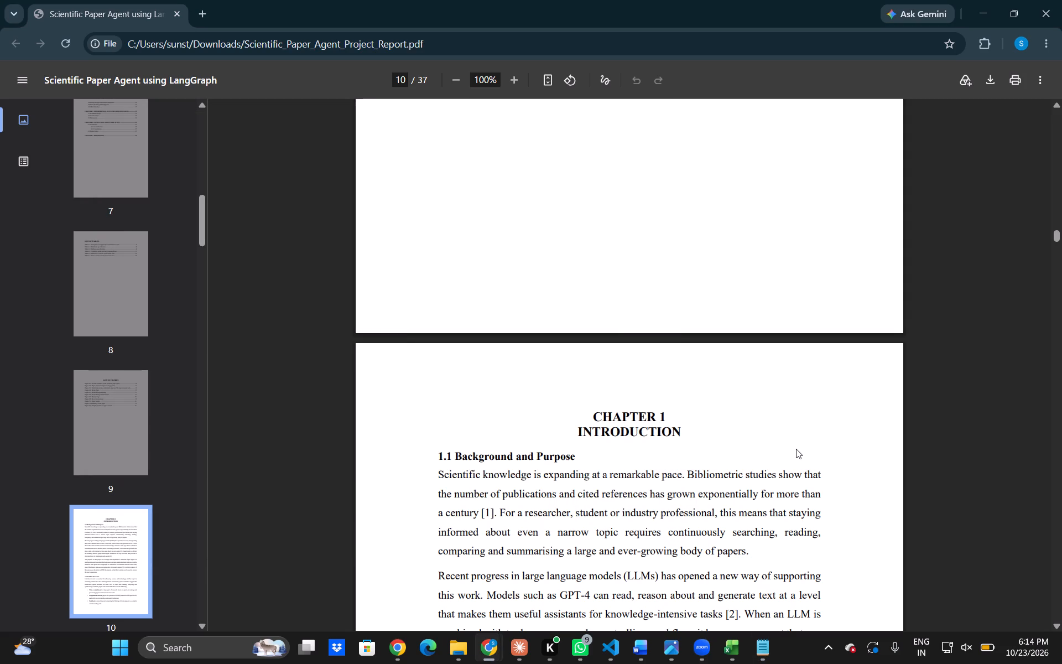
scroll(796, 449, down, 2)
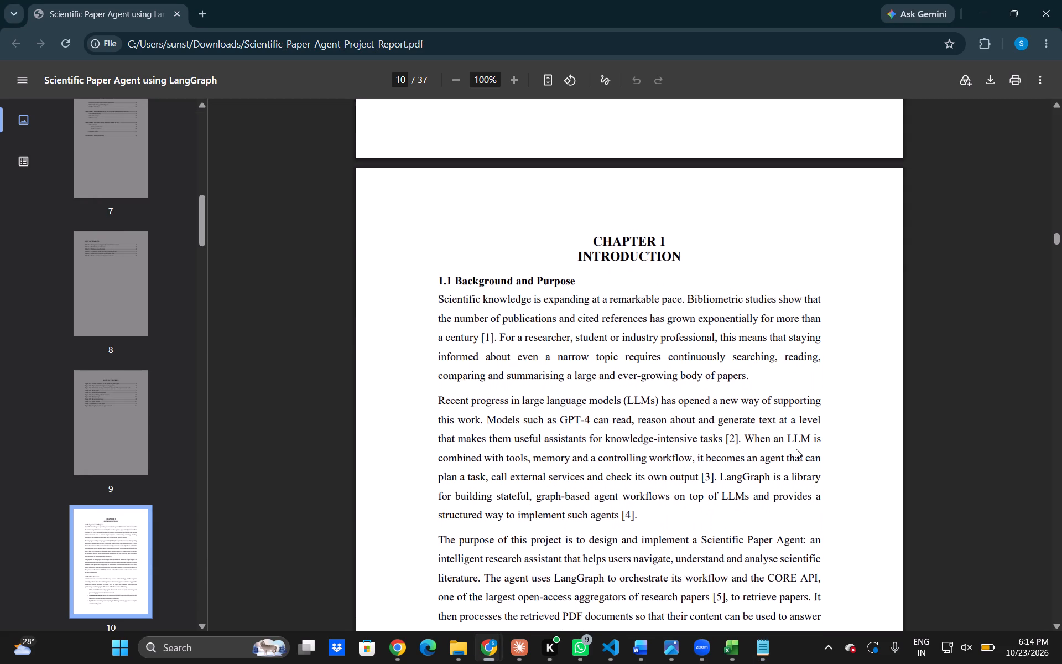
scroll(796, 449, down, 1)
scroll(796, 449, up, 5)
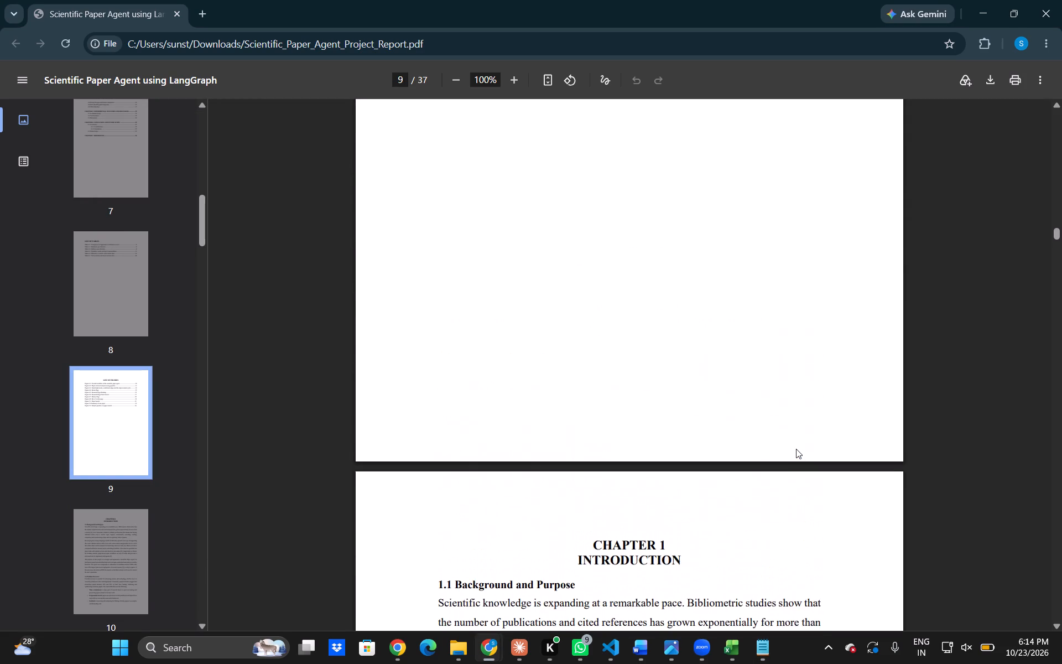
scroll(796, 449, up, 12)
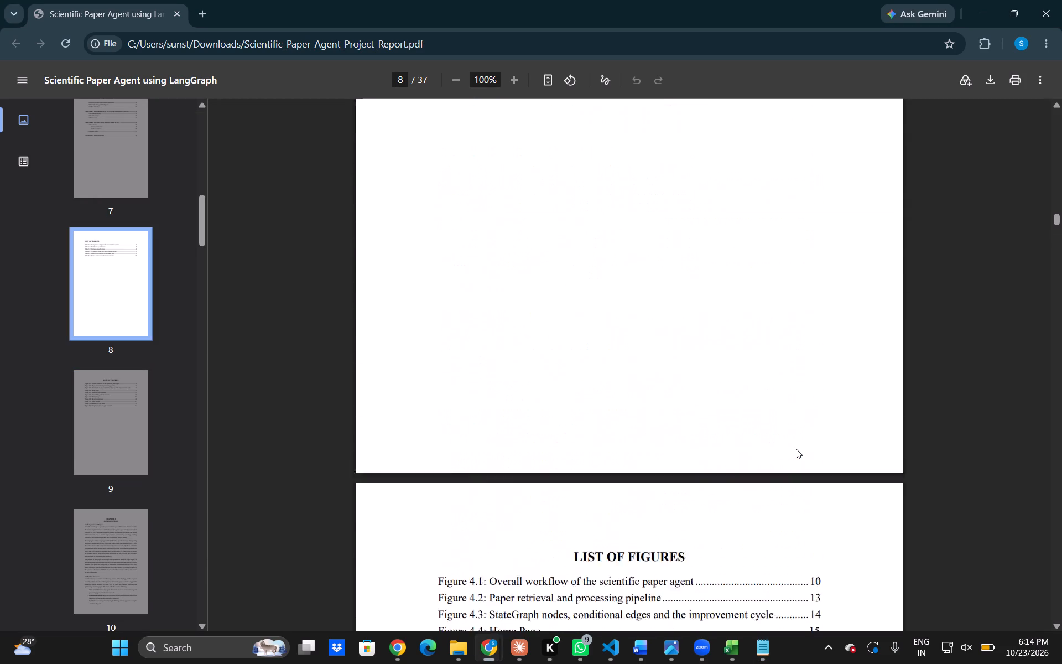
scroll(796, 449, up, 8)
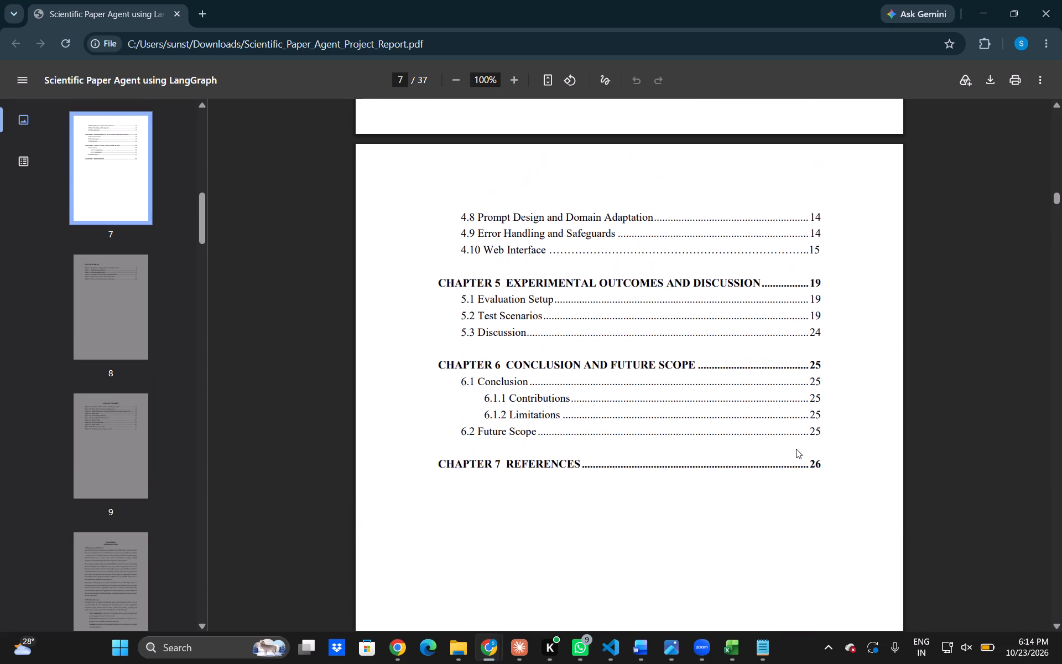
scroll(796, 449, up, 1)
scroll(796, 449, down, 1)
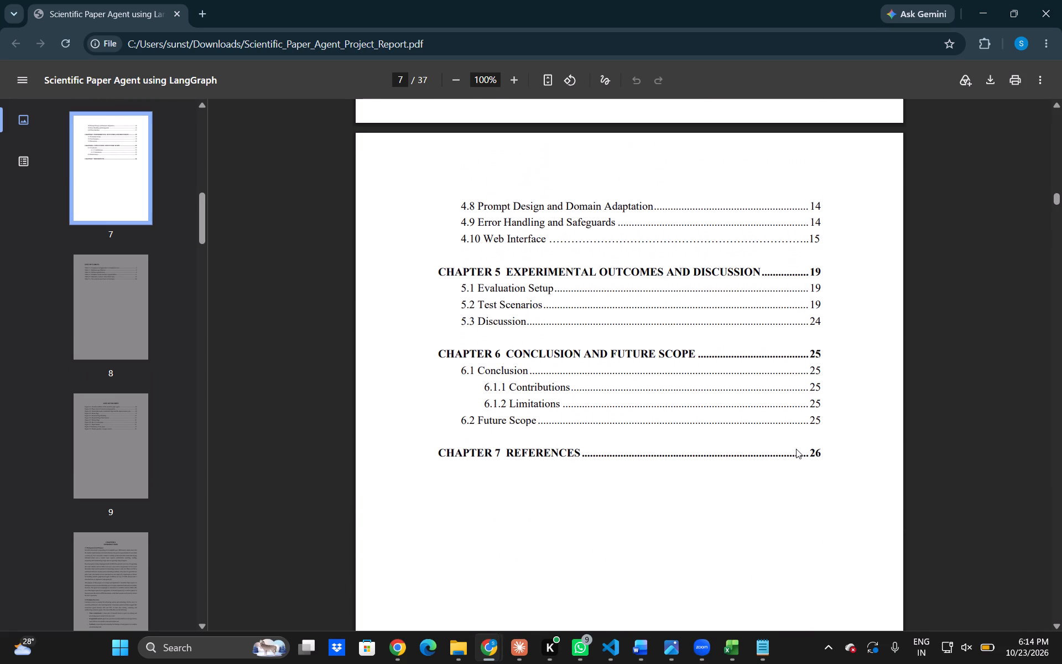
scroll(796, 449, down, 1)
Add page 7 at the start of the Notepad page list, making it 7,8,9.
key(alt+Tab)
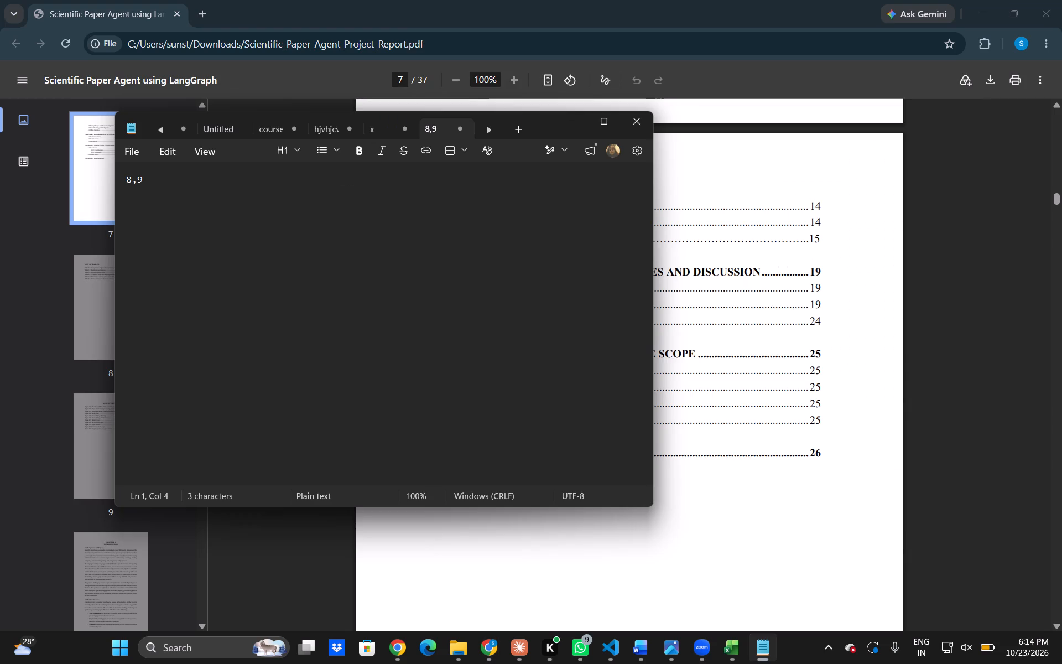
key(Left)
key(Left)
key(Left)
key(7)
key(comma)
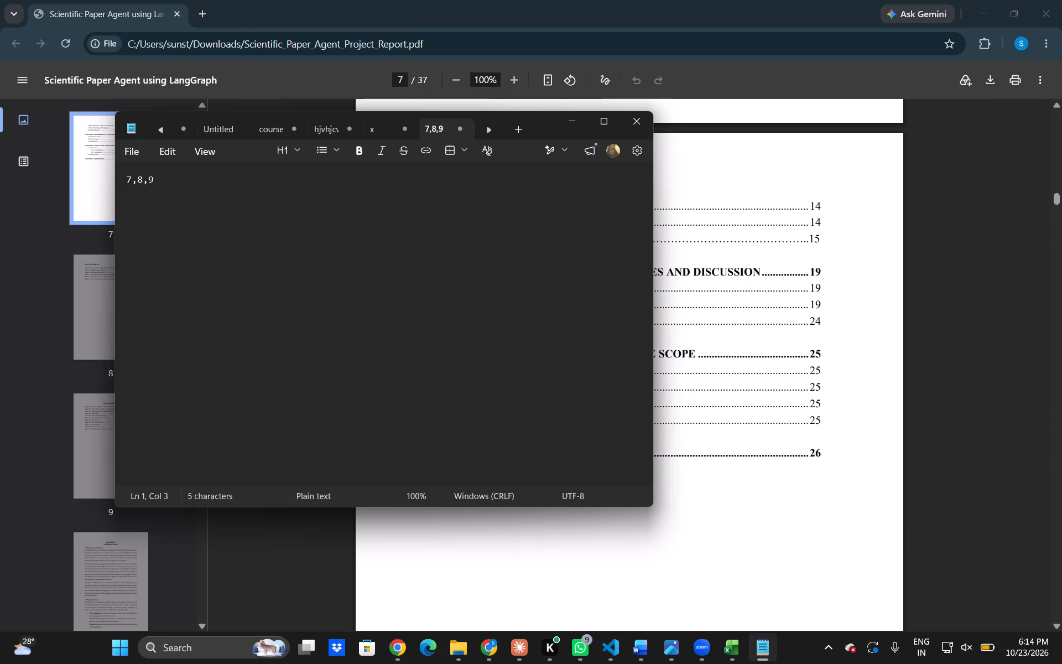
Compare Chapter 1, from 1.1 Background and Purpose to 1.5 Contribution of Project, between the 37-page report PDF and Report1.0.
key(alt+Tab)
key(alt+Tab)
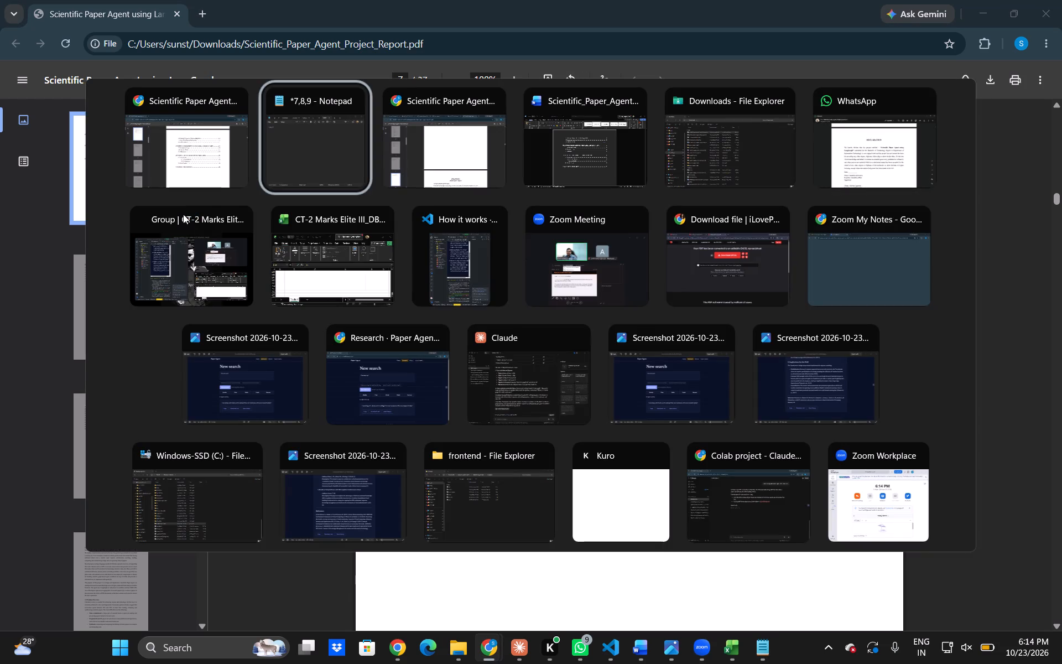
key(alt+Tab)
scroll(451, 423, down, 6)
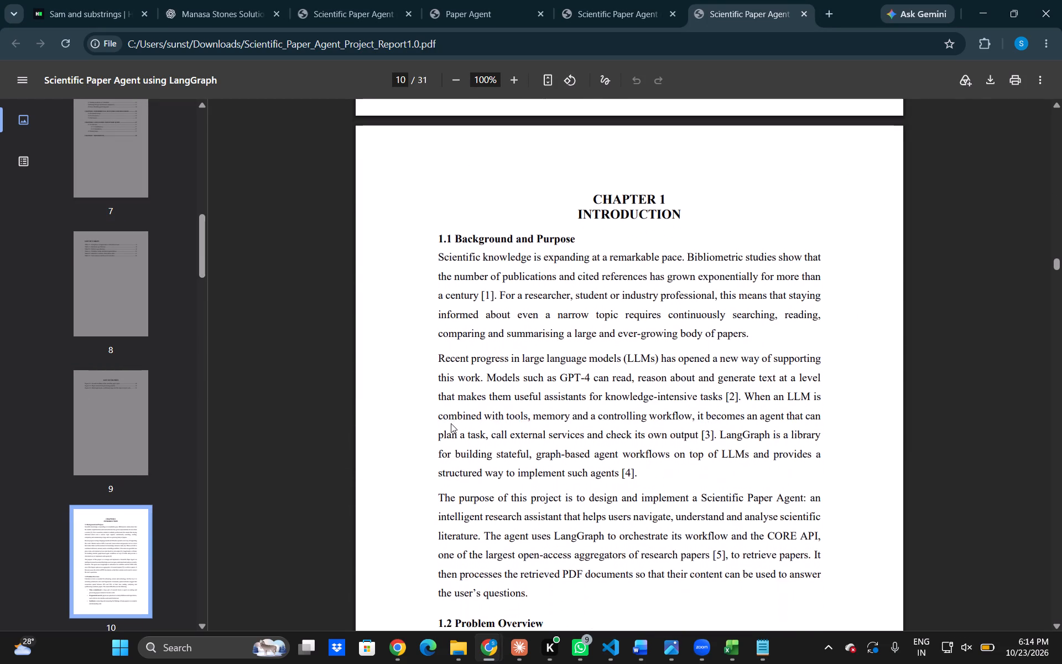
scroll(451, 423, down, 12)
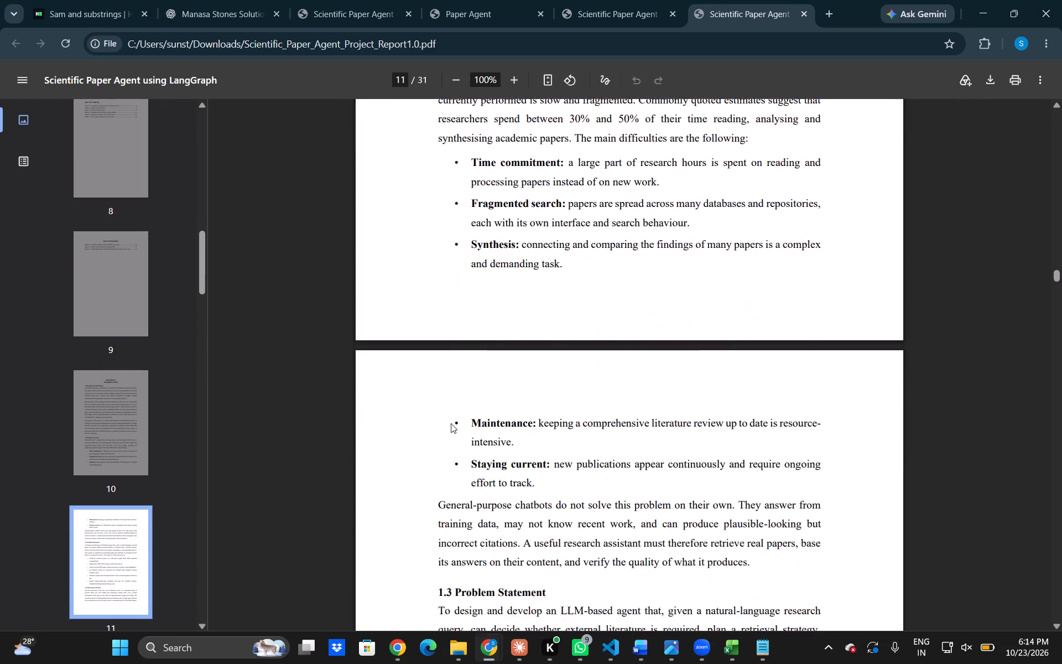
key(alt+Tab)
scroll(451, 423, down, 6)
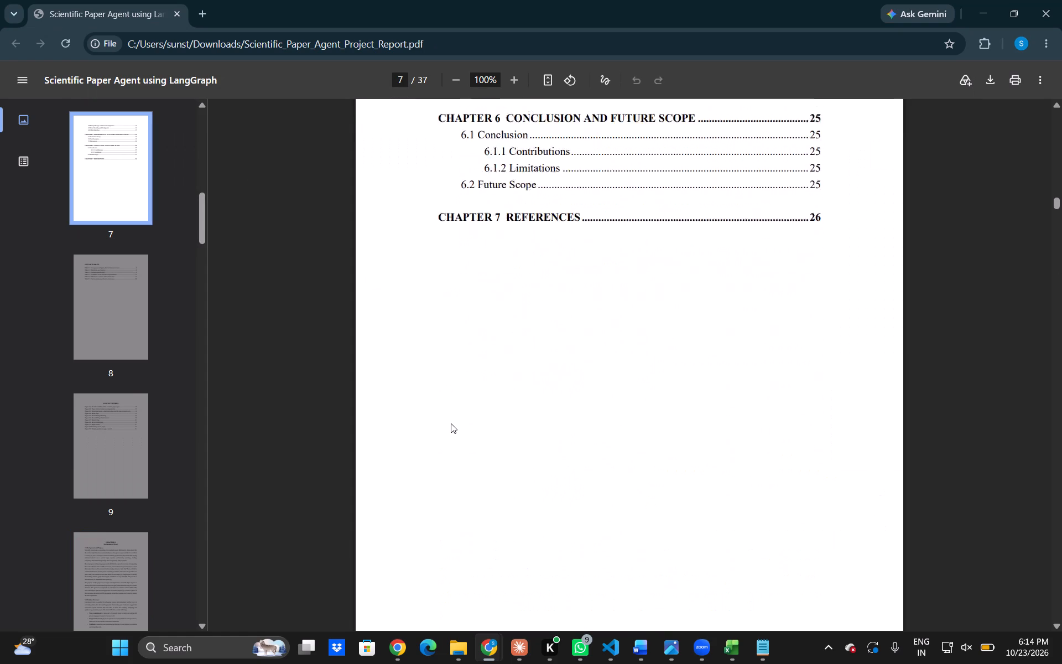
scroll(451, 423, down, 8)
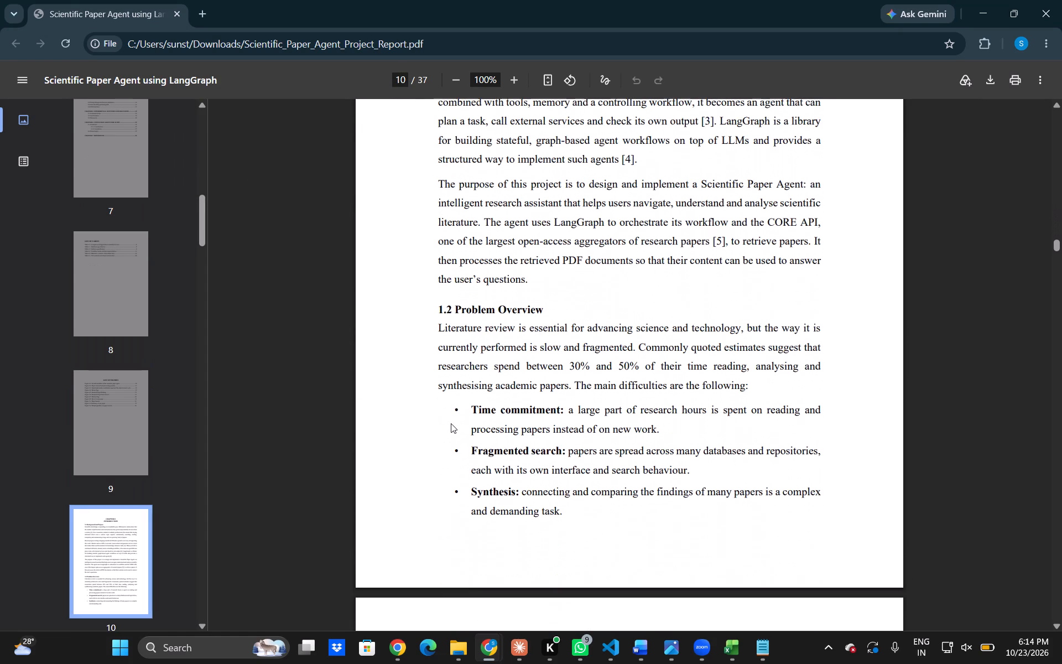
scroll(451, 423, down, 11)
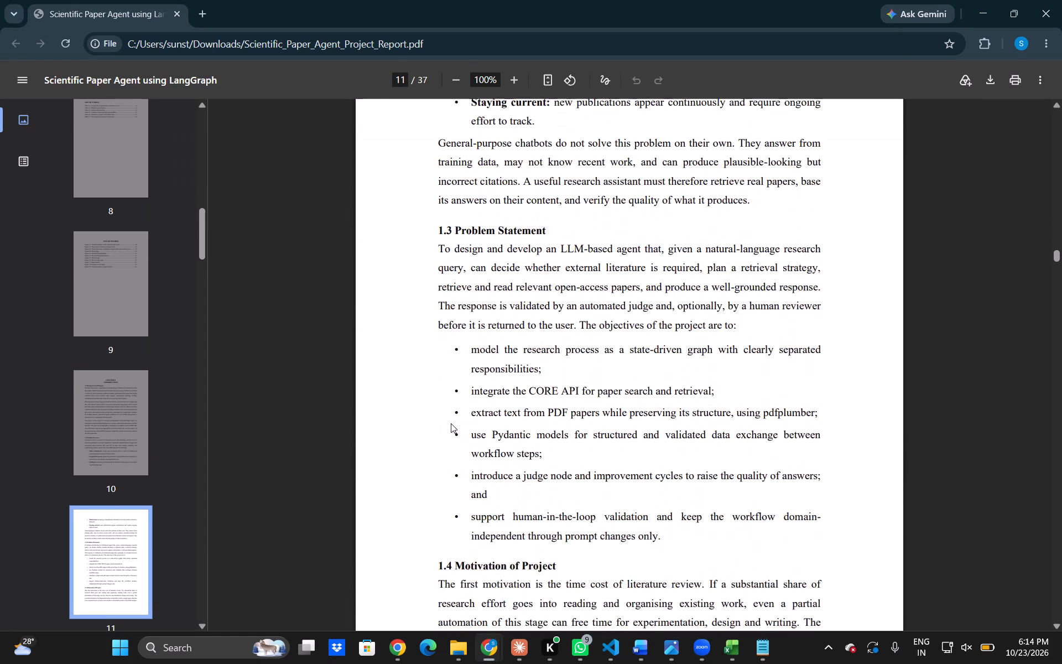
scroll(451, 423, down, 1)
key(alt+Tab)
scroll(451, 423, down, 2)
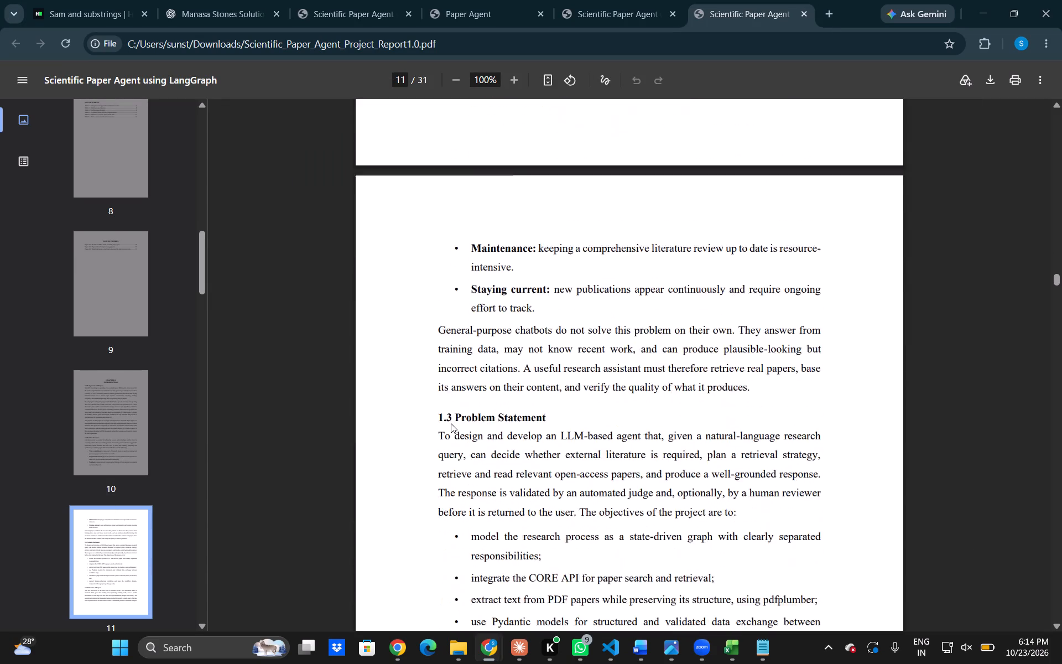
scroll(451, 423, down, 4)
key(alt+Tab)
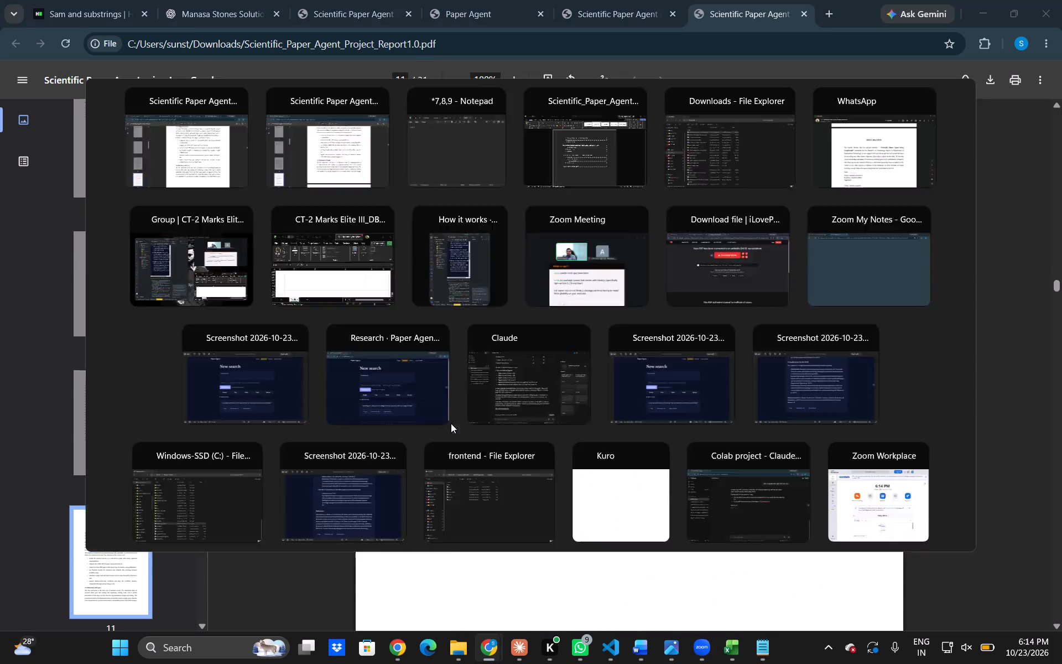
scroll(451, 423, down, 10)
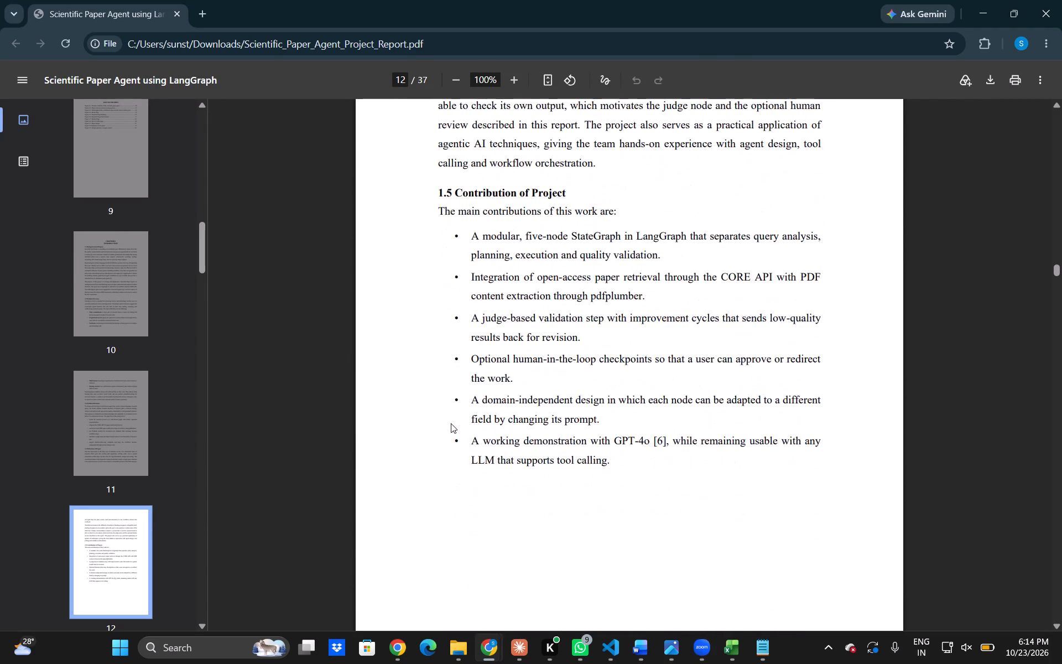
scroll(451, 423, down, 7)
key(alt+Tab)
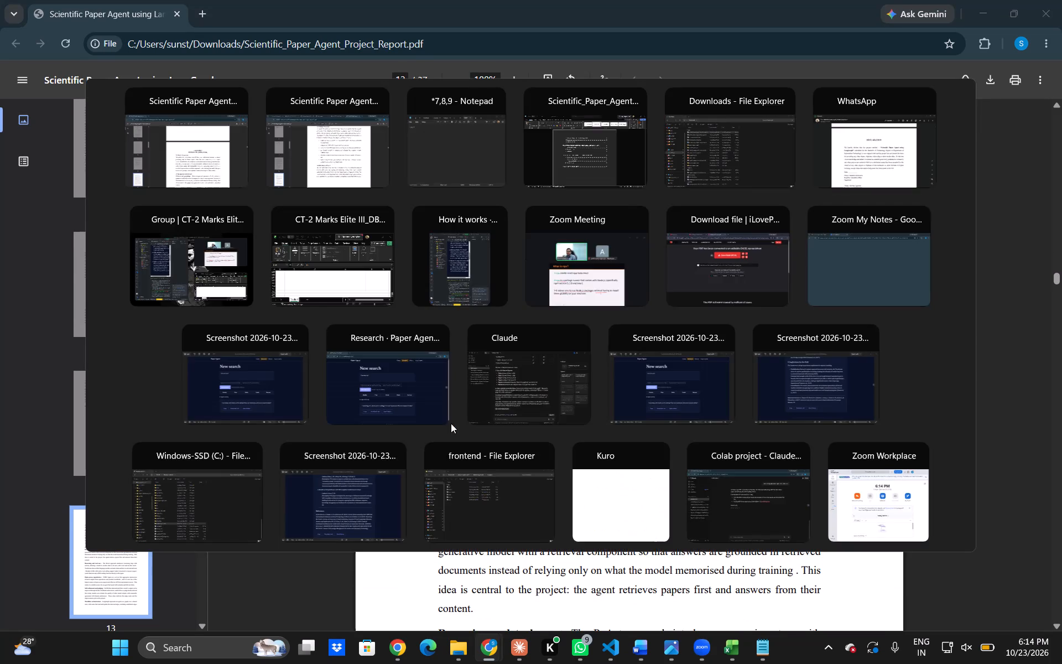
scroll(451, 423, down, 14)
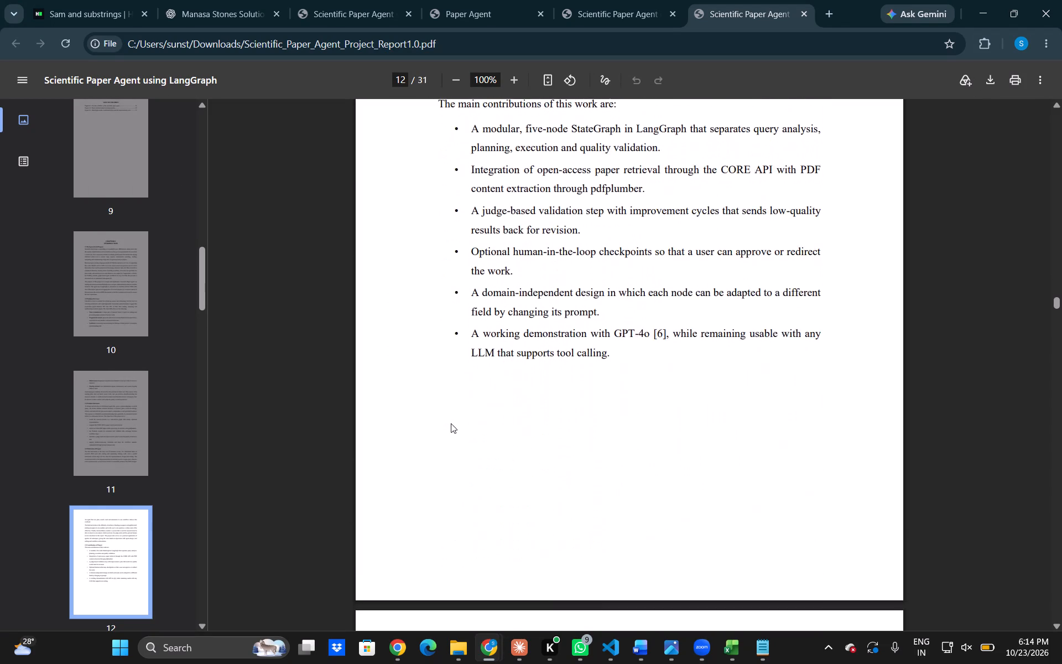
Compare Chapter 2, including Table 2.1 and the page before Chapter 3, between the Report1.0 PDF and the 37-page report.
scroll(451, 423, down, 7)
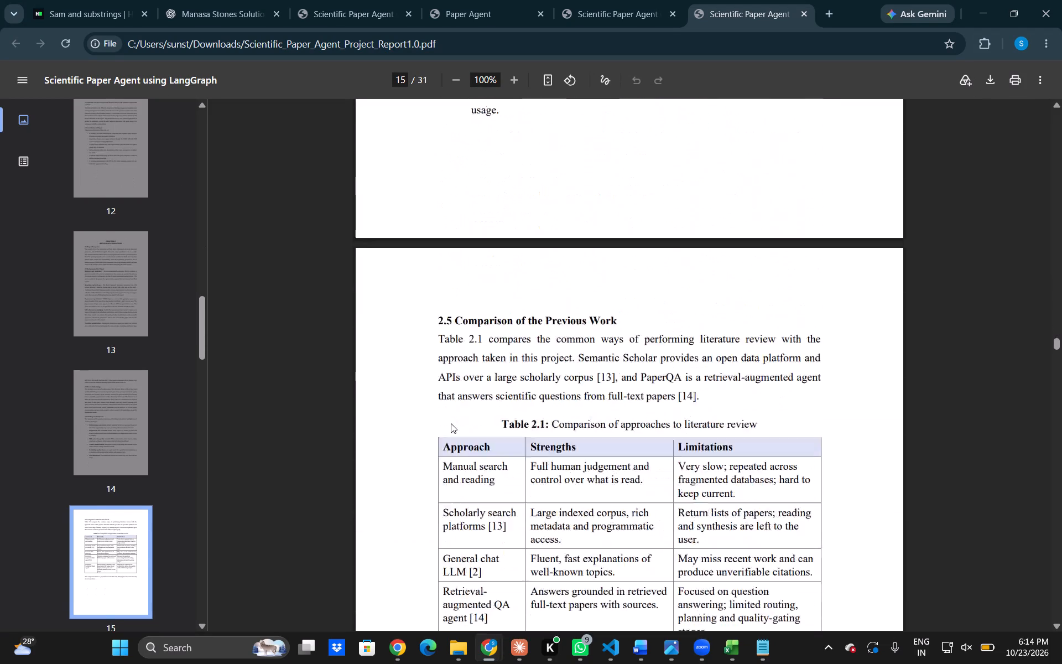
scroll(451, 423, down, 8)
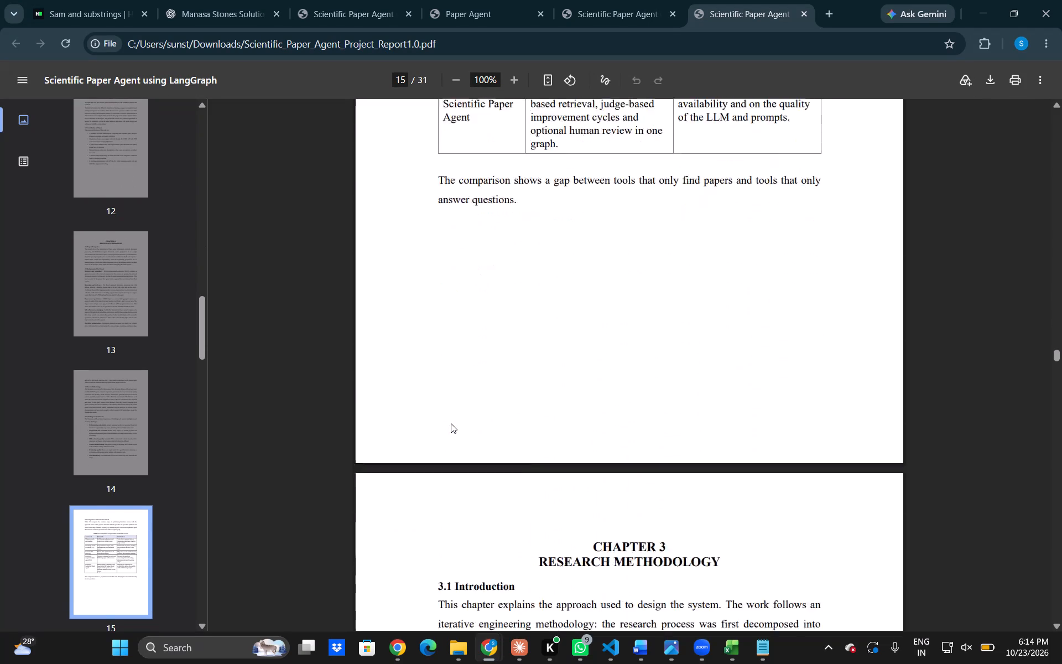
scroll(451, 423, down, 1)
scroll(451, 423, up, 1)
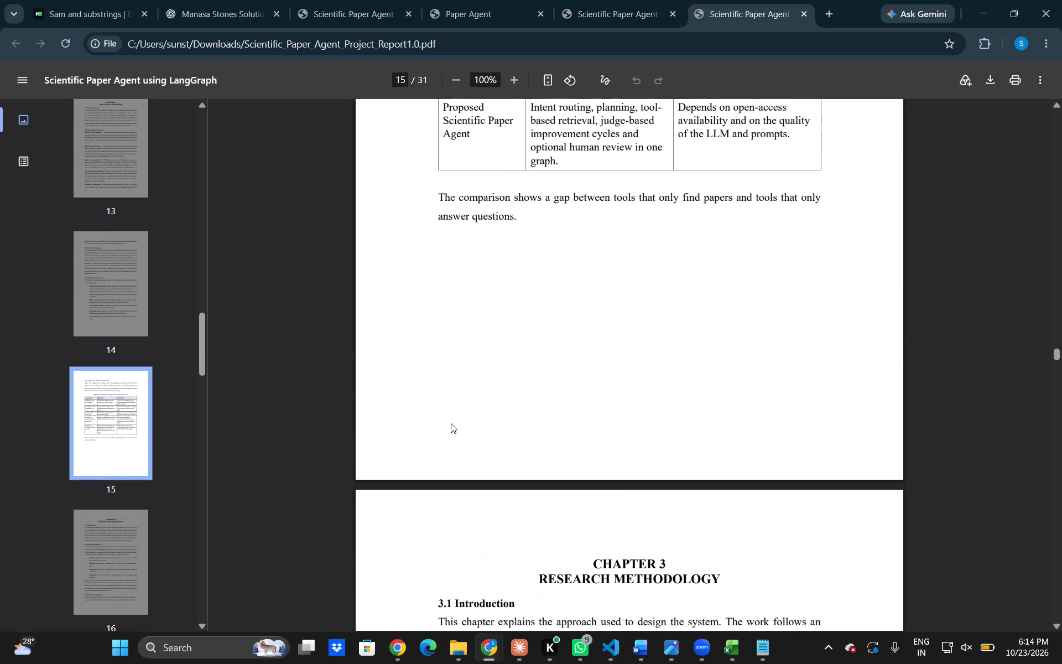
key(alt+Tab)
scroll(451, 423, down, 12)
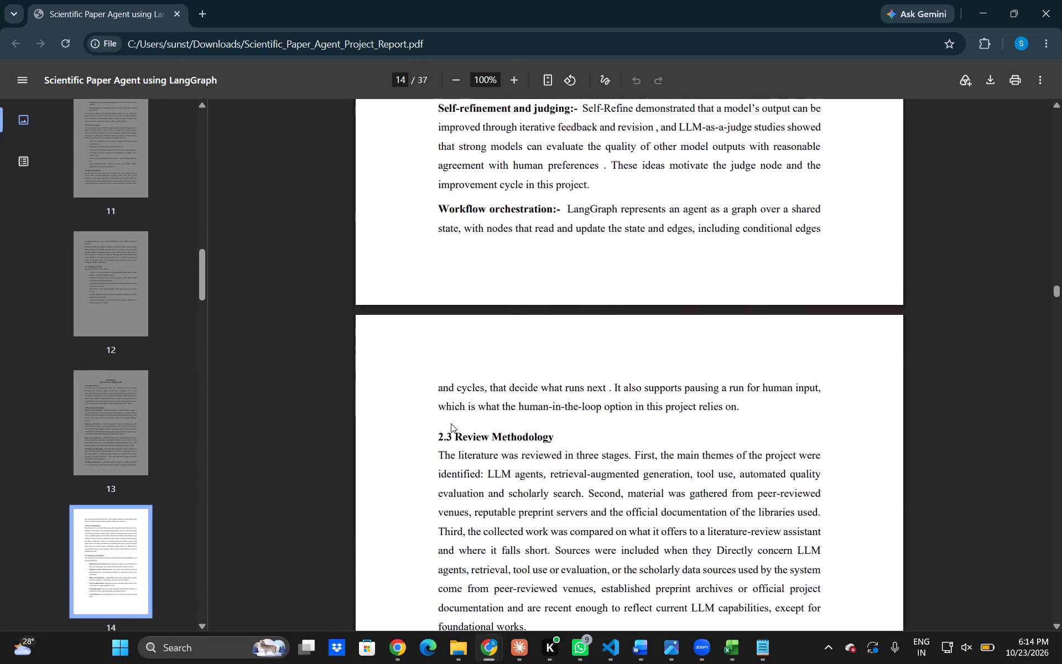
scroll(451, 423, down, 8)
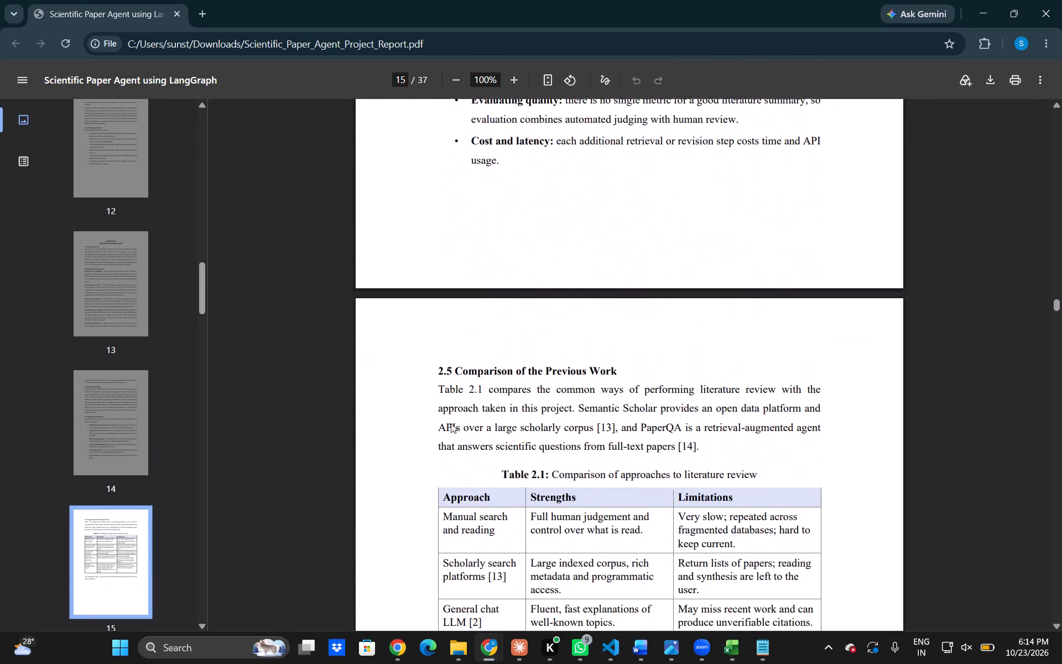
scroll(451, 423, down, 10)
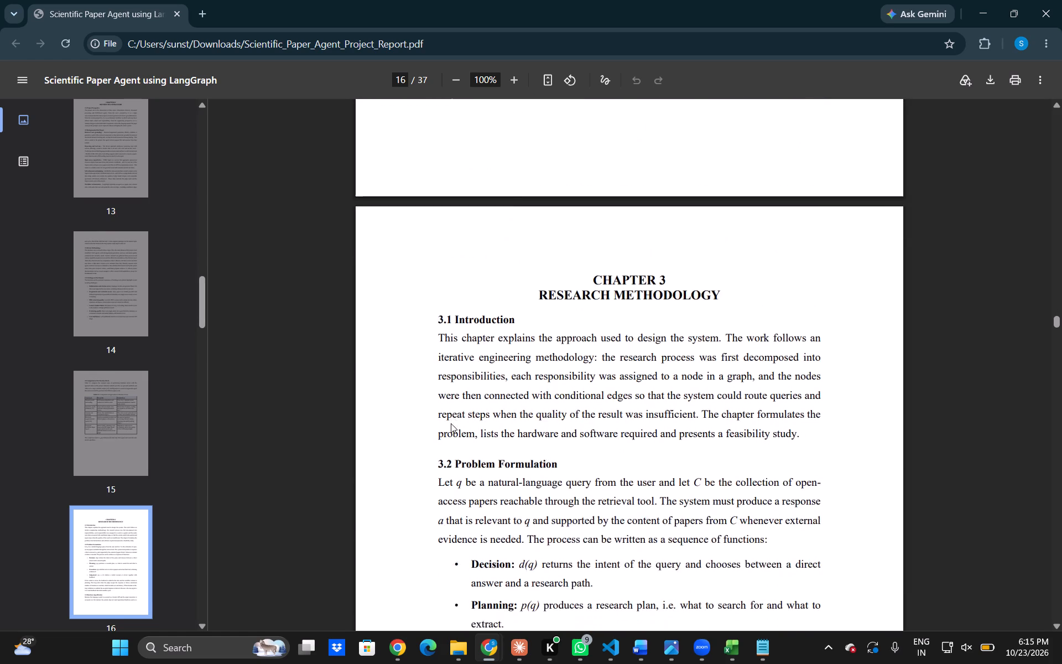
Compare Chapter 3, including the hardware and software specification tables and 3.5 Feasibility Study, between the 37-page report and Report1.0.
scroll(451, 423, down, 9)
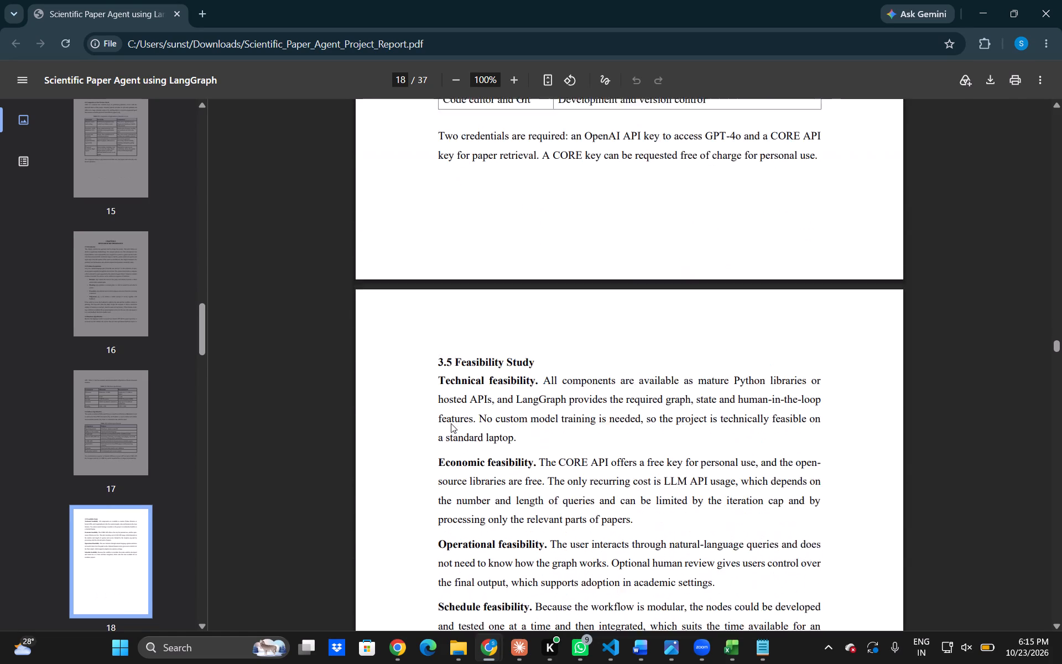
scroll(451, 423, down, 2)
scroll(451, 423, up, 2)
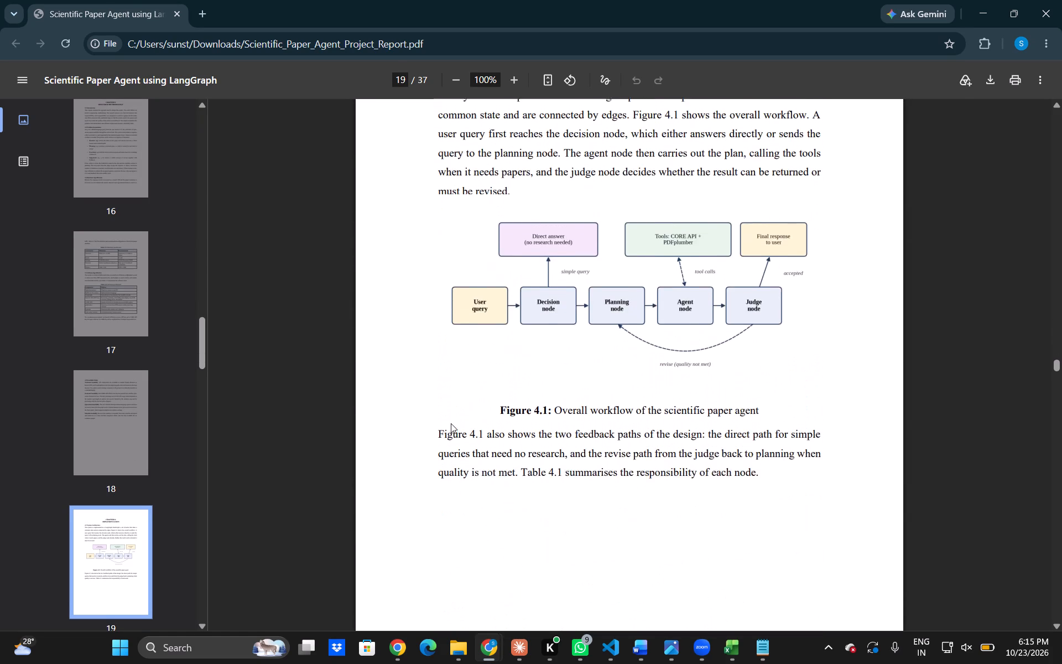
scroll(451, 423, up, 5)
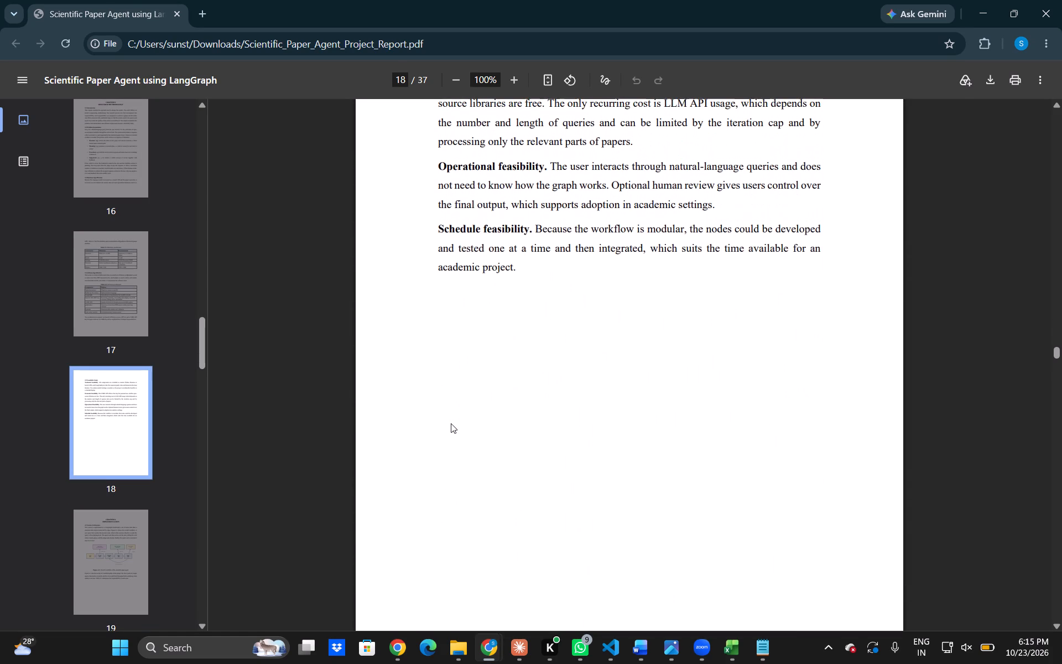
scroll(451, 423, up, 4)
key(alt+Tab)
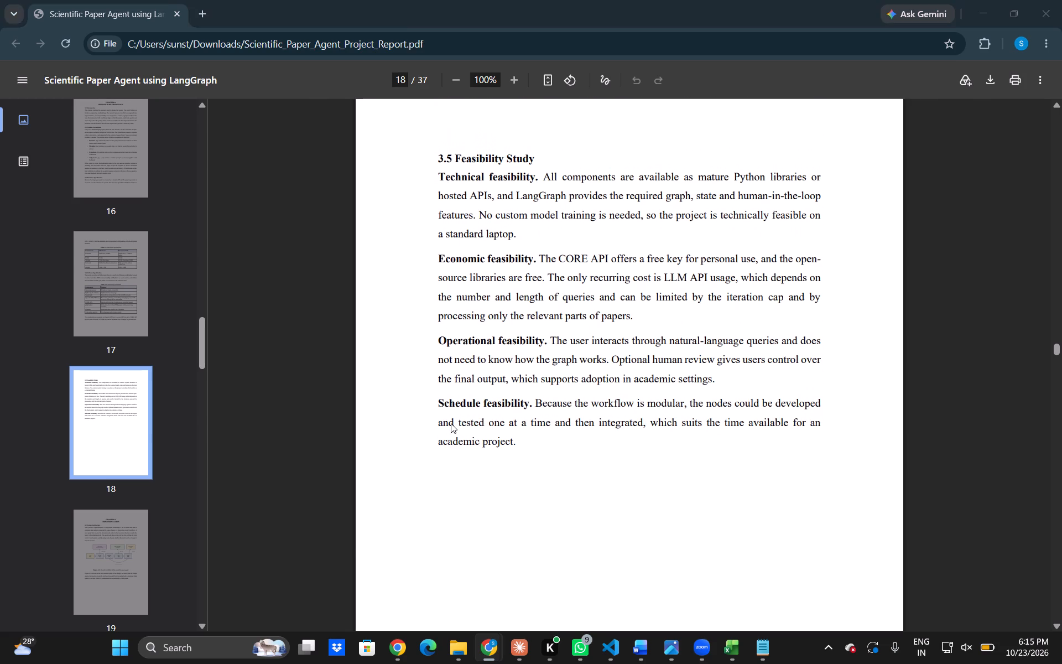
scroll(451, 423, down, 13)
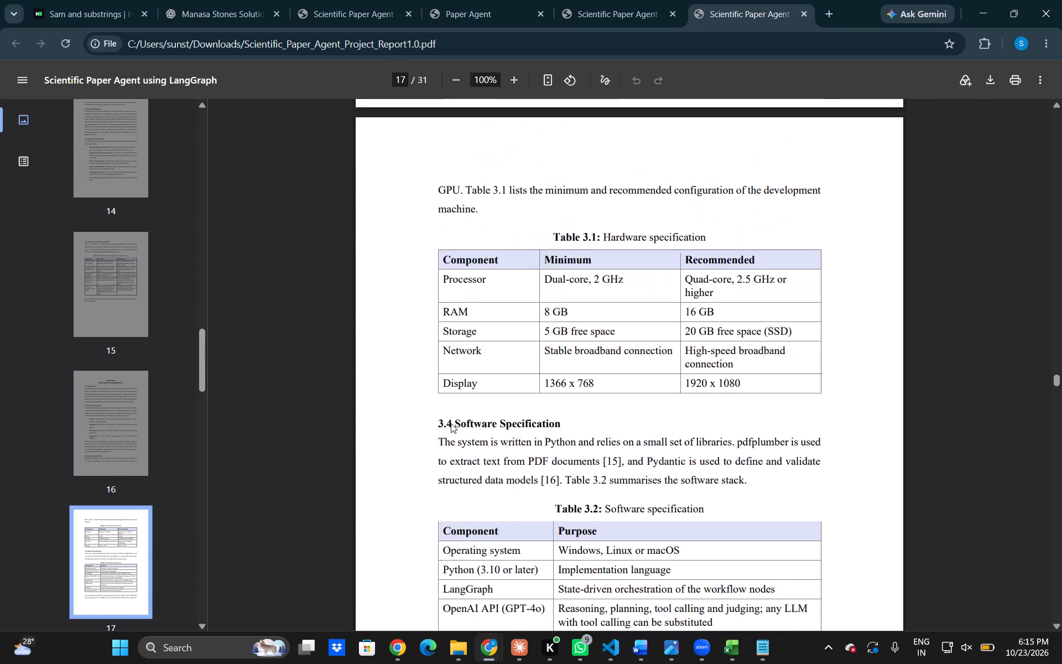
scroll(451, 423, down, 3)
scroll(451, 423, up, 4)
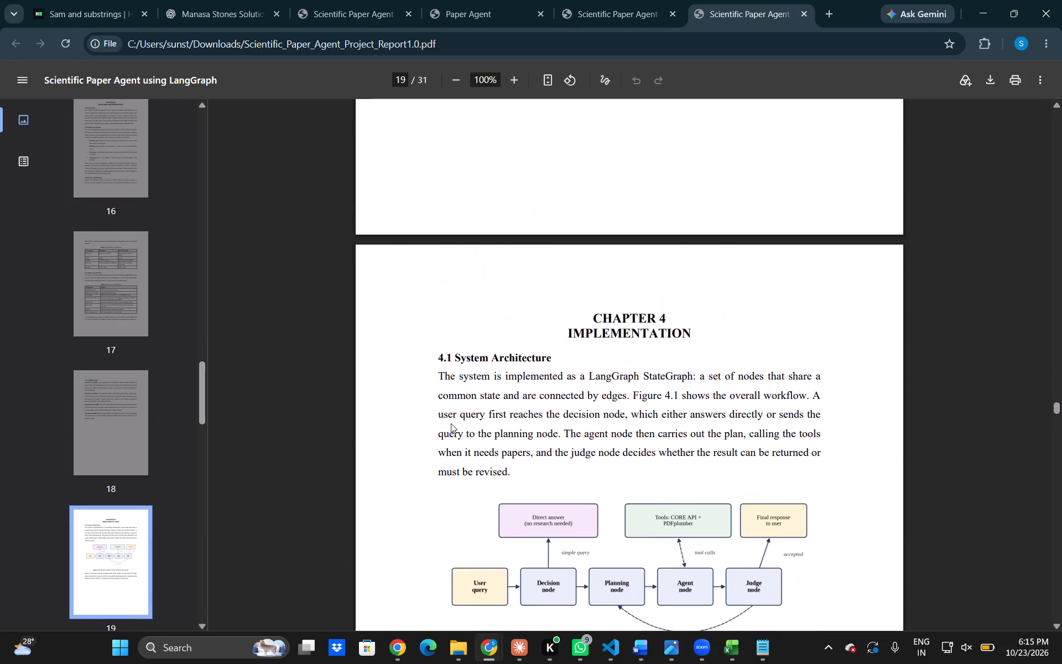
scroll(451, 423, up, 3)
scroll(451, 423, right, 1)
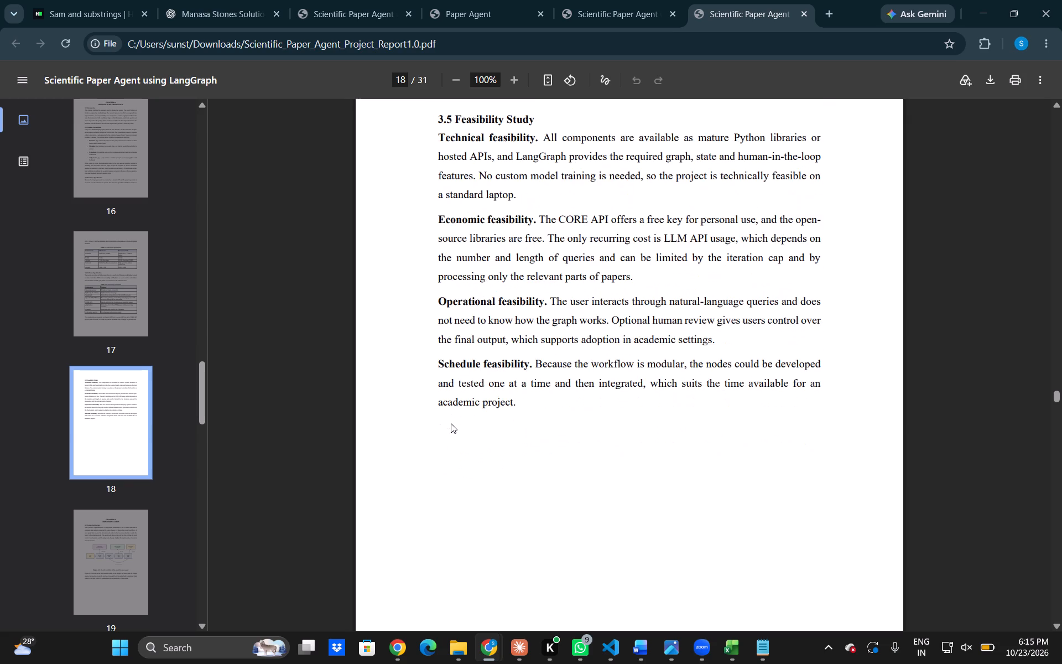
scroll(451, 423, right, 1)
Read through Chapter 4 in the Report1.0 PDF, from 4.1 System Architecture to 4.9 Error Handling and Safeguards, up to the start of Chapter 5.
scroll(451, 423, down, 1)
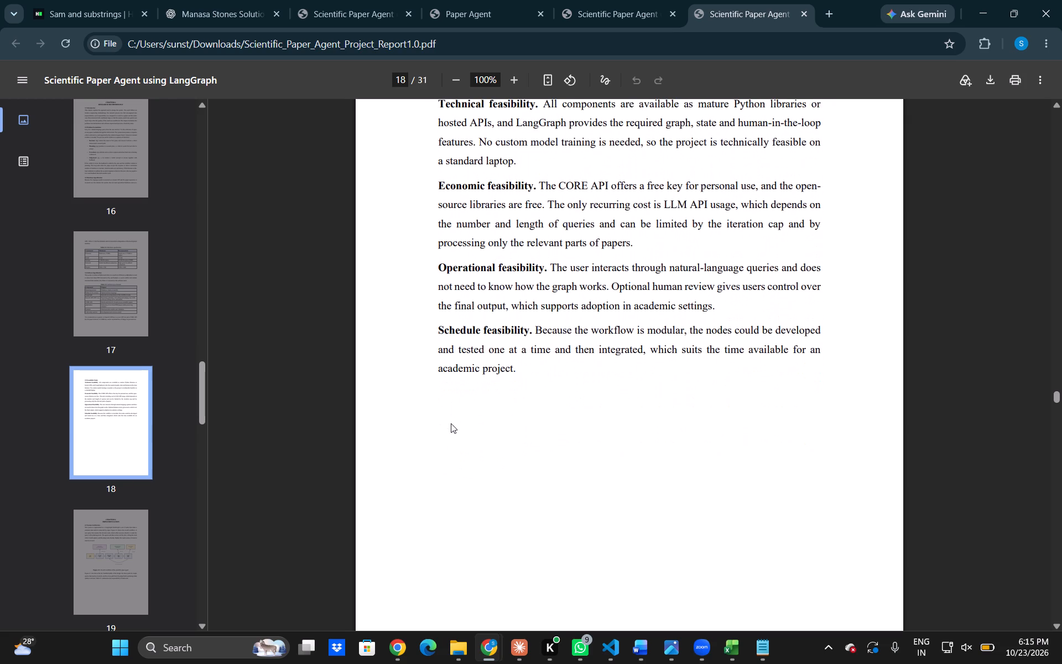
scroll(451, 423, down, 3)
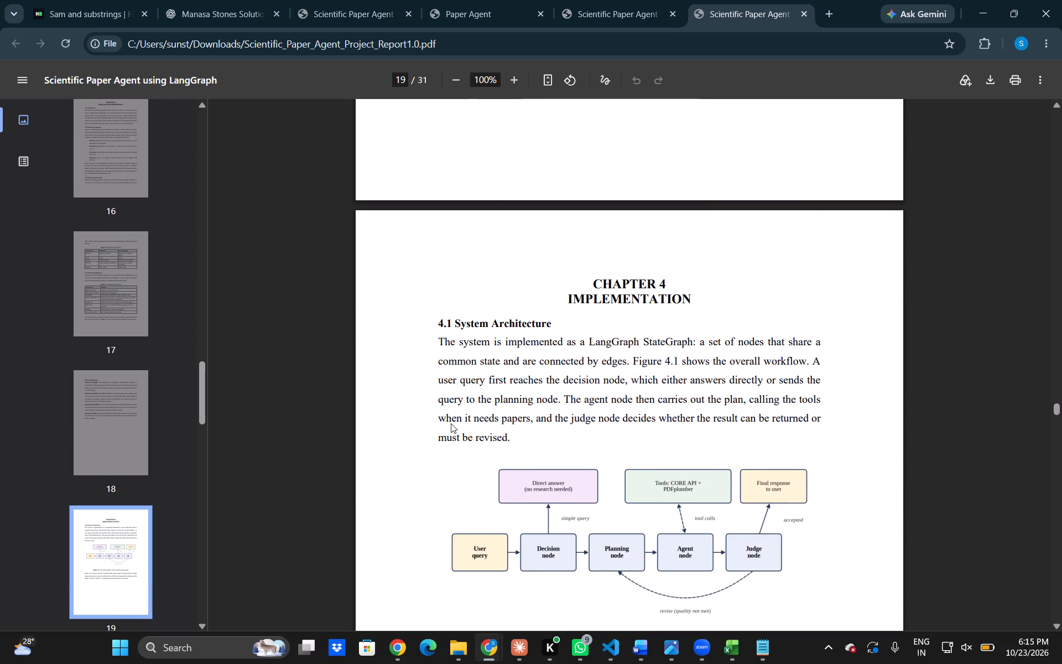
scroll(451, 423, down, 8)
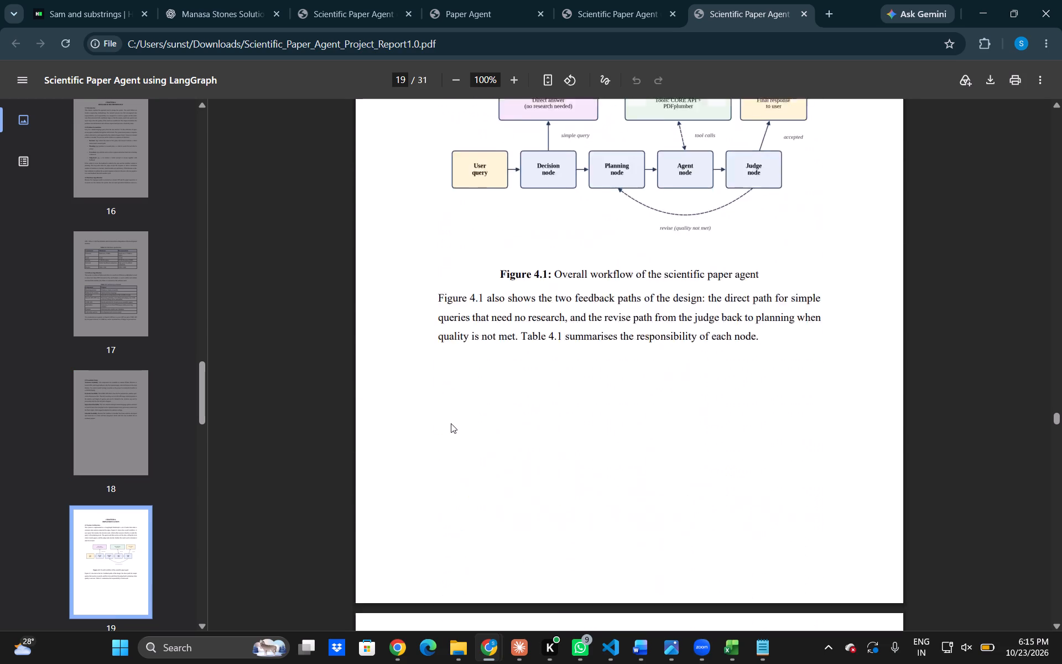
scroll(451, 423, down, 9)
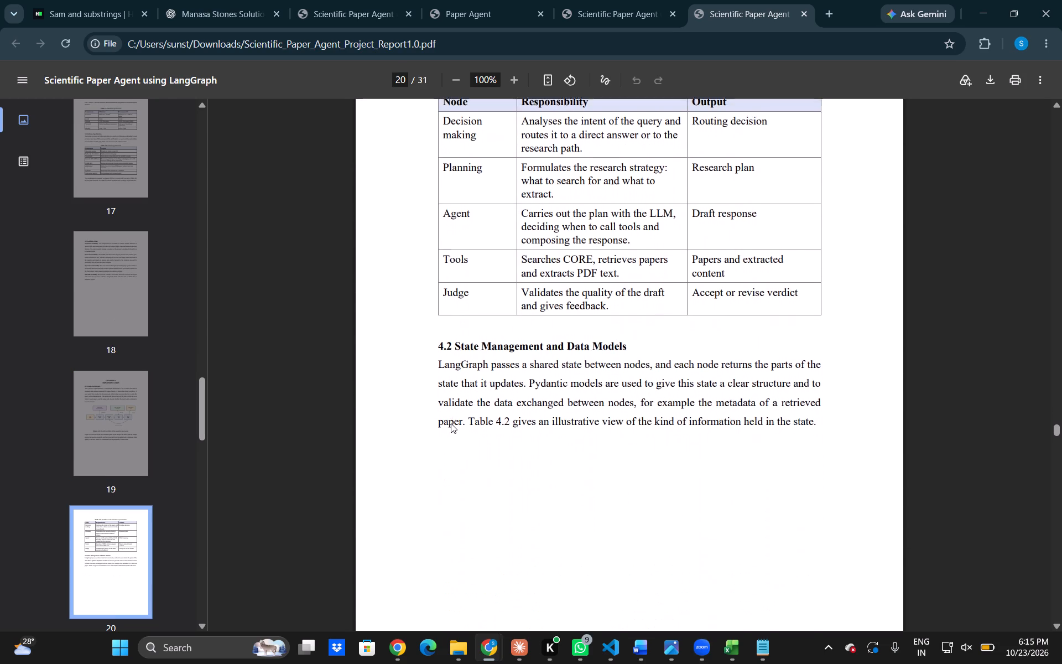
scroll(451, 423, down, 11)
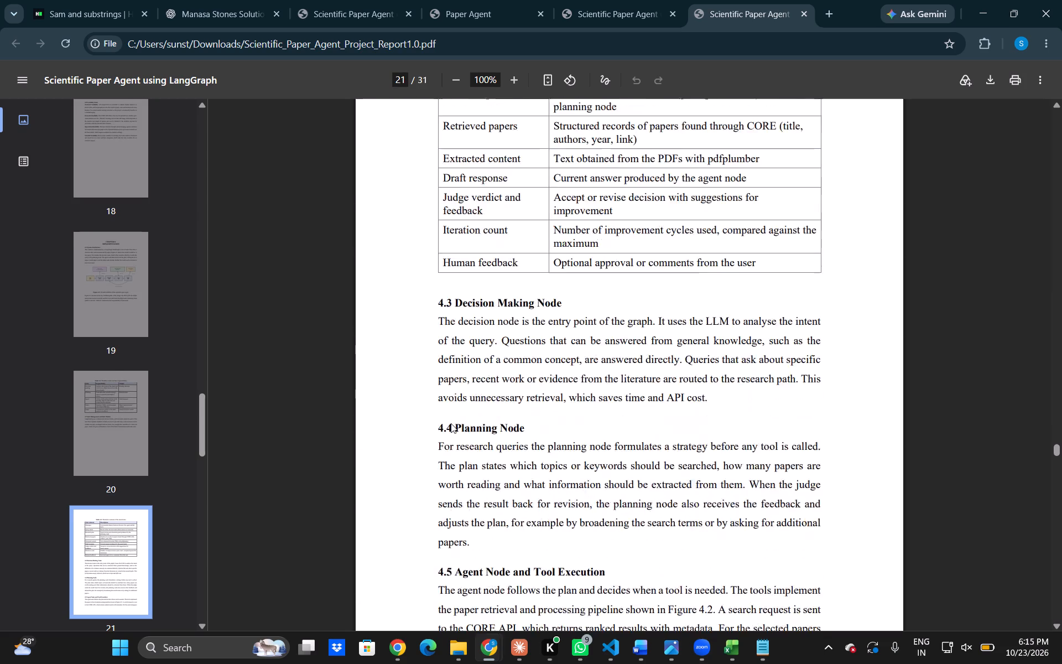
scroll(451, 423, down, 8)
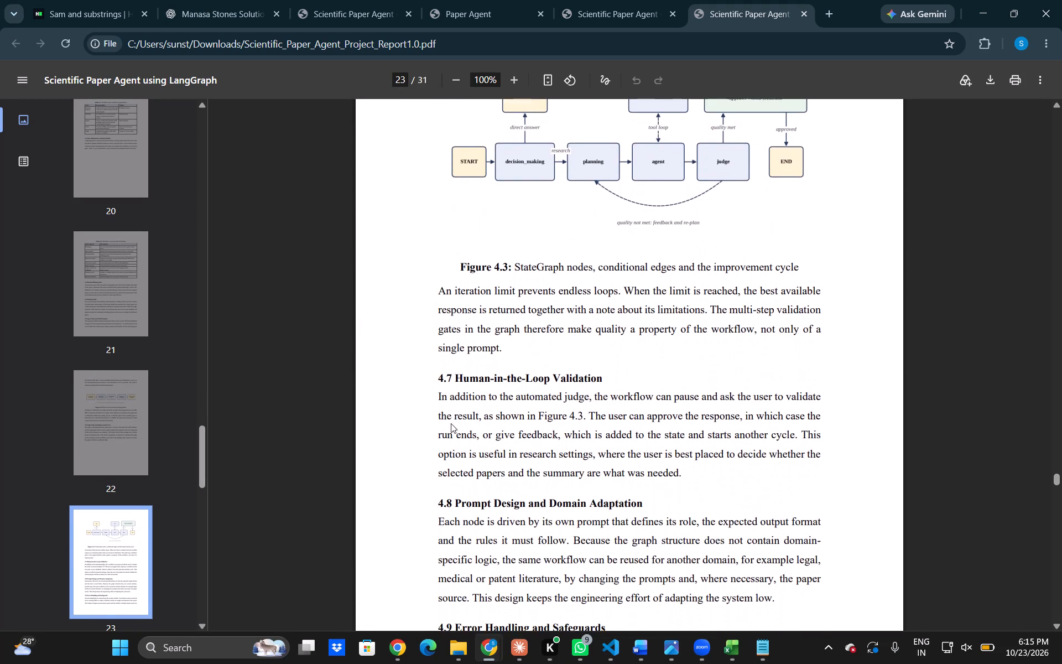
scroll(451, 423, down, 2)
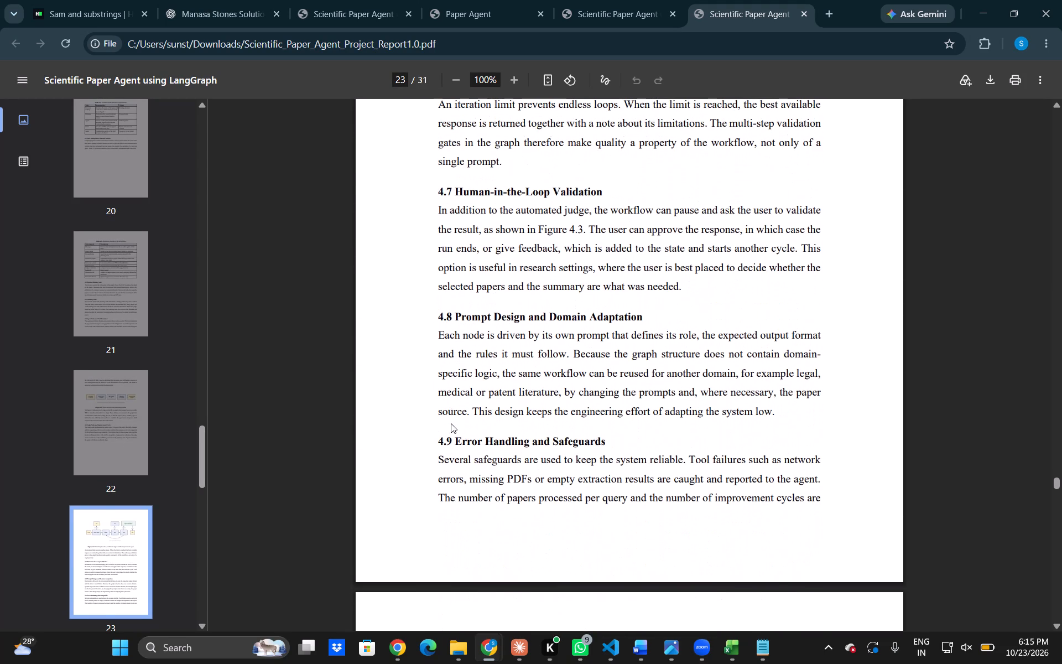
scroll(451, 423, down, 1)
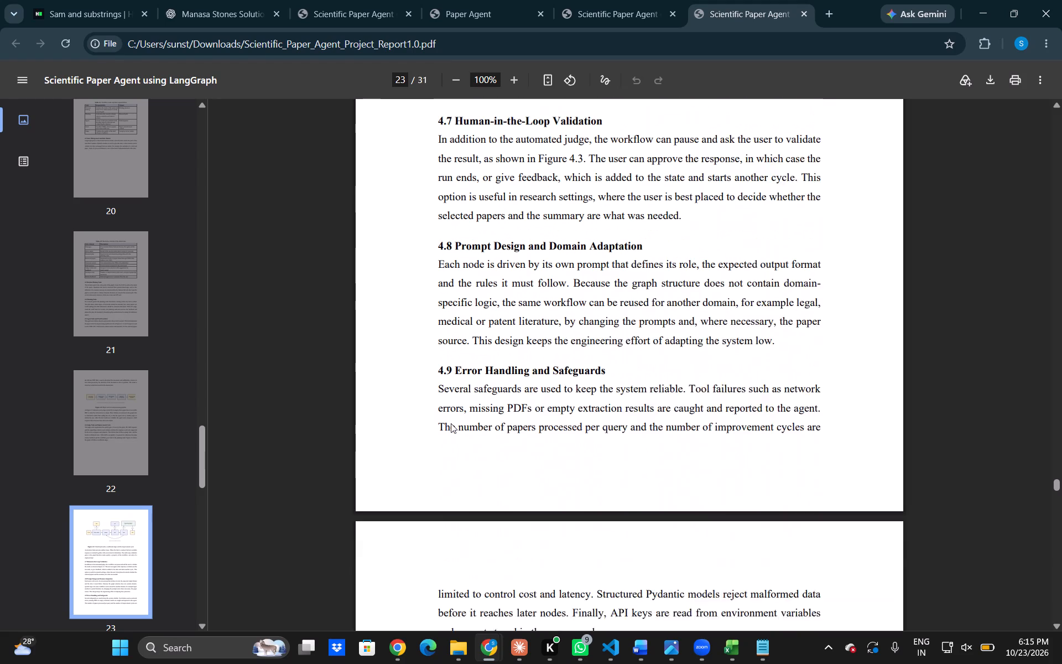
scroll(451, 423, down, 6)
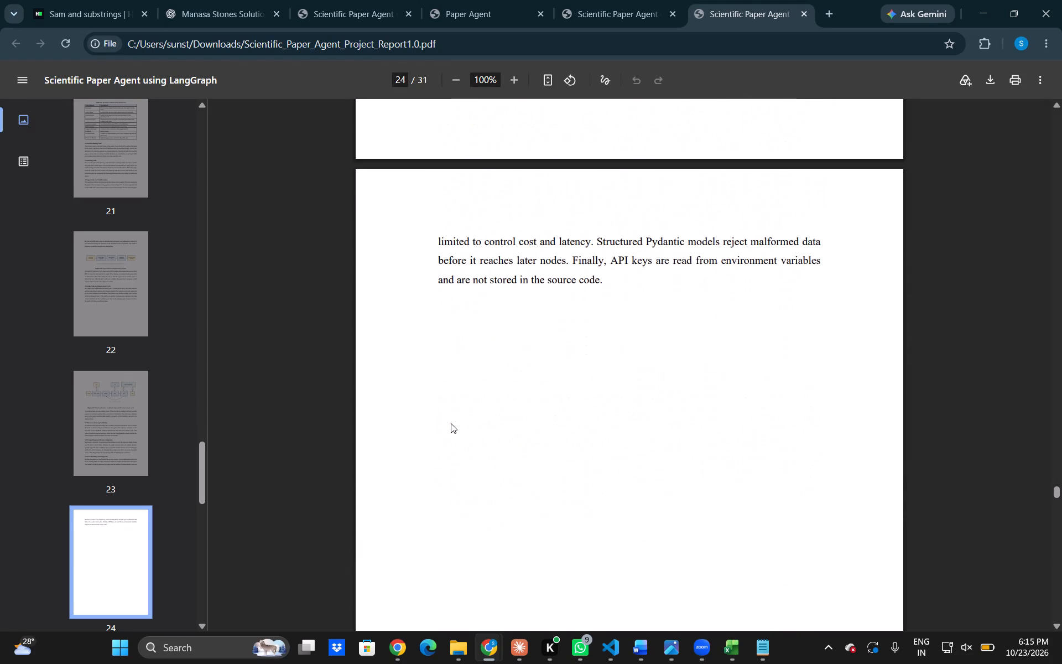
scroll(451, 423, down, 4)
scroll(451, 423, up, 1)
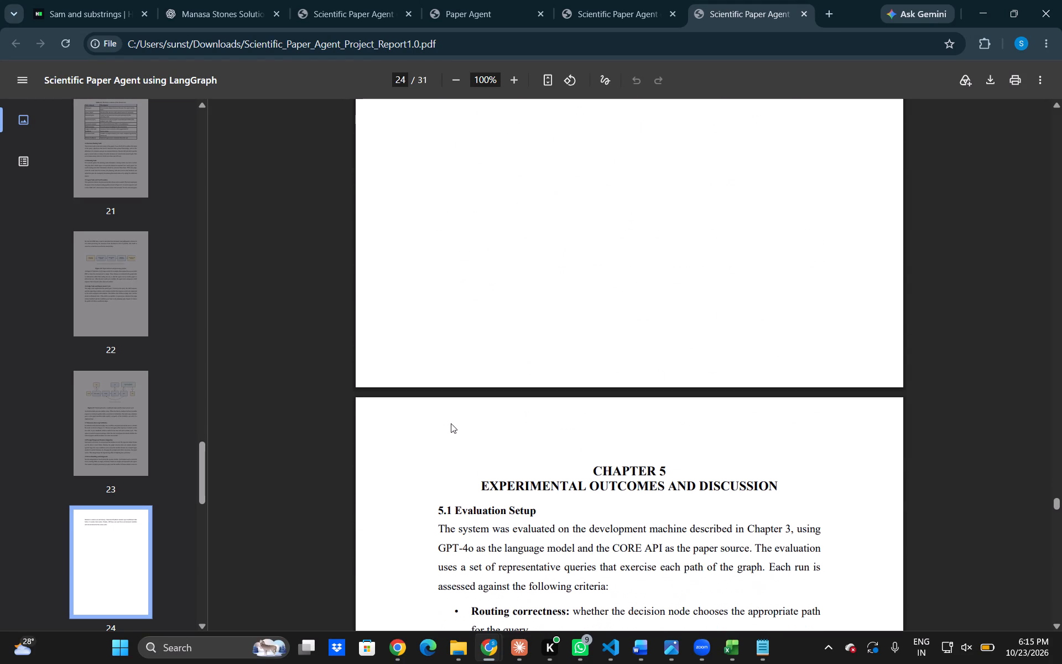
scroll(451, 423, up, 2)
scroll(451, 423, down, 1)
Compare Chapter 4 of the 37-page report with Report1.0, through to the page after 4.9 Error Handling and Safeguards.
key(alt+Tab)
scroll(451, 423, down, 3)
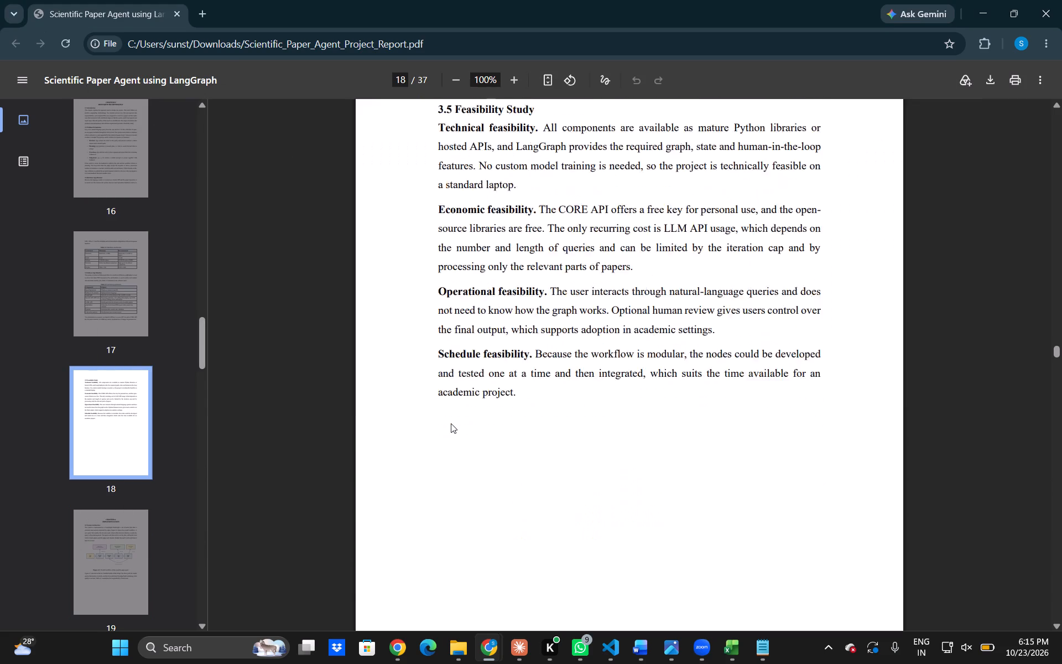
scroll(451, 423, down, 11)
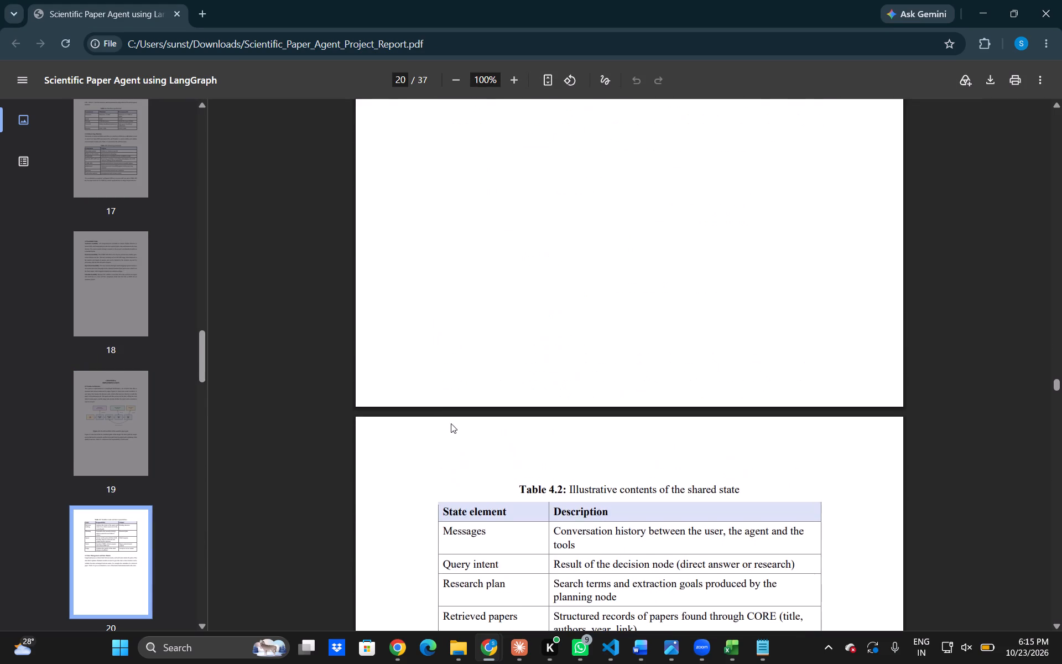
scroll(451, 423, down, 13)
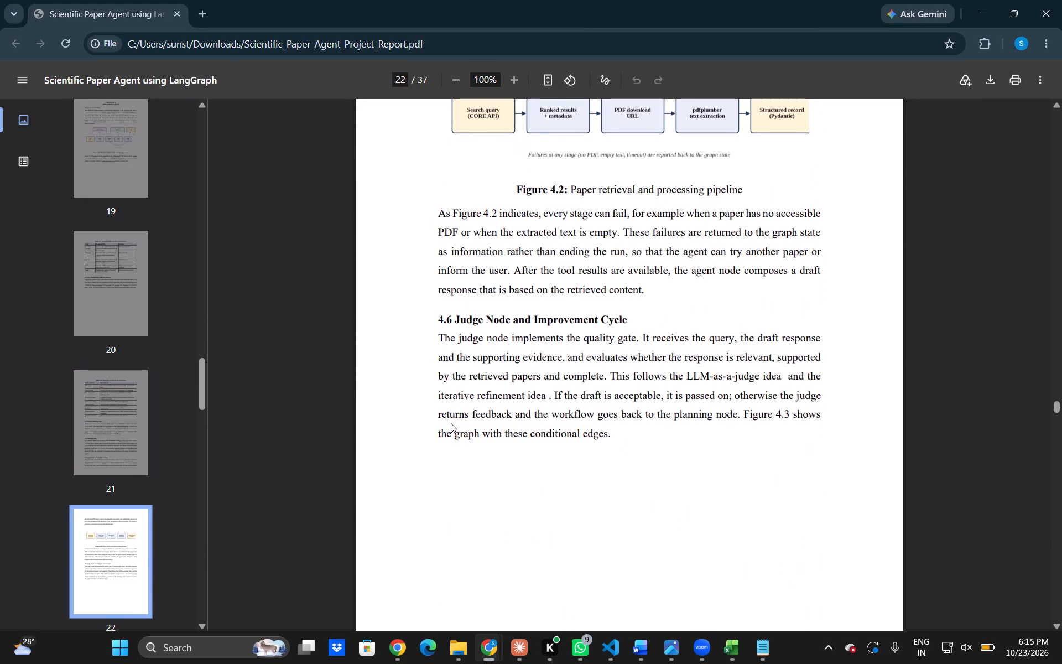
scroll(451, 423, down, 14)
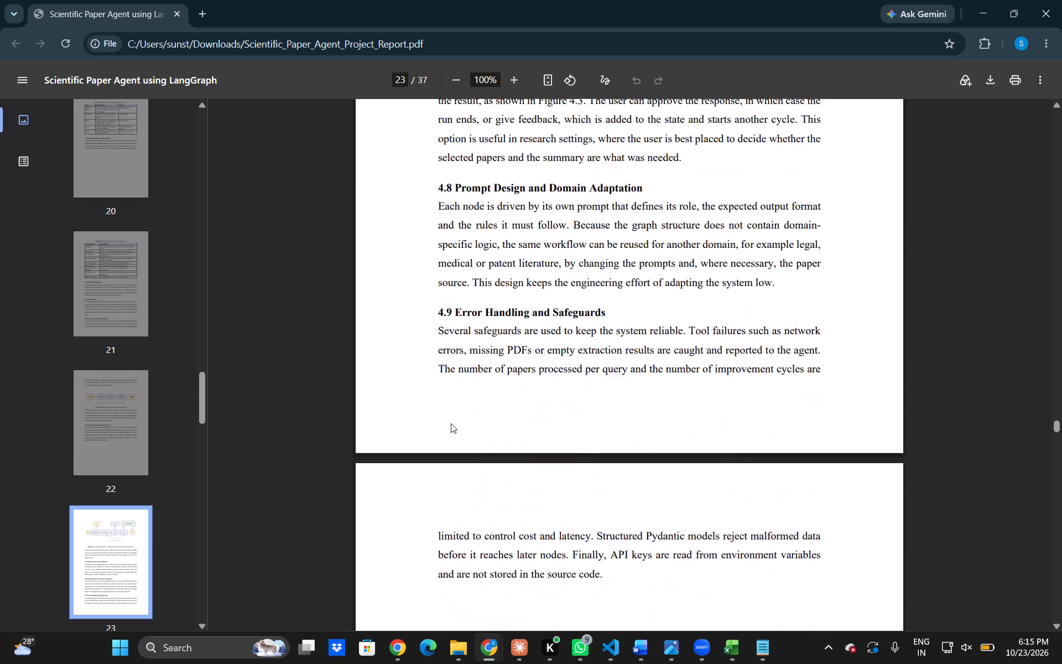
scroll(451, 423, down, 2)
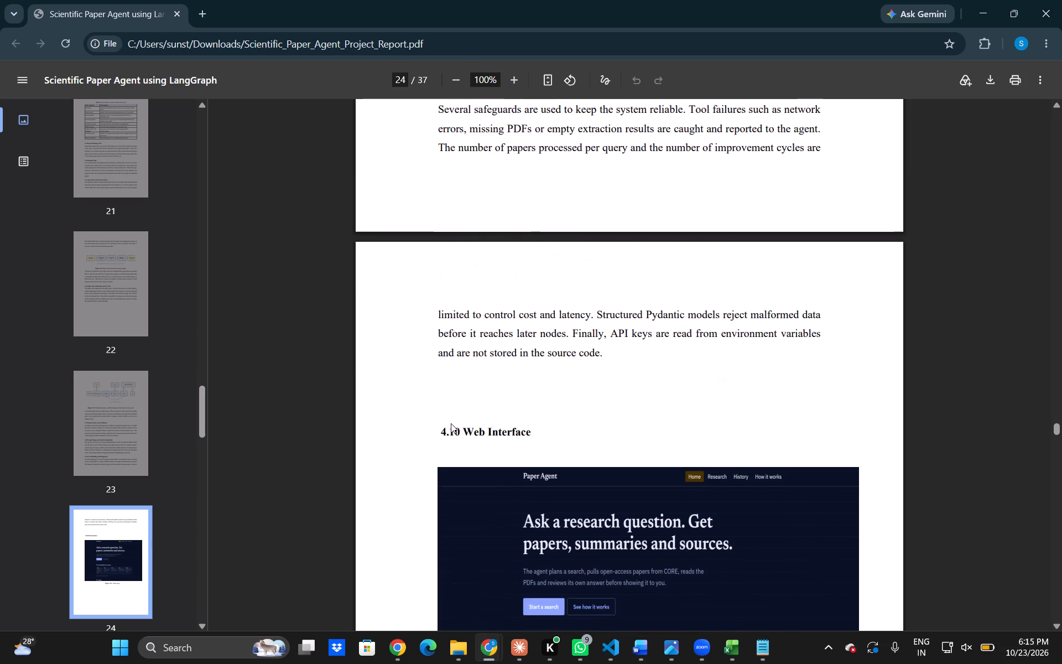
scroll(451, 423, down, 3)
key(alt+Tab)
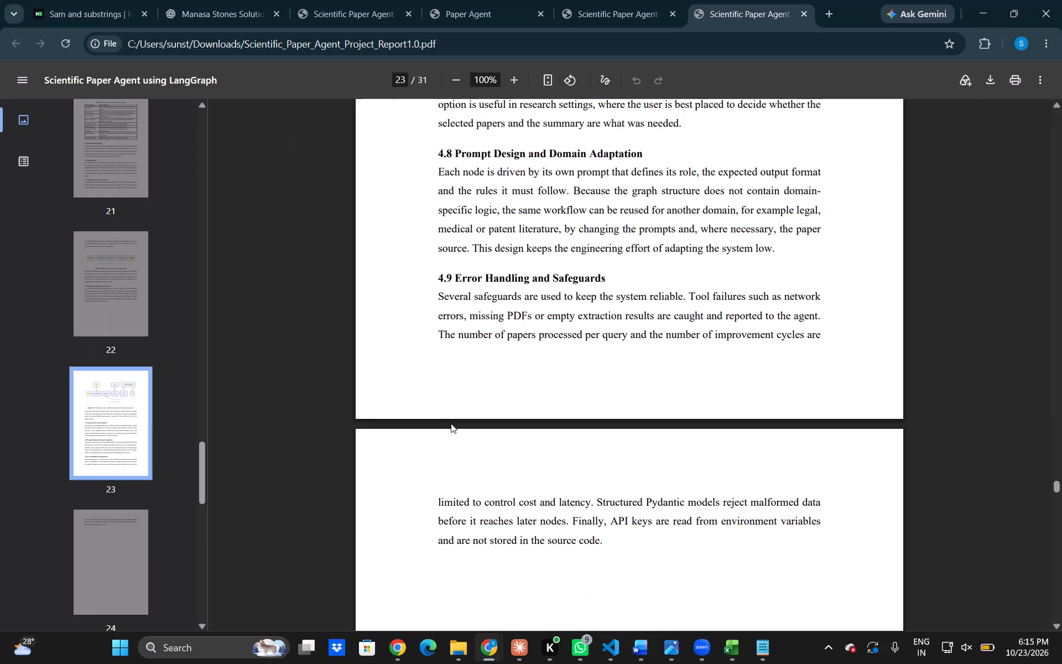
key(alt+Tab)
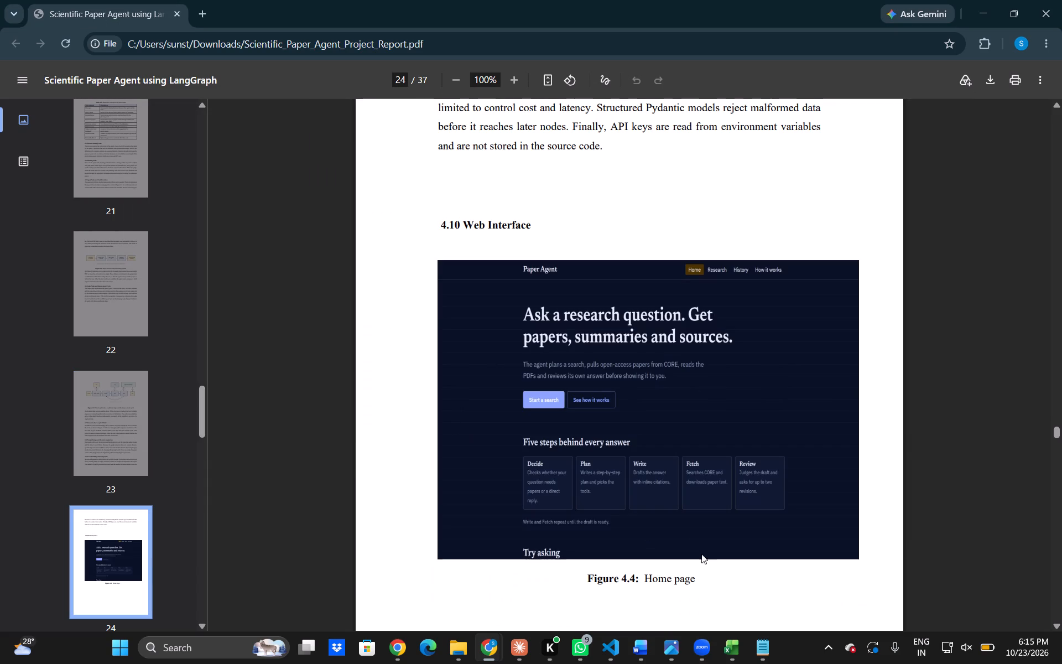
Append page 24 to the page list in Notepad, after 7,8,9.
click(766, 642)
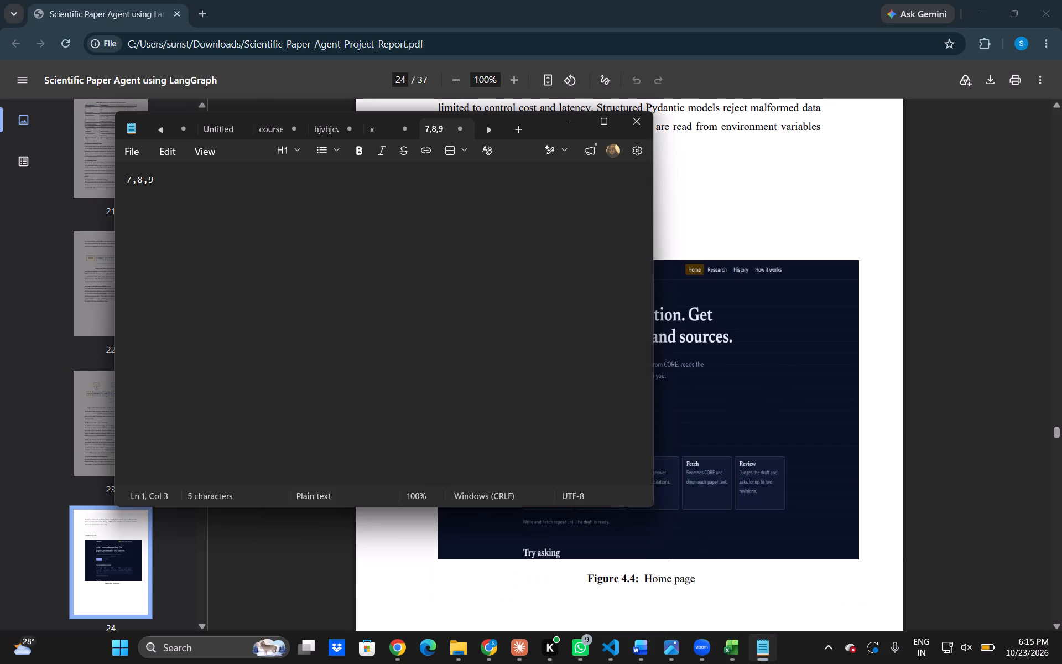
click(365, 214)
text(,24,)
Go through the web interface screenshot pages before Chapter 5 in the 37-page report and append 25,26,27 to the Notepad page list.
key(alt+Tab)
scroll(365, 214, down, 9)
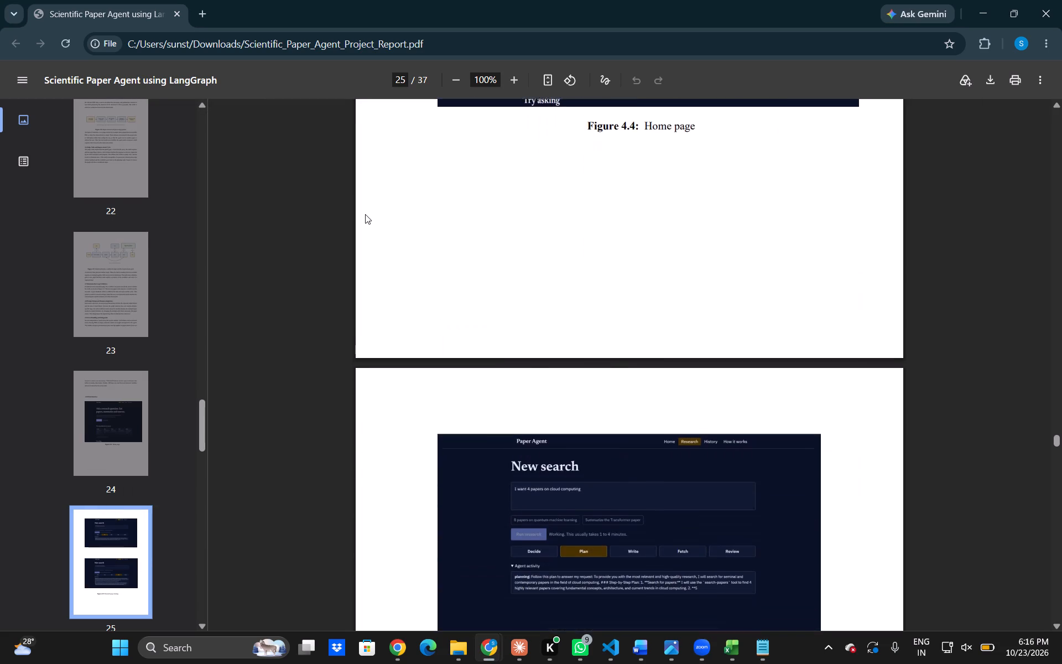
scroll(365, 214, down, 9)
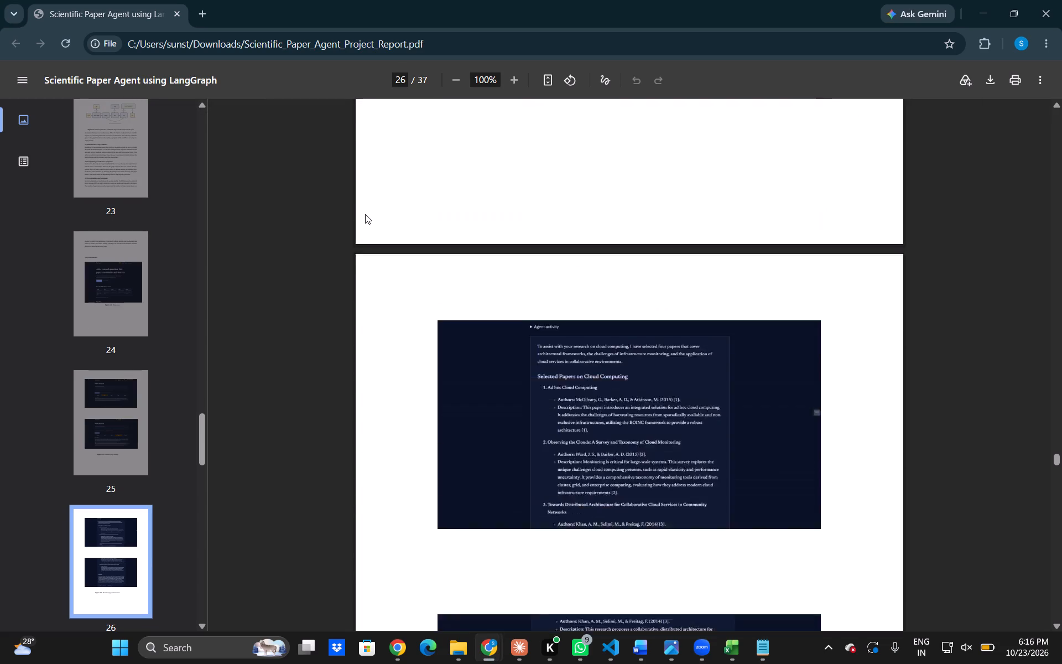
scroll(365, 214, down, 10)
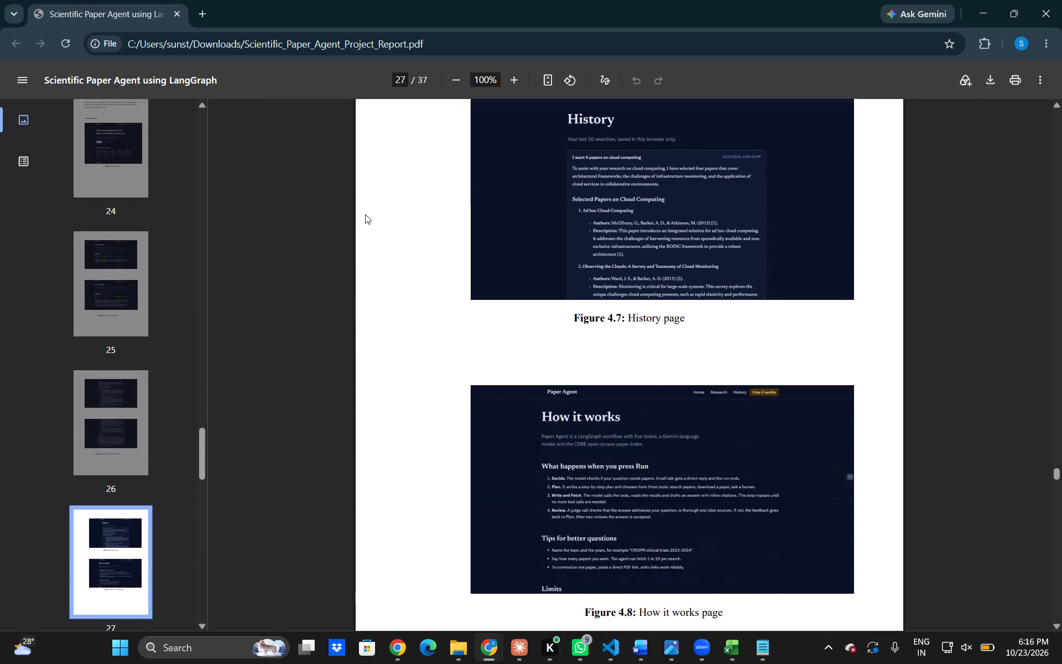
scroll(365, 214, down, 4)
scroll(365, 214, up, 3)
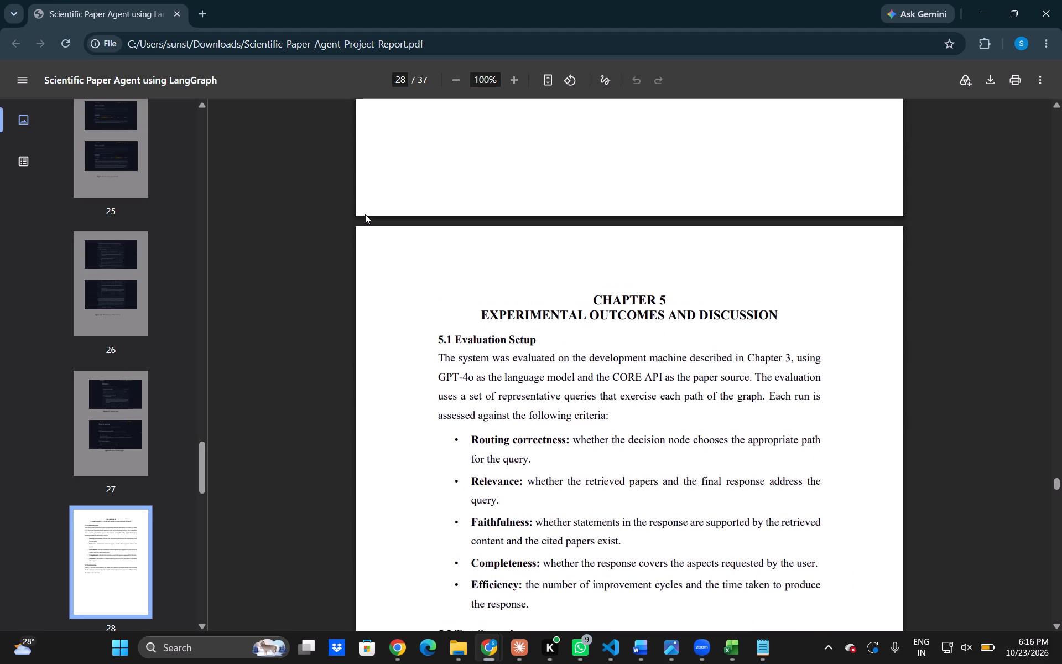
scroll(365, 214, up, 2)
scroll(365, 214, down, 3)
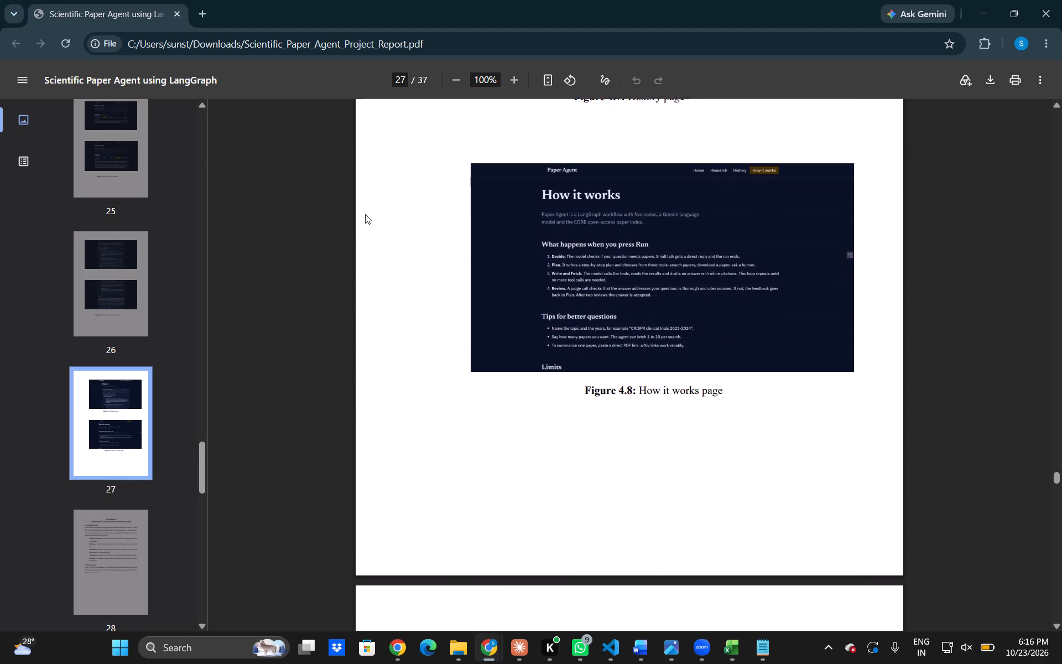
scroll(365, 214, down, 4)
key(alt+Tab)
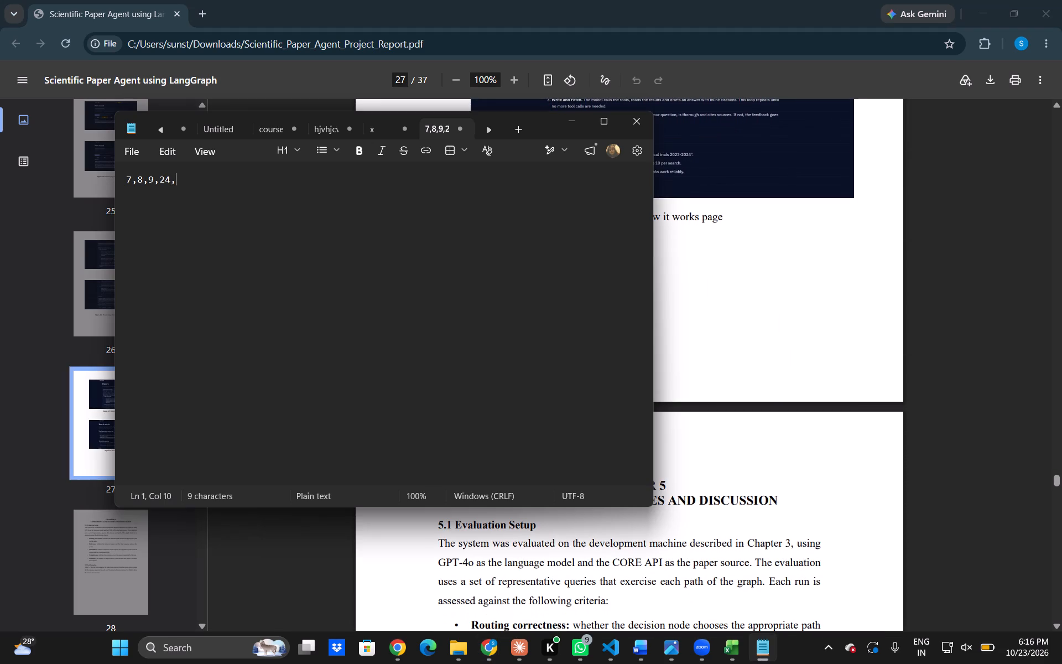
text(25,26,27)
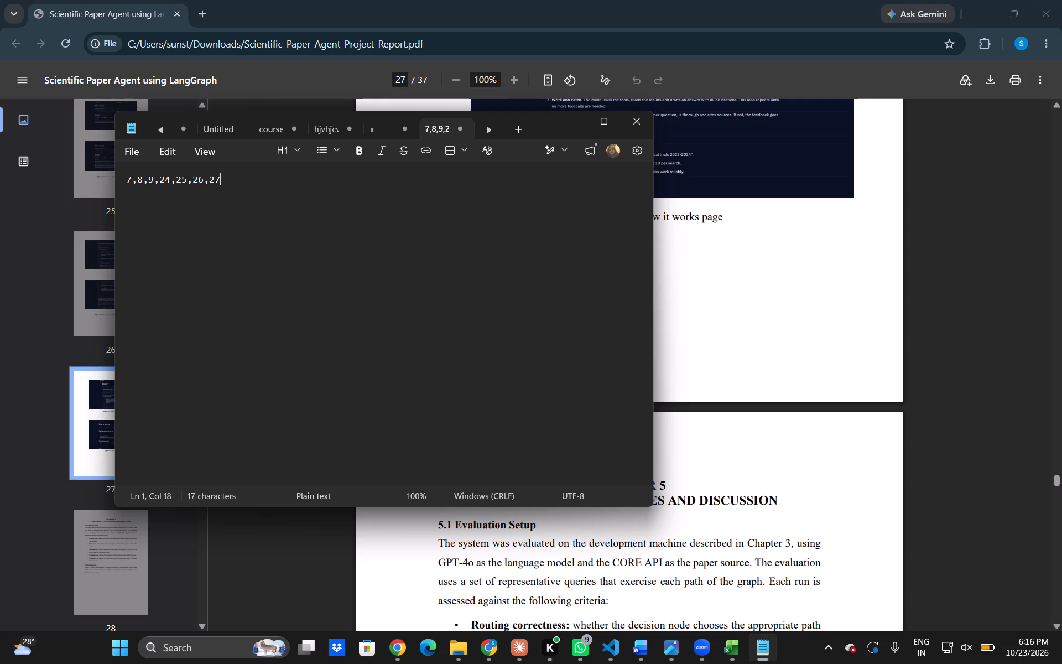
Compare the Chapter 5 pages of the 37-page report with Report1.0, from 5.1 Evaluation Setup through Table 5.1 to 5.3 Discussion.
key(alt+Tab)
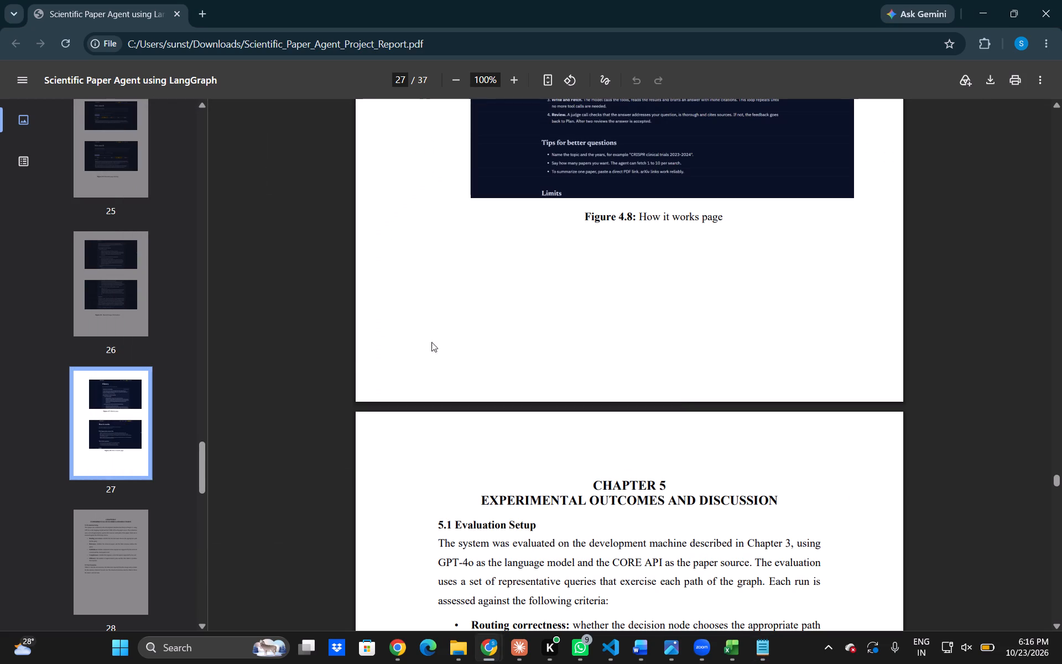
scroll(564, 526, down, 17)
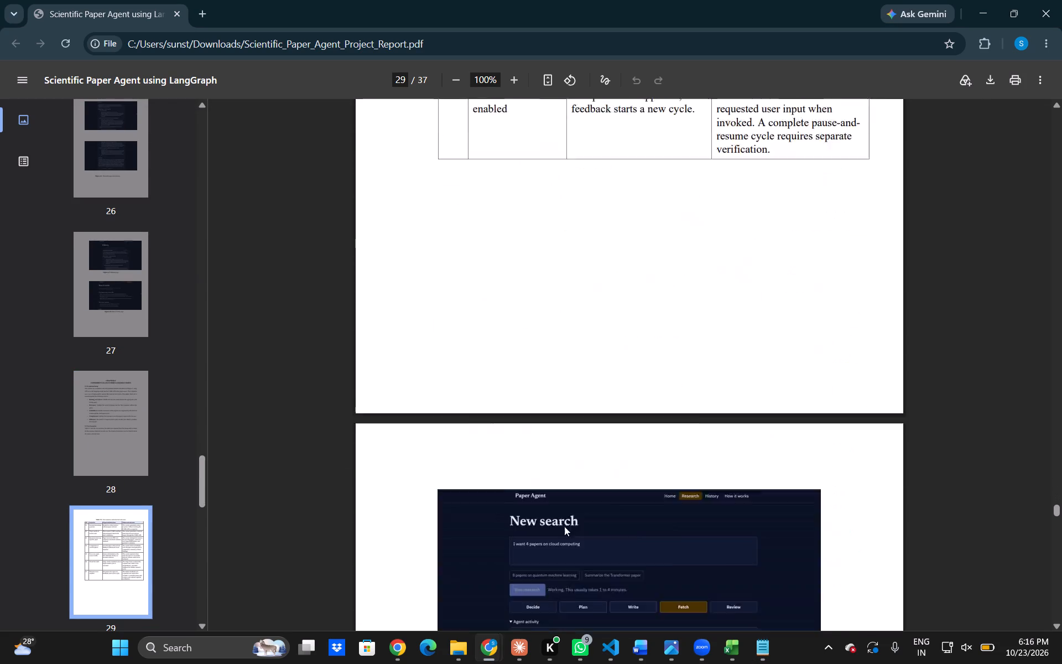
scroll(564, 526, down, 1)
scroll(564, 526, up, 7)
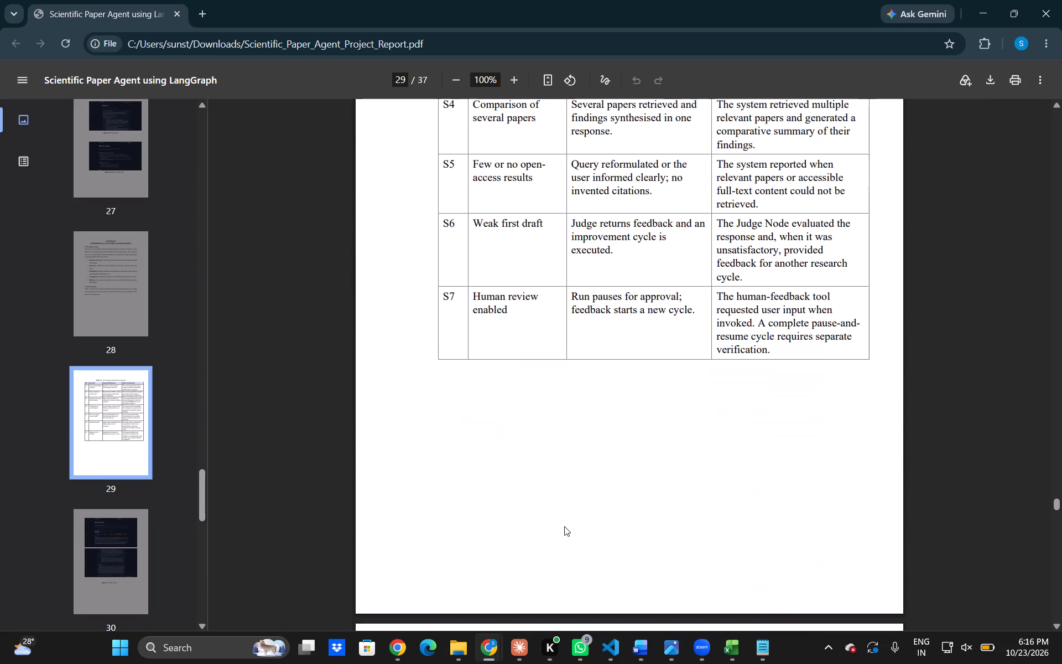
key(alt+Tab)
key(alt+Tab)
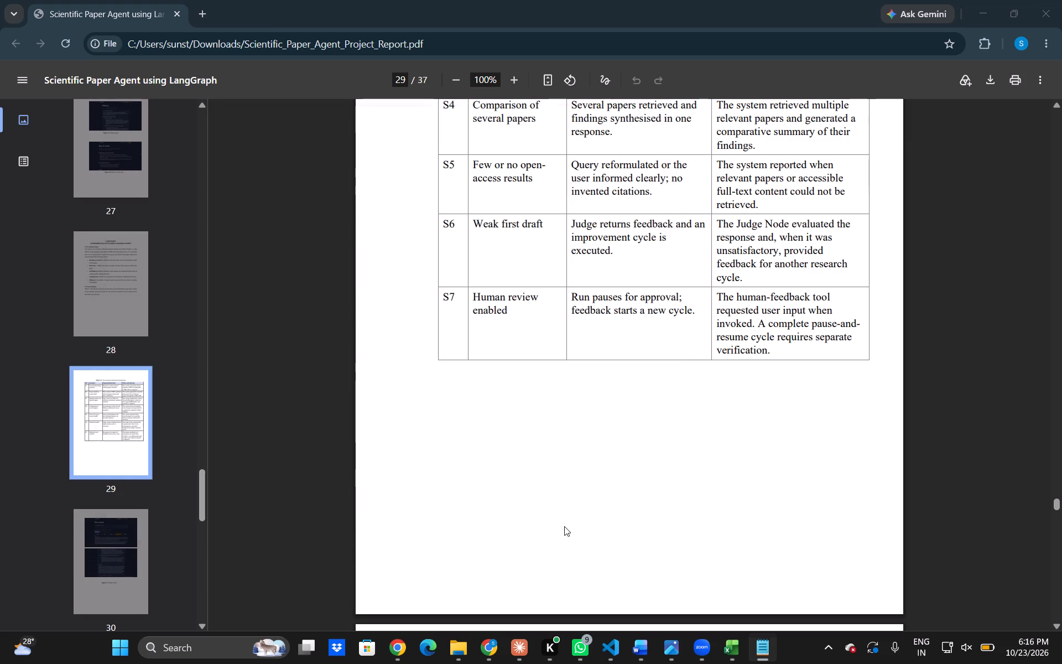
key(alt+Tab)
key(alt+Tab)
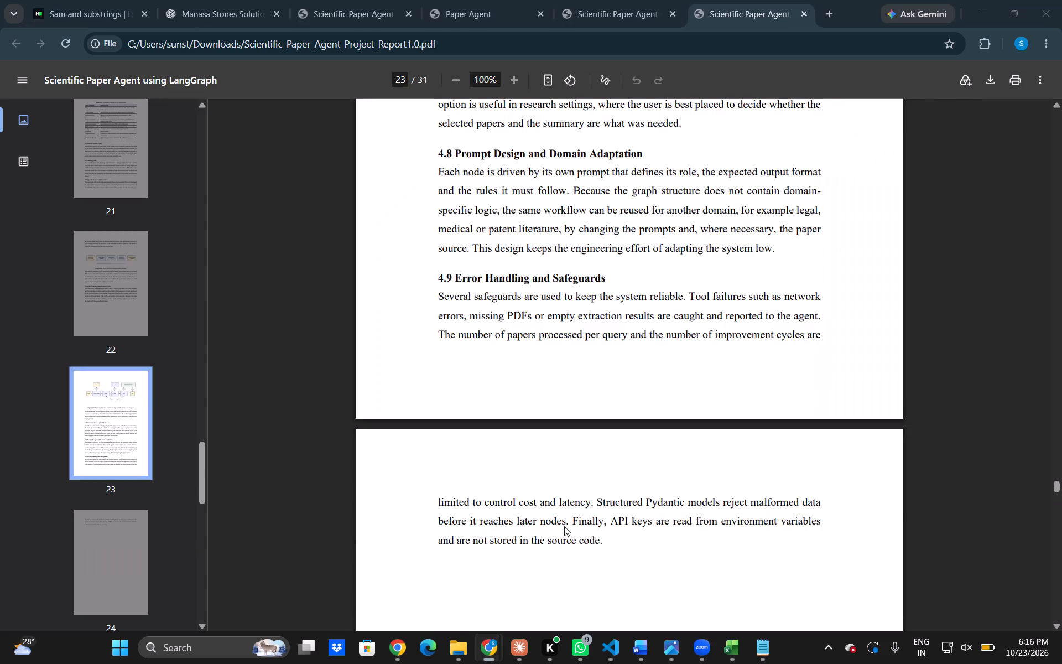
scroll(564, 526, down, 13)
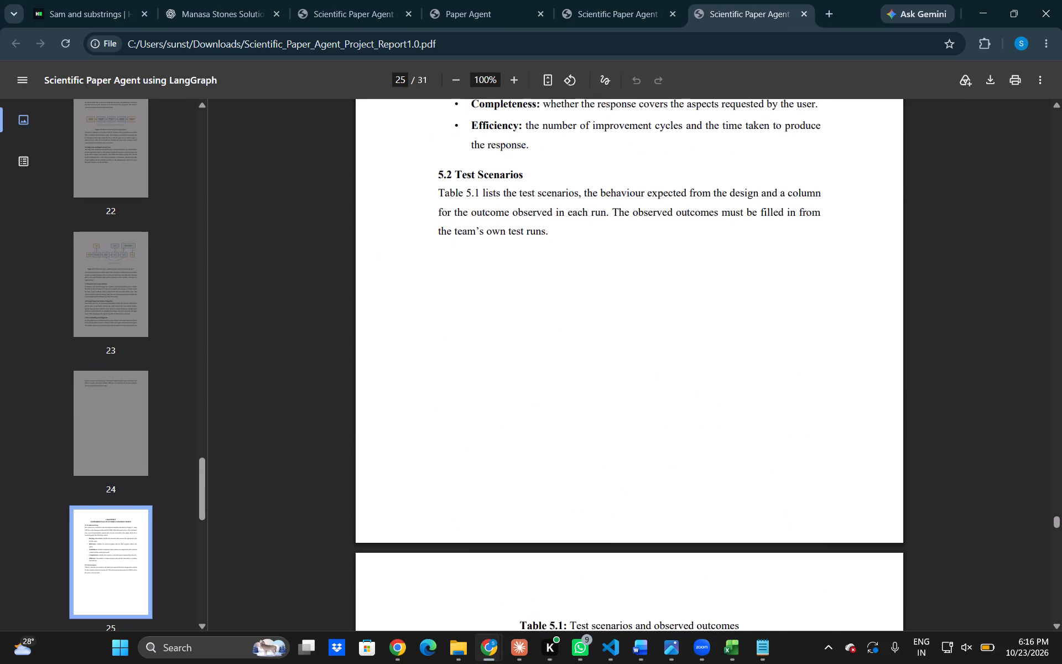
scroll(564, 526, down, 1)
scroll(564, 526, up, 4)
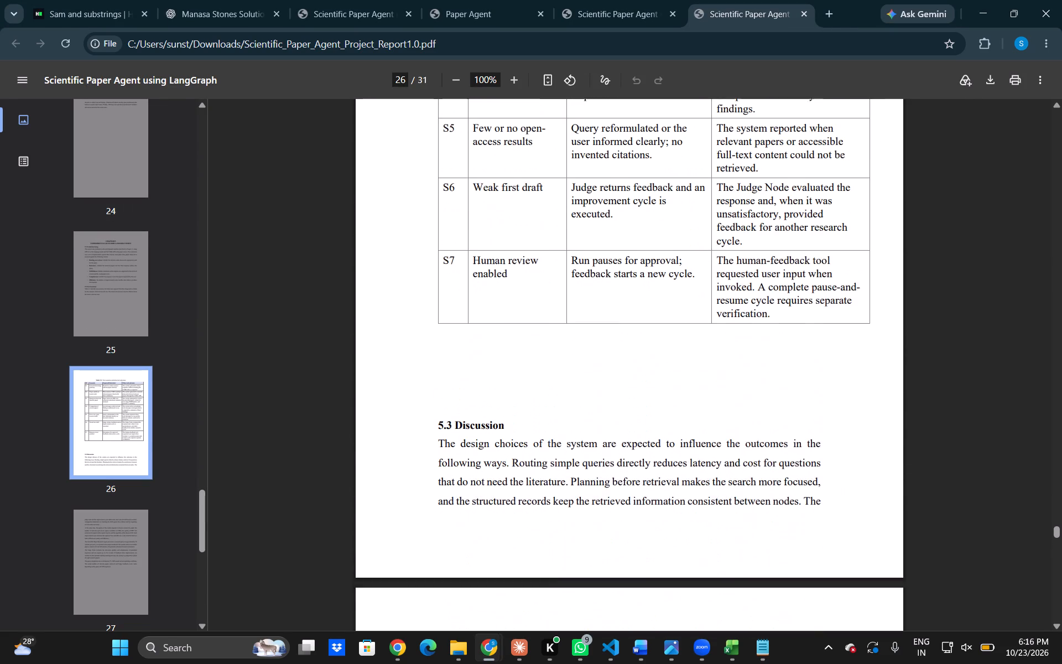
scroll(564, 526, up, 1)
scroll(564, 526, down, 1)
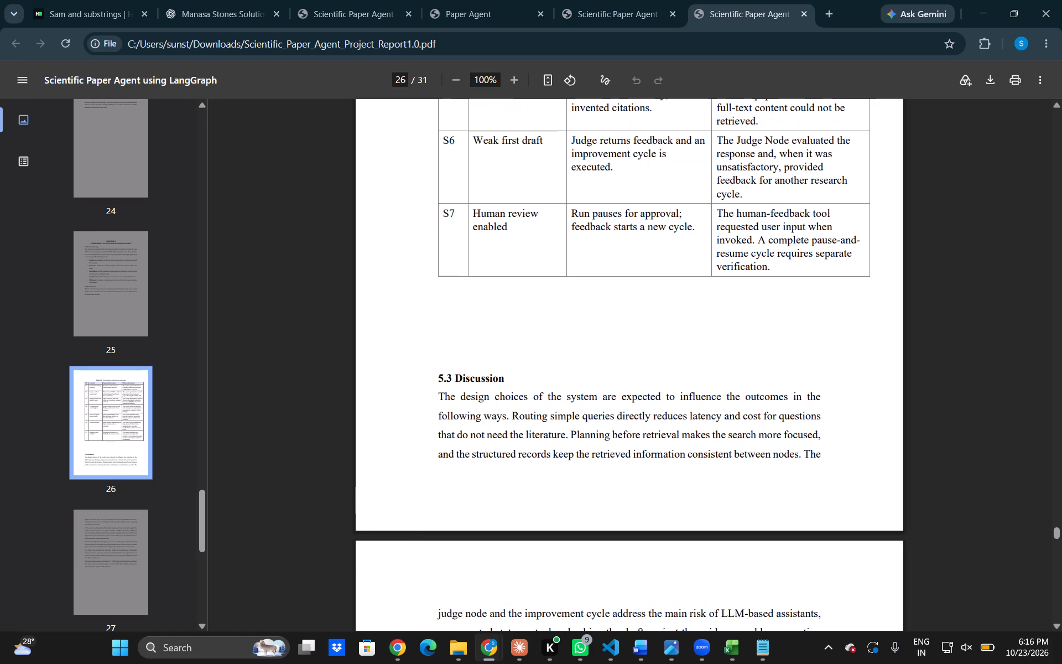
Recheck the pages around the end of Table 5.1 in the 37-page report and append 29 to the Notepad page list.
key(alt+Tab)
scroll(564, 526, down, 4)
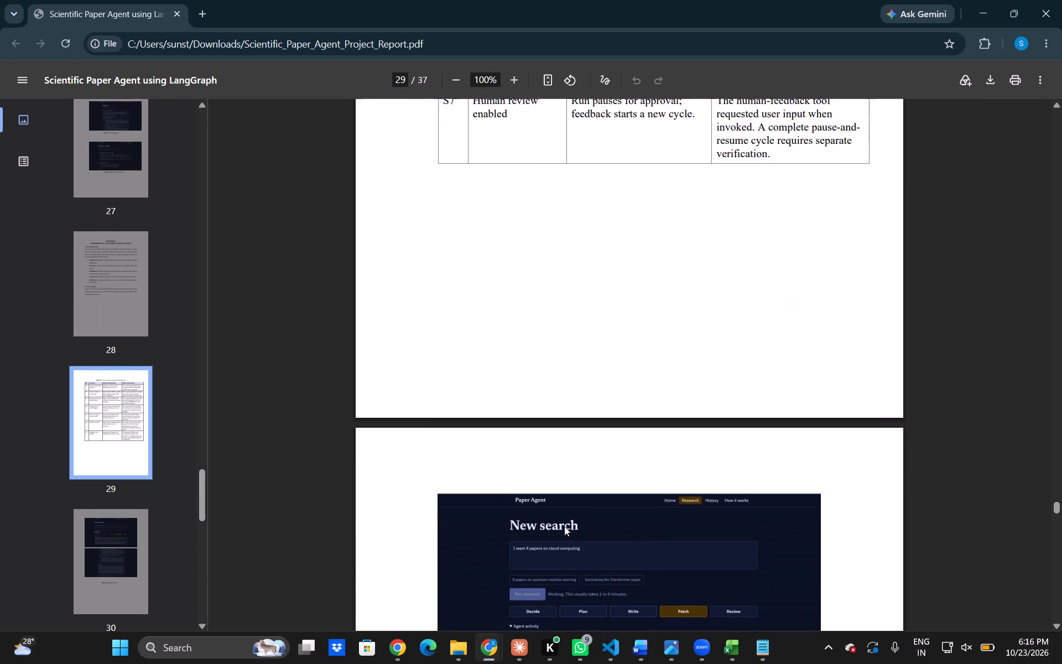
scroll(564, 526, down, 5)
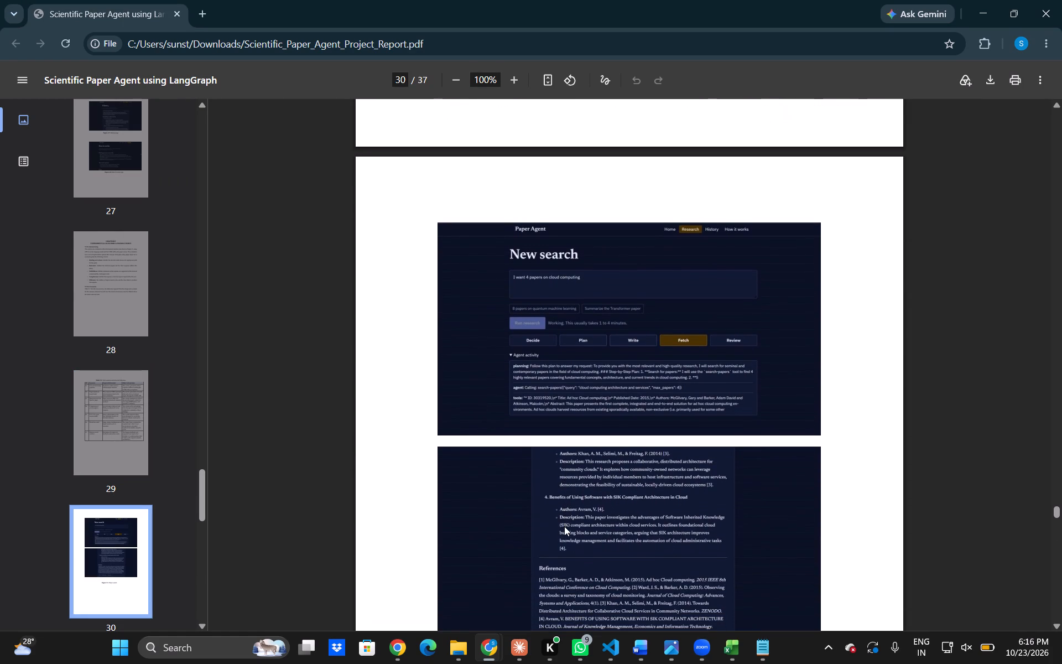
scroll(564, 526, up, 3)
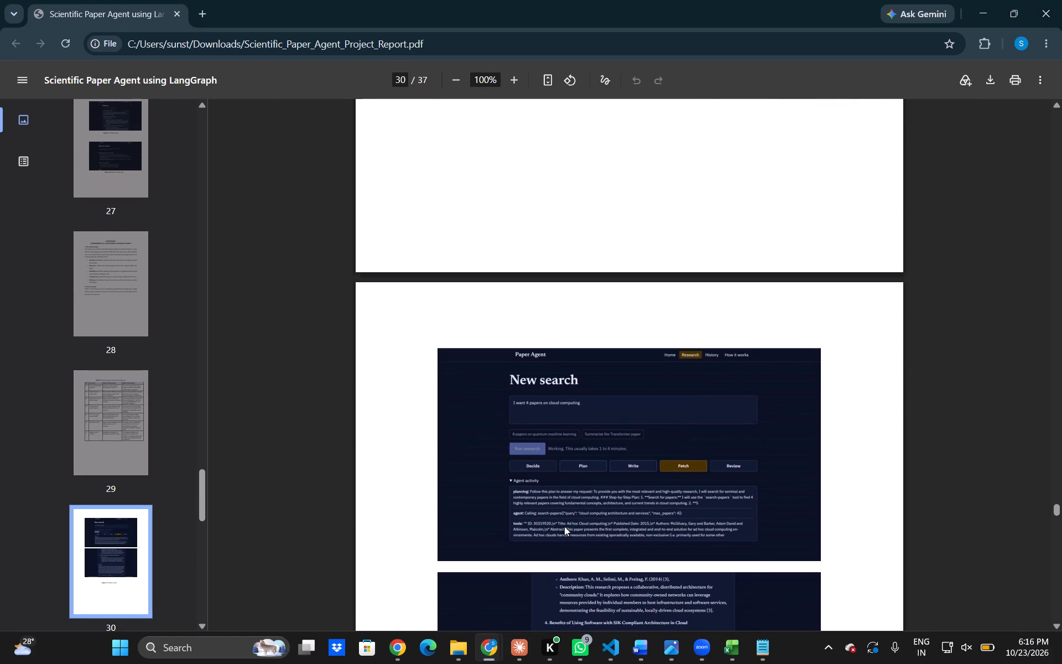
scroll(564, 526, up, 6)
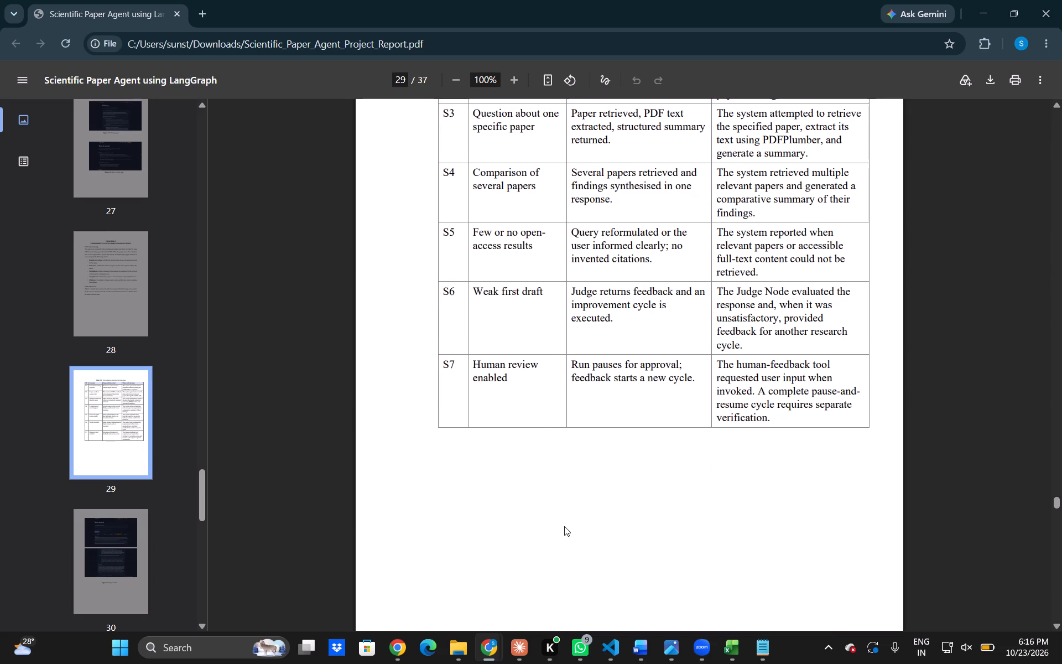
key(alt+Tab)
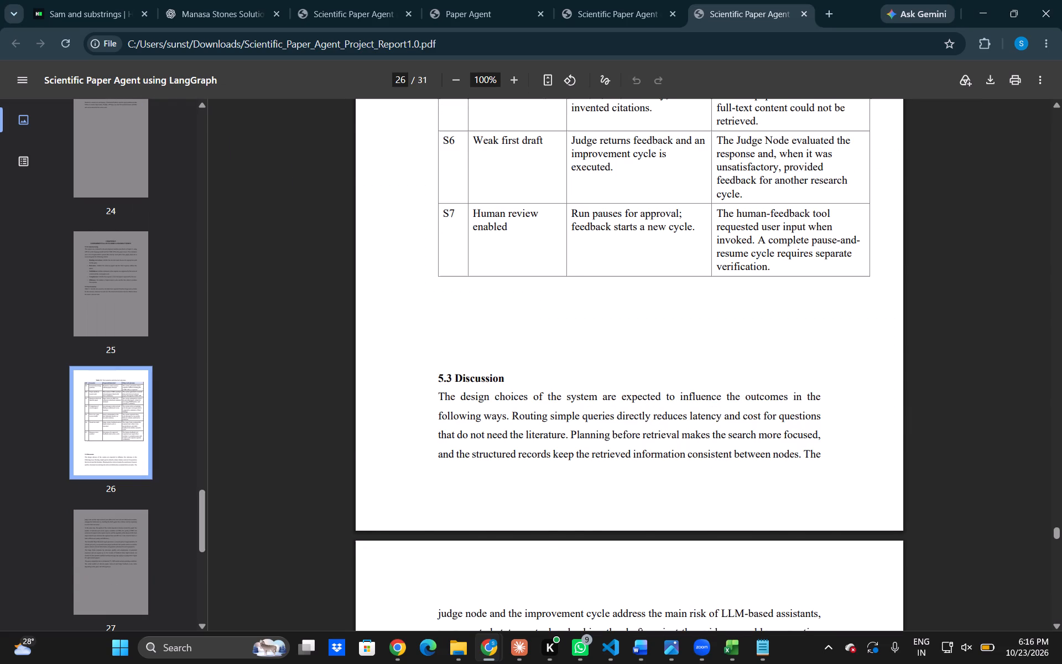
key(alt+Tab)
key(alt+Tab)
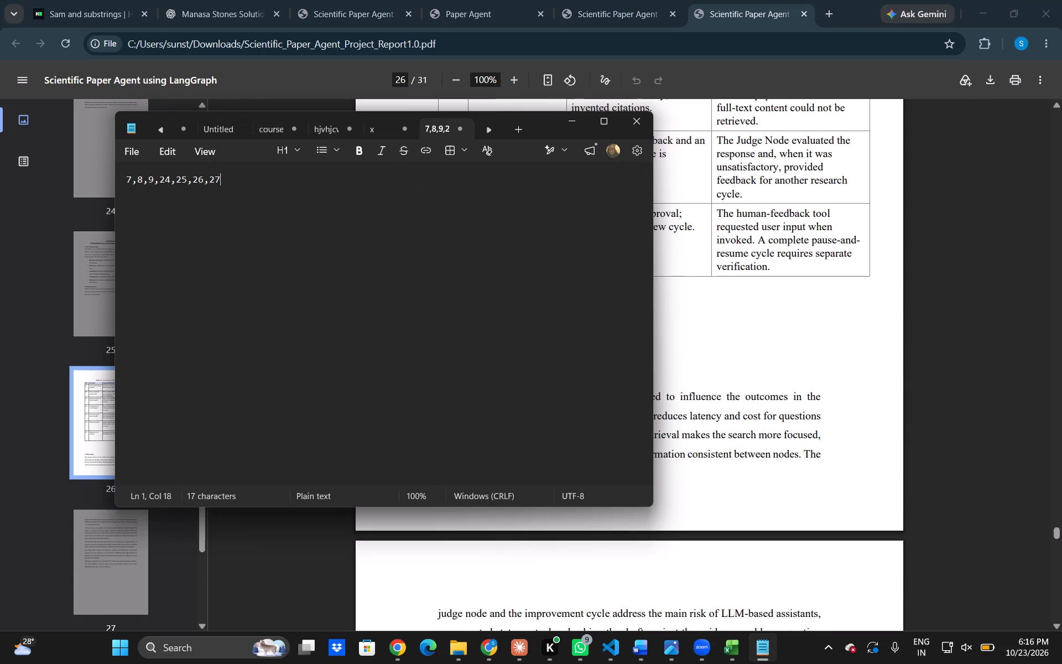
text(,29)
Go through the Chapter 5 screenshot pages and 5.3 Discussion in the 37-page report, up to the start of Chapter 6.
key(alt+Tab)
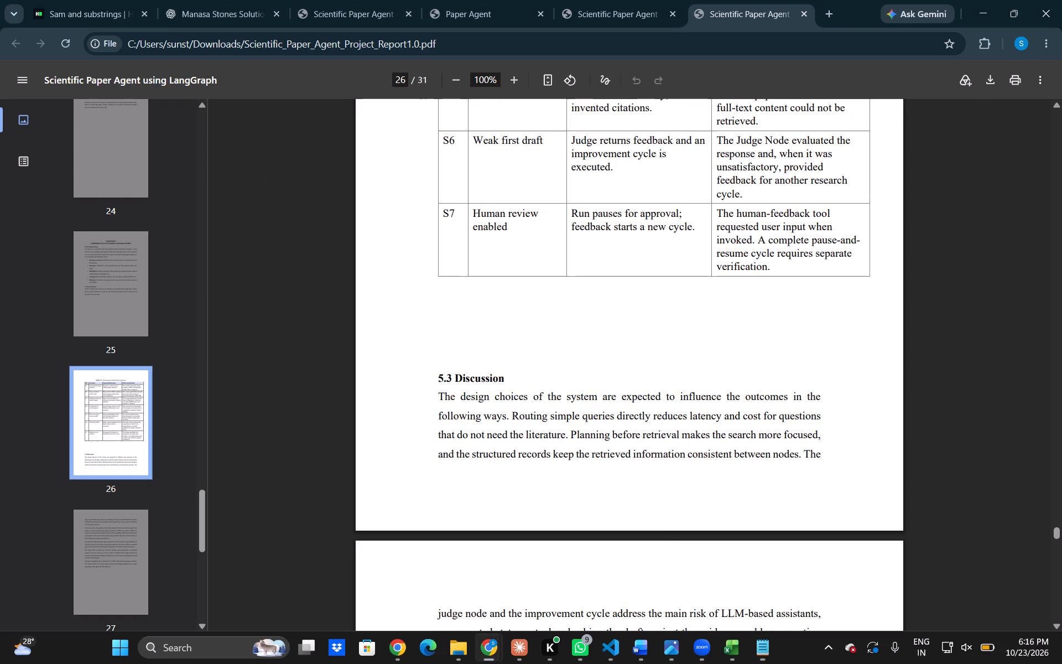
key(alt+Tab)
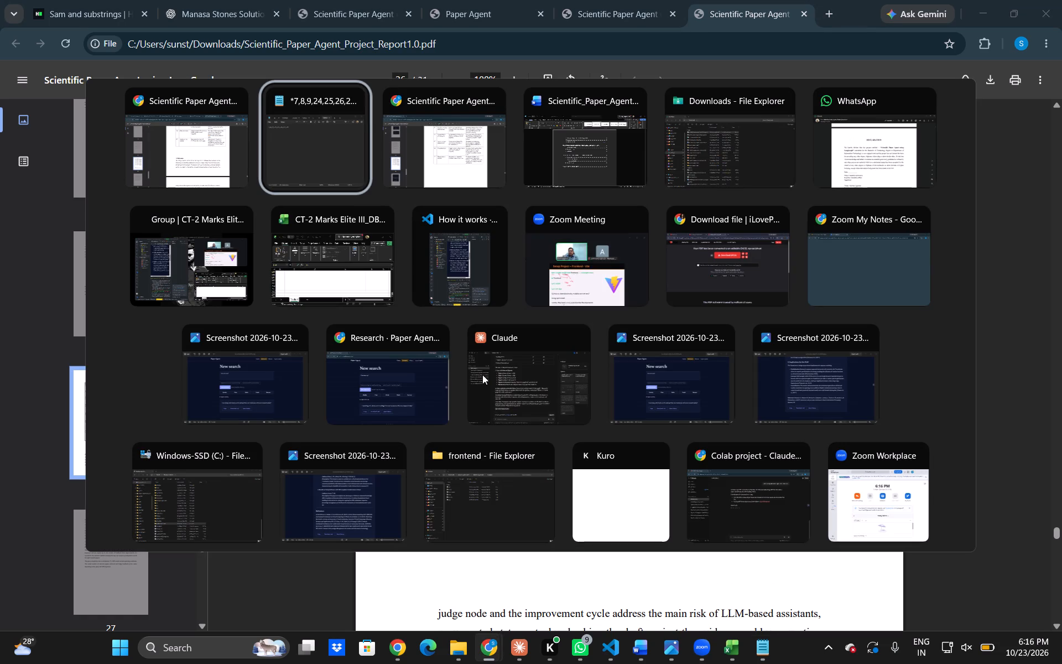
alt+drag(482, 375, 476, 466)
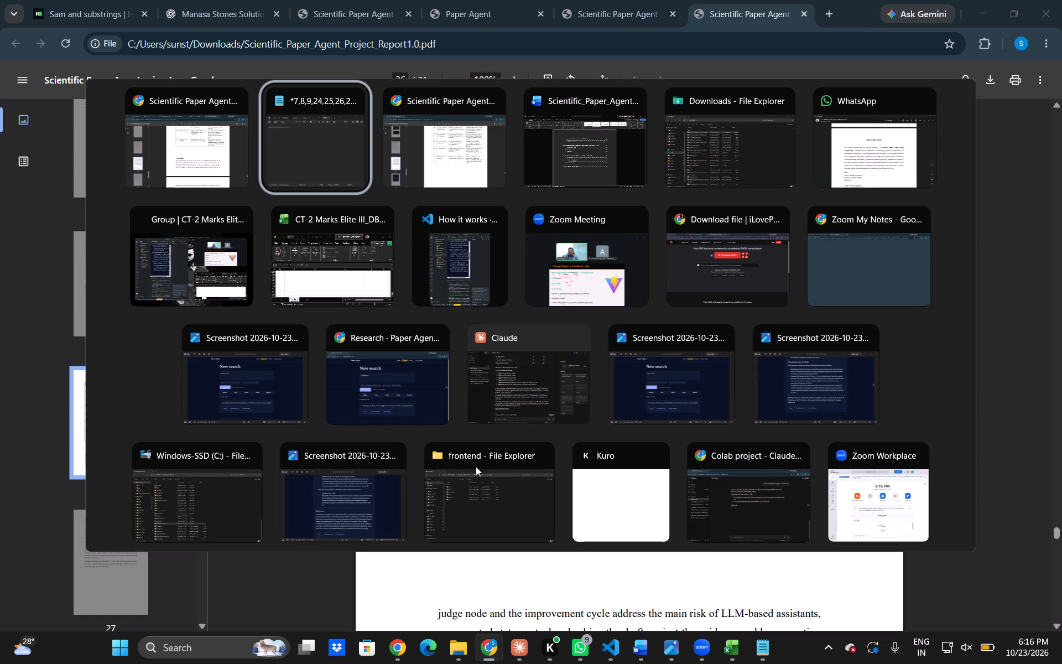
alt+drag(476, 466, 485, 531)
key(alt+Tab)
scroll(485, 531, down, 3)
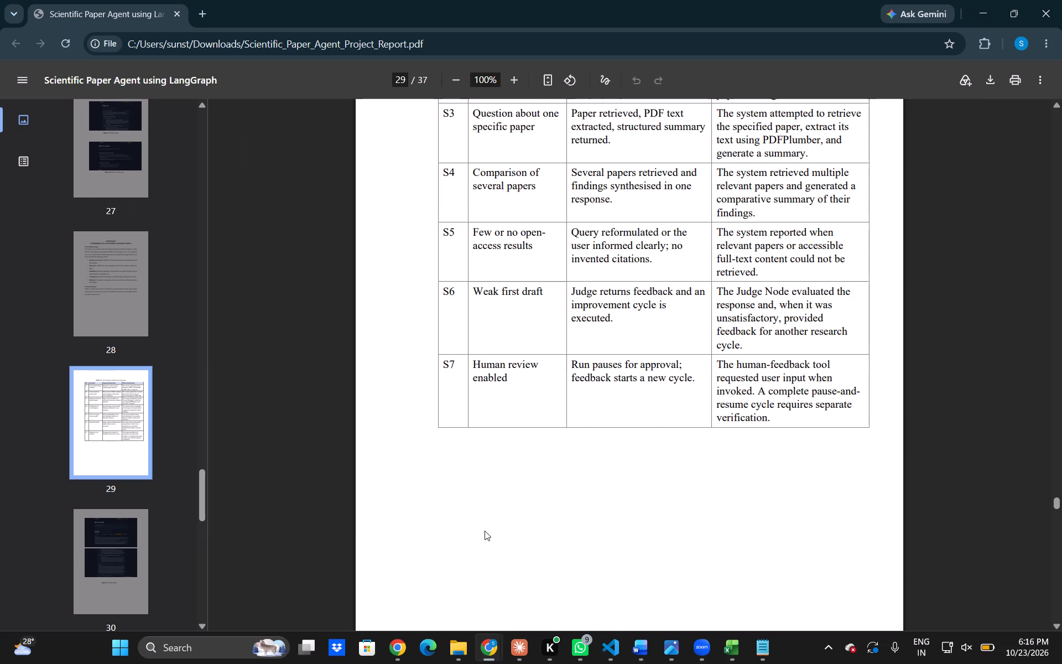
scroll(485, 531, down, 15)
scroll(485, 531, down, 8)
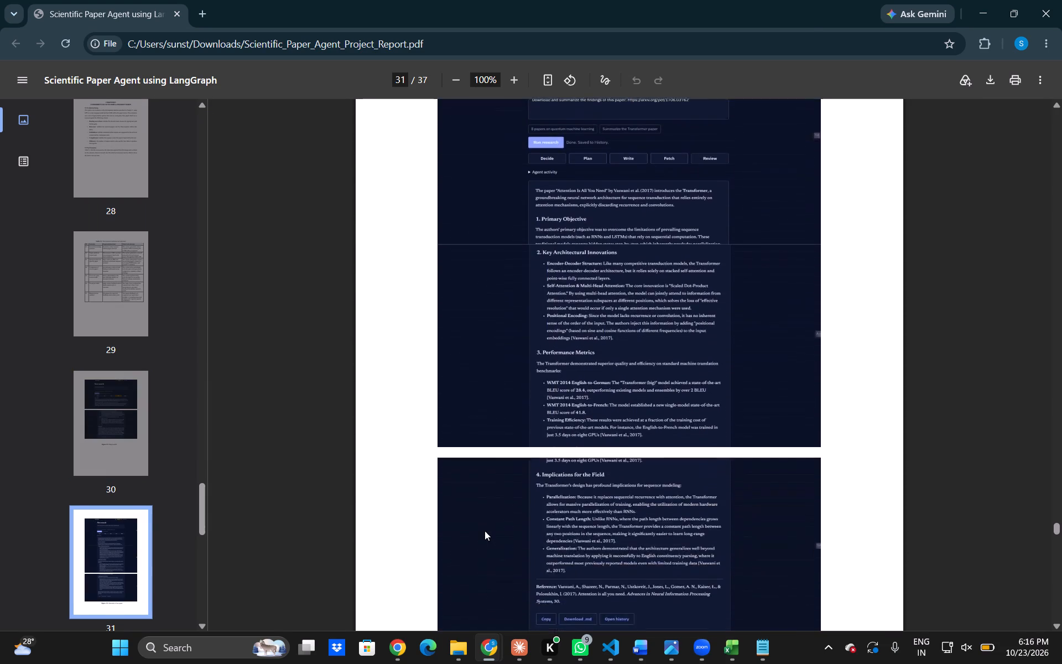
scroll(485, 531, down, 8)
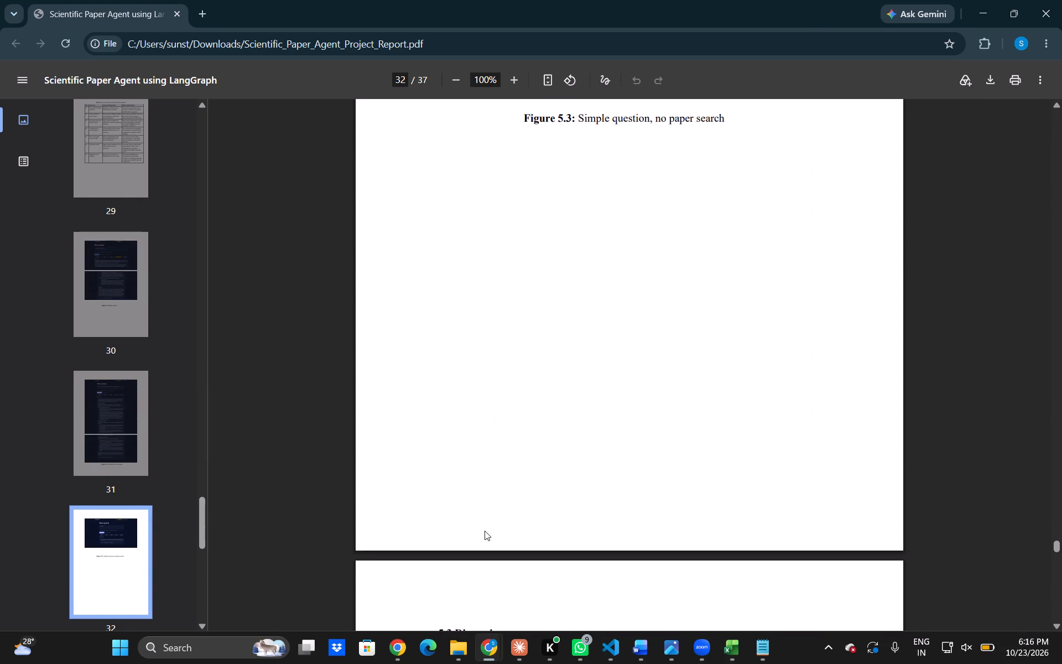
scroll(485, 531, down, 5)
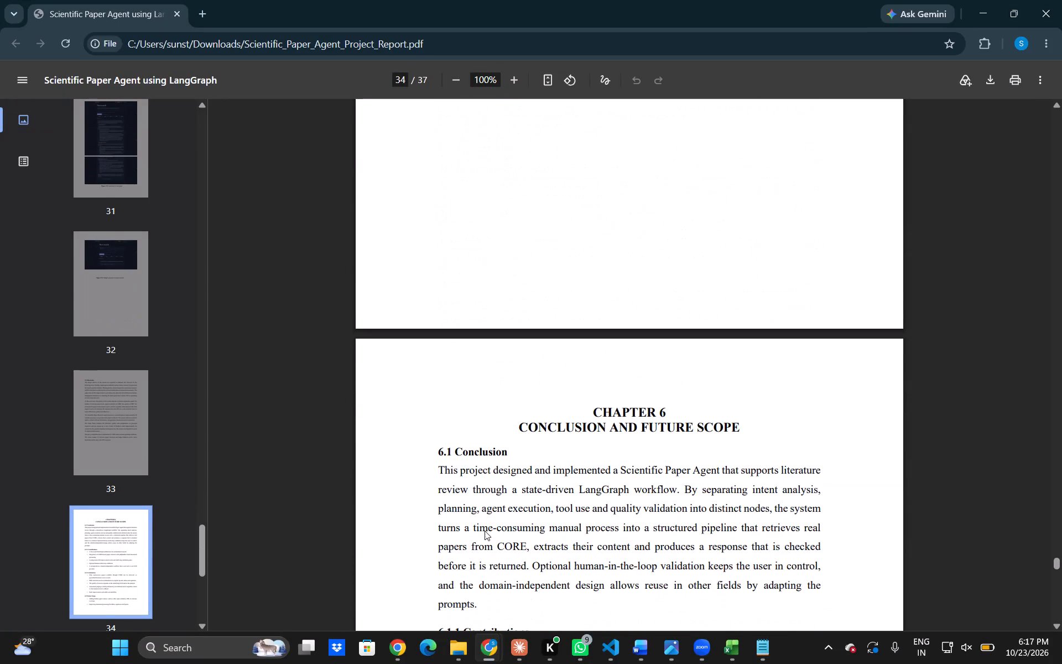
scroll(485, 531, down, 1)
Append pages 30,31,32,33 to the page list in Notepad.
key(alt+Tab)
key(alt+Tab)
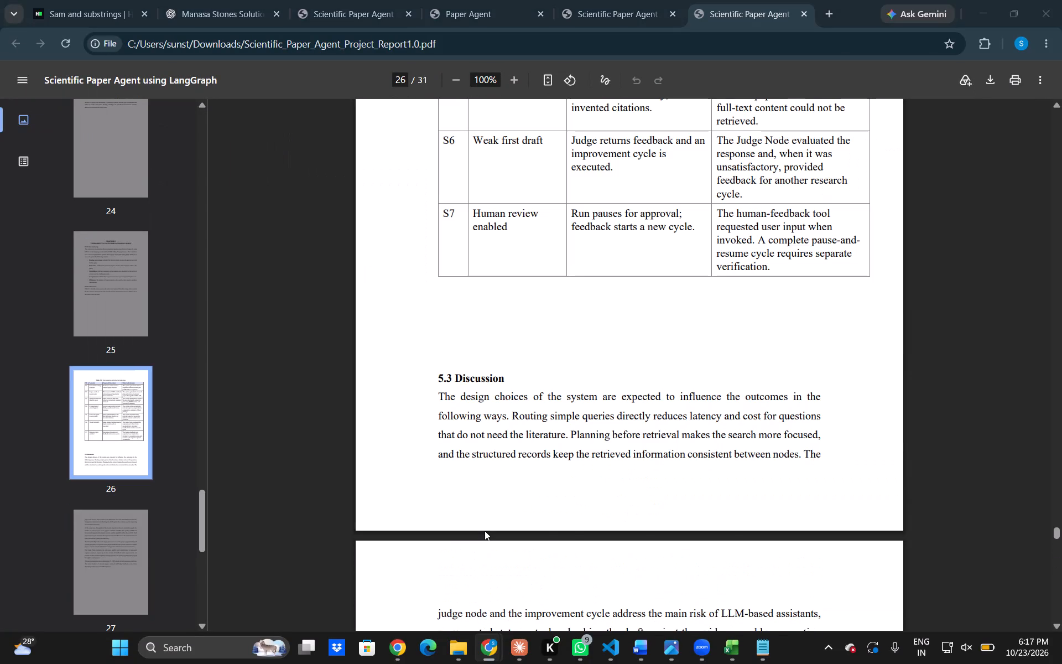
key(alt+Tab)
key(alt+Tab)
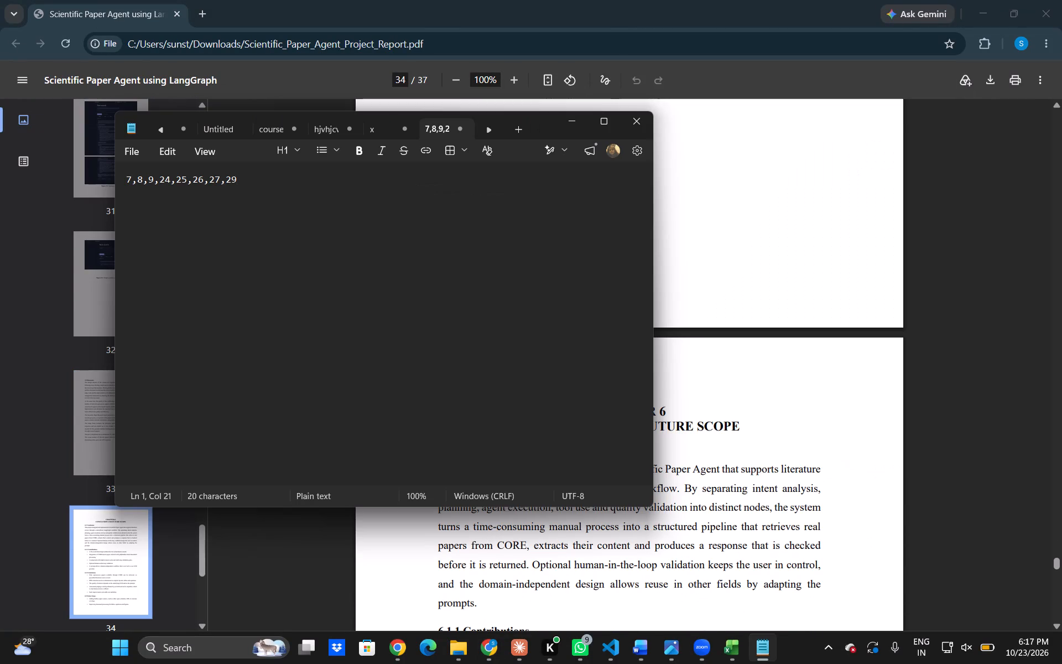
text(,30,31,32,33)
Look through the 37-page report from Chapter 6 to its last page, and bring up the Notepad page list.
key(alt+Tab)
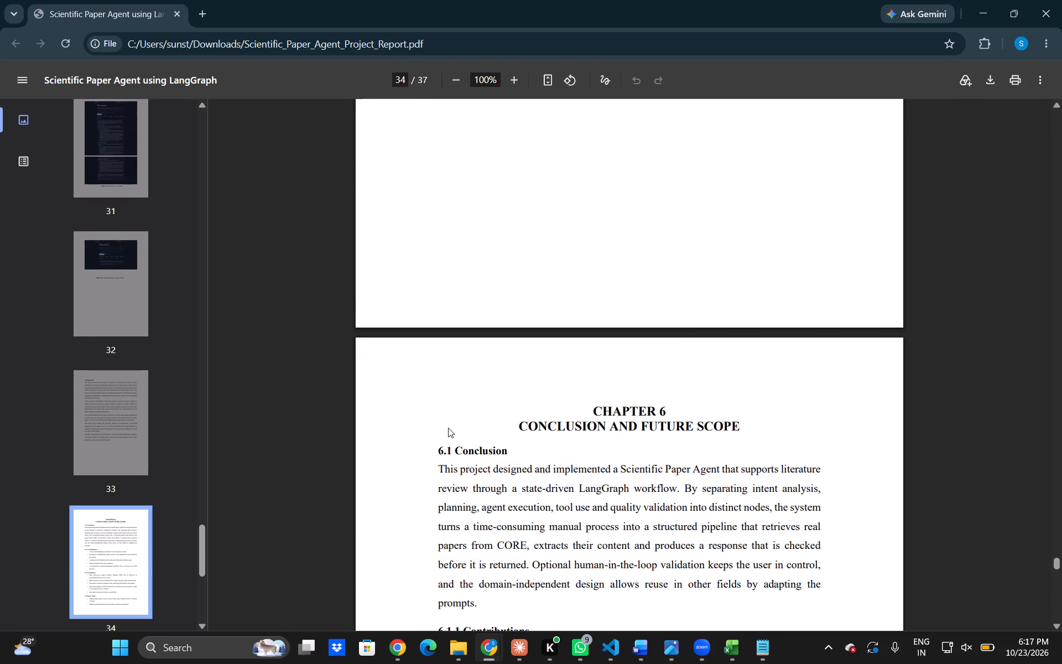
scroll(448, 428, down, 12)
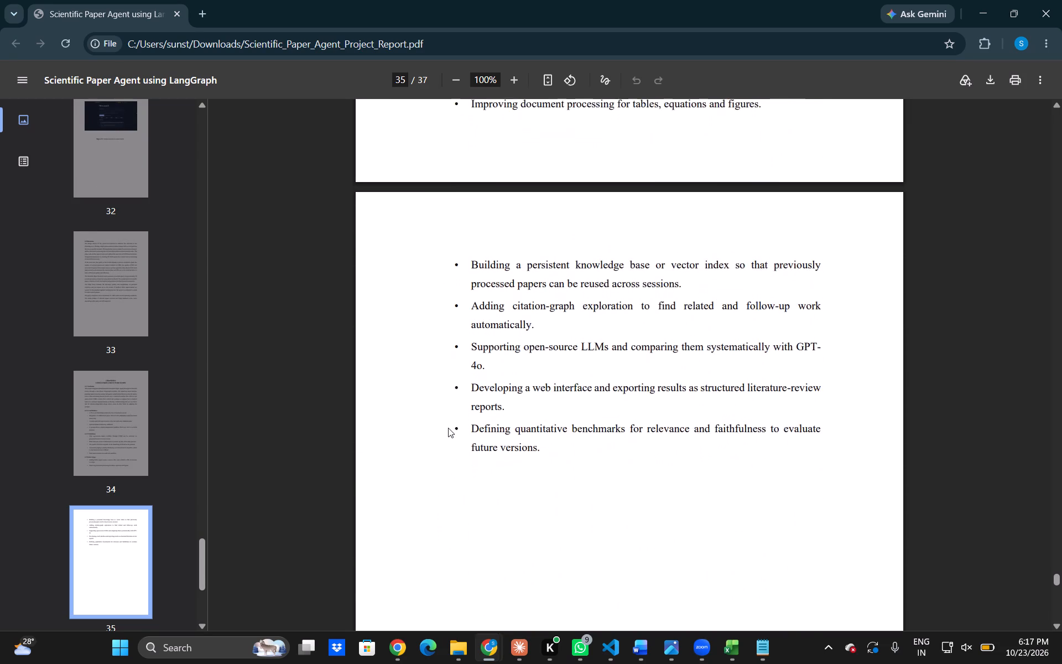
scroll(448, 428, down, 11)
key(alt+Tab)
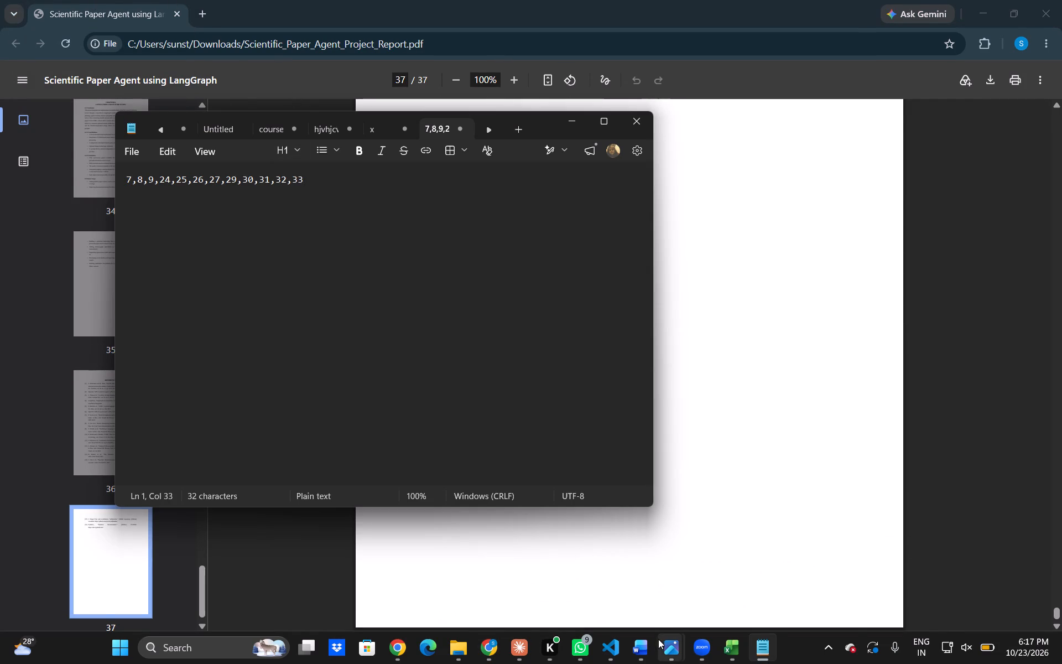
In Word, save the report as a PDF named Scientific_Paper_Agent_Project_Report in Downloads, replacing the existing PDF.
click(636, 651)
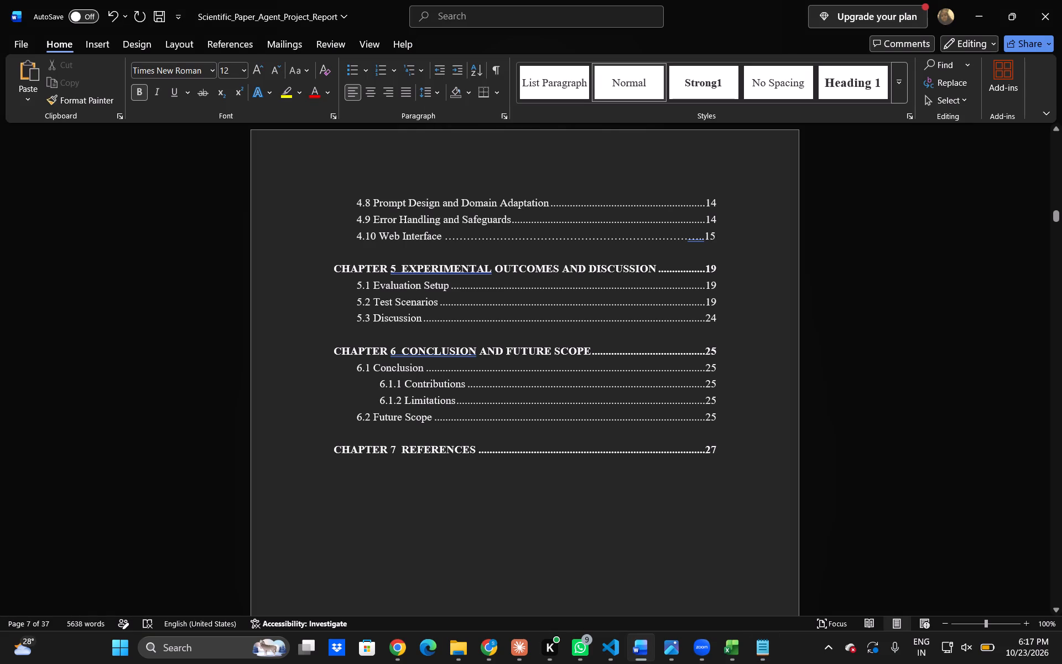
click(20, 49)
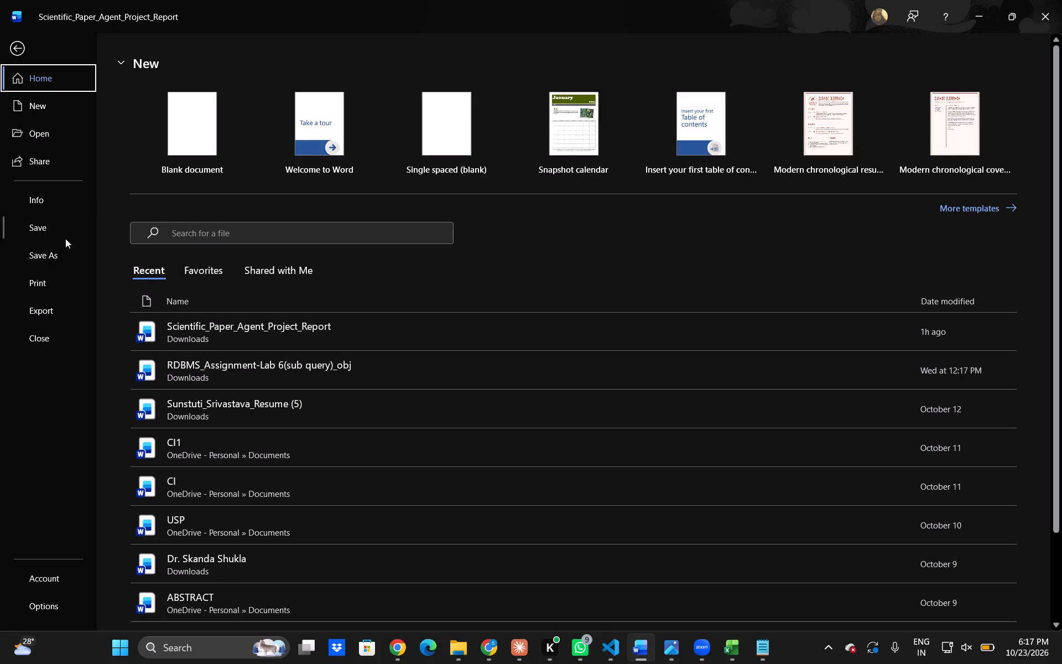
click(61, 253)
click(436, 165)
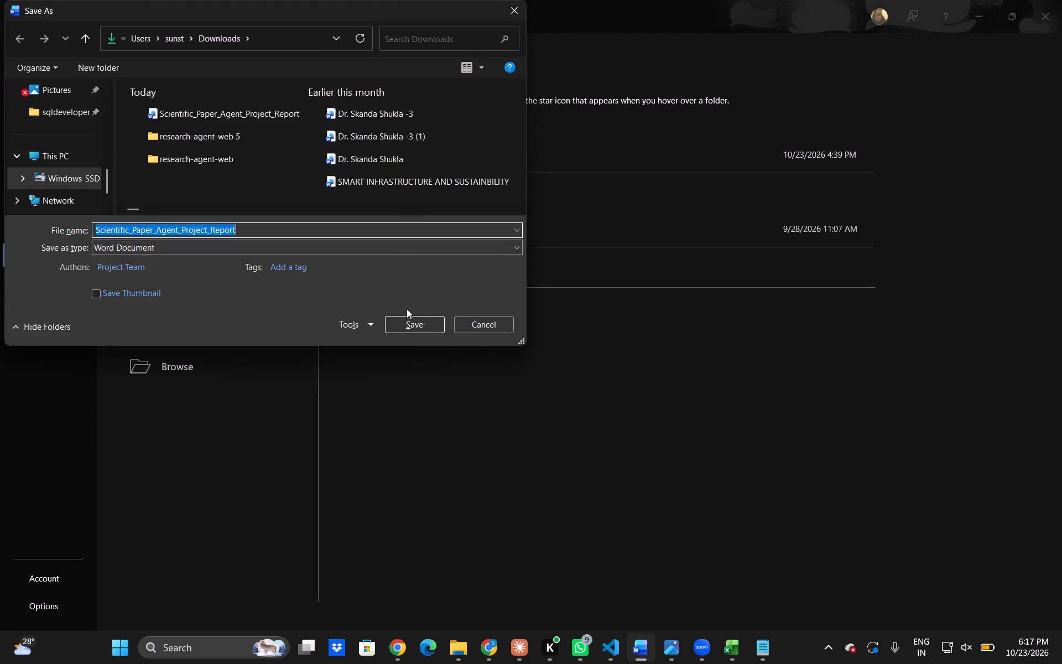
click(399, 245)
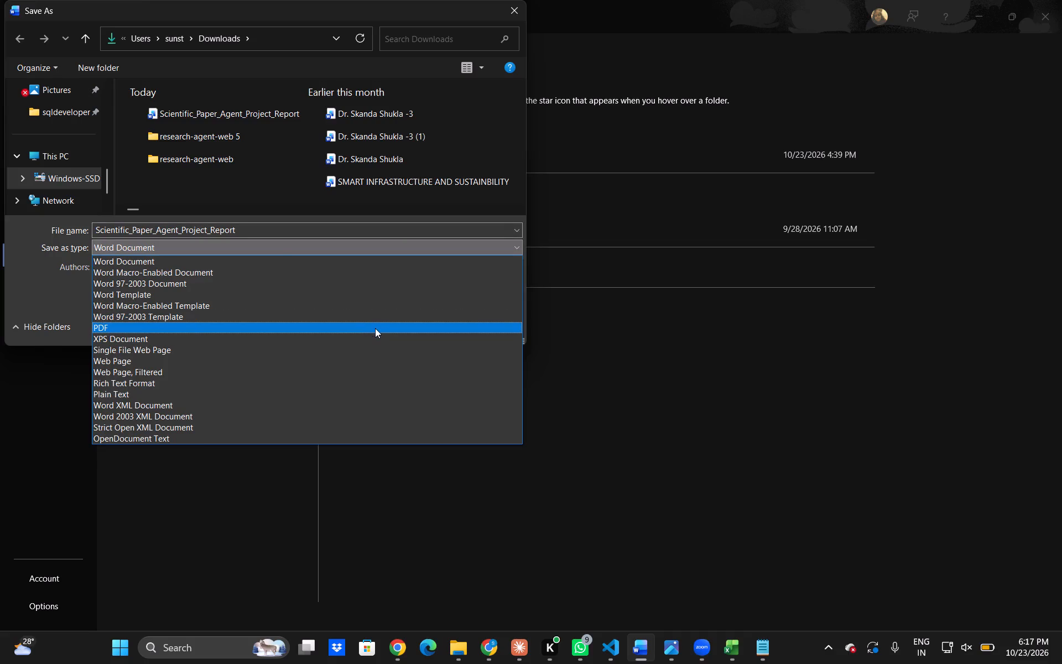
click(375, 328)
click(425, 361)
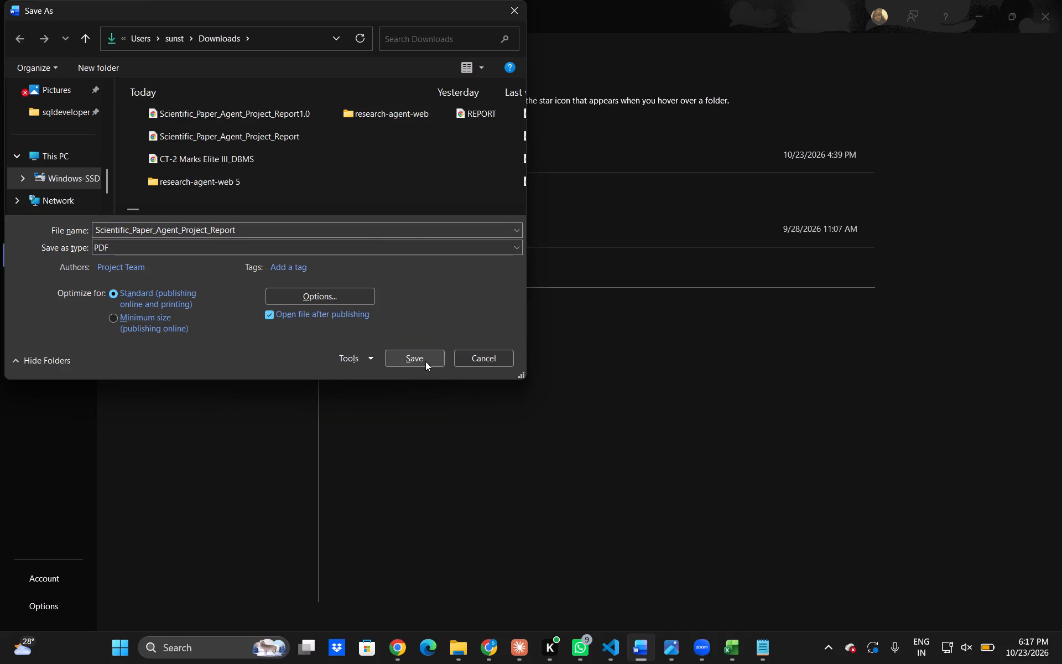
click(310, 233)
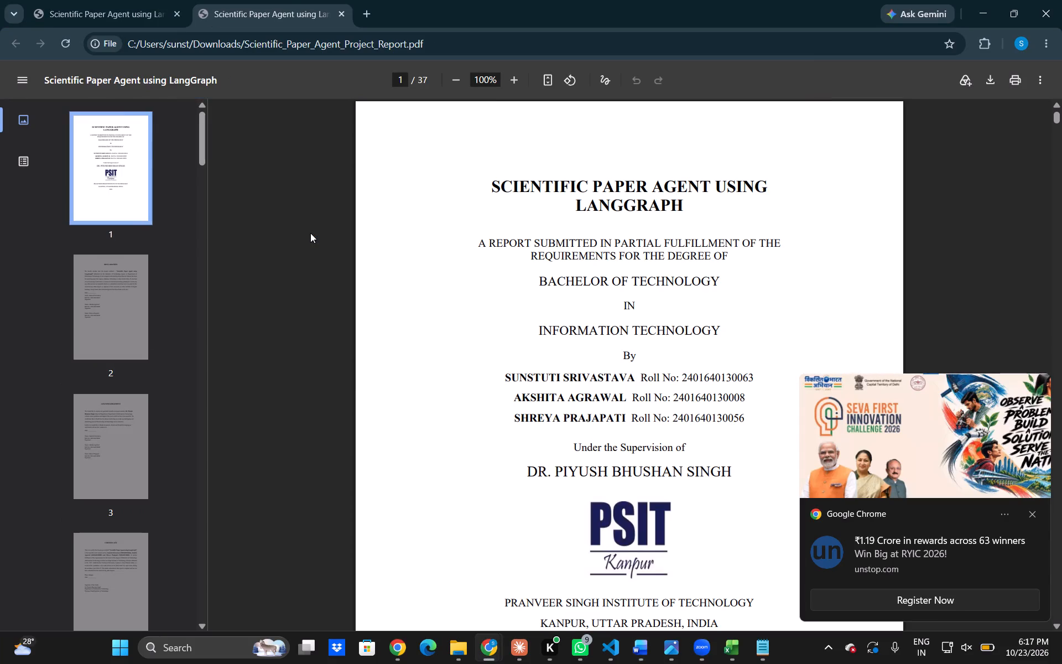
Search Google in a new browser tab for "extract pages from pdf and make new pdf".
click(372, 9)
text(extrect pages fro pdf and mak)
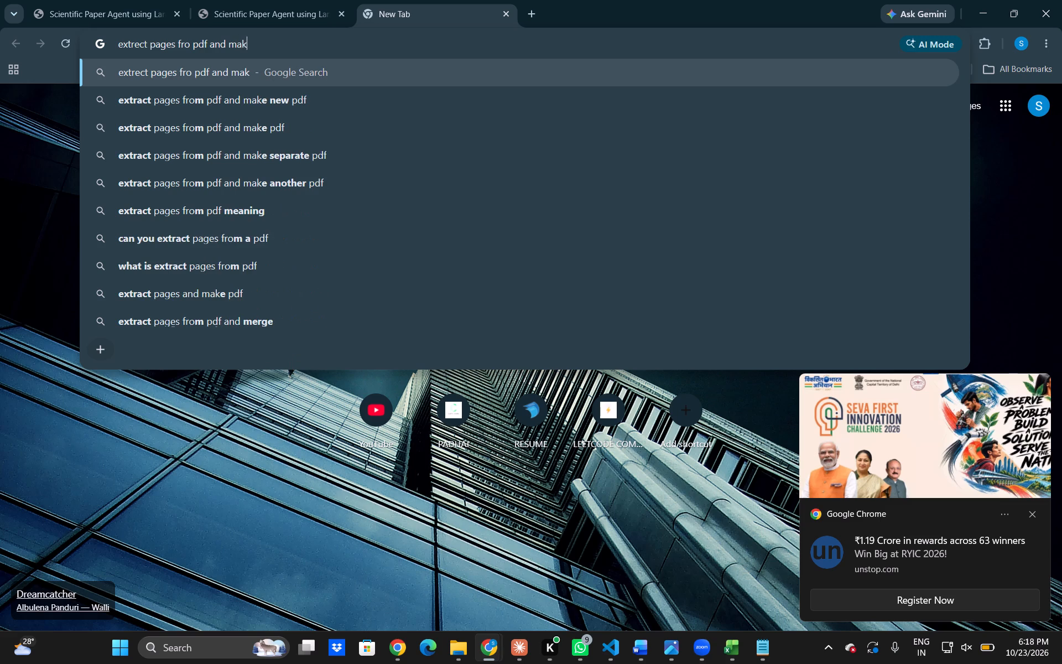
key(Down)
key(Return)
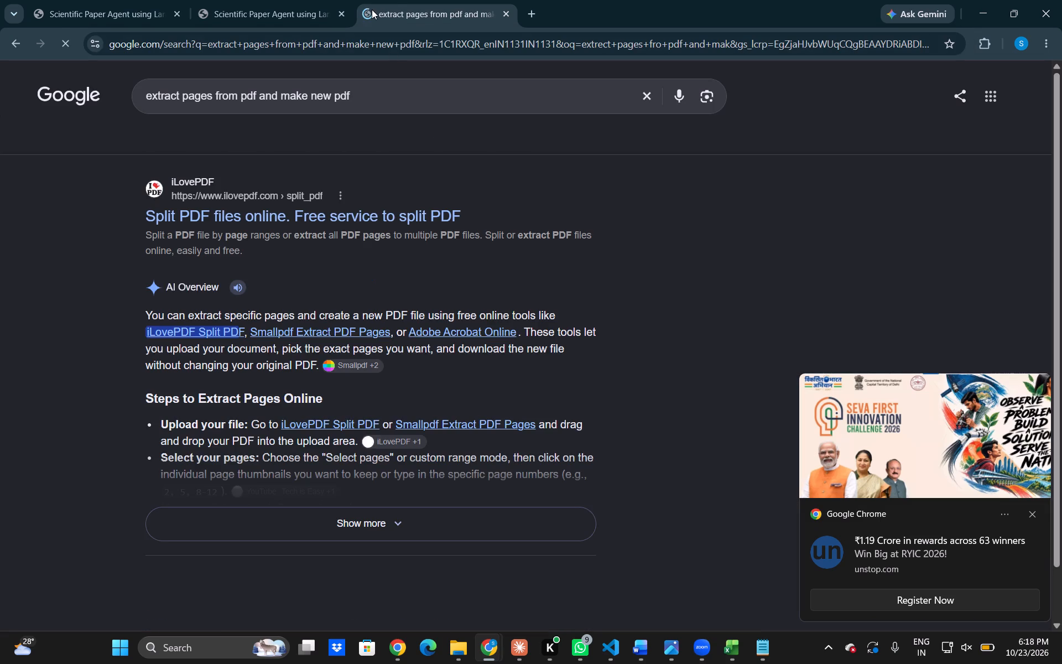
Open the iLovePDF Split PDF tool from the search results and upload Scientific_Paper_Agent_Project_Report from Downloads.
click(422, 211)
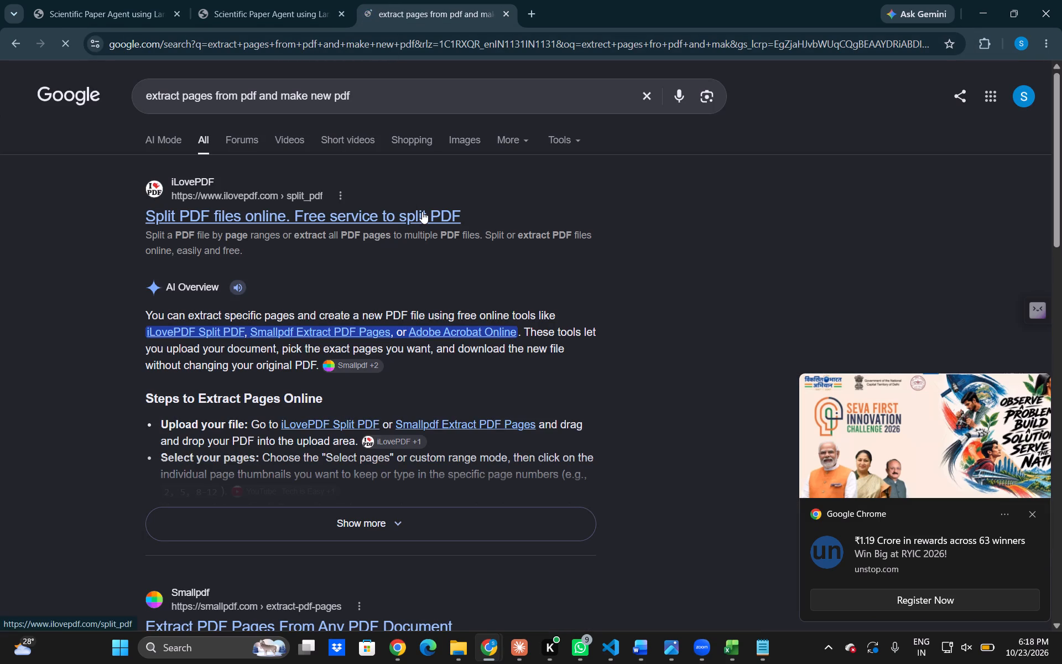
click(1034, 508)
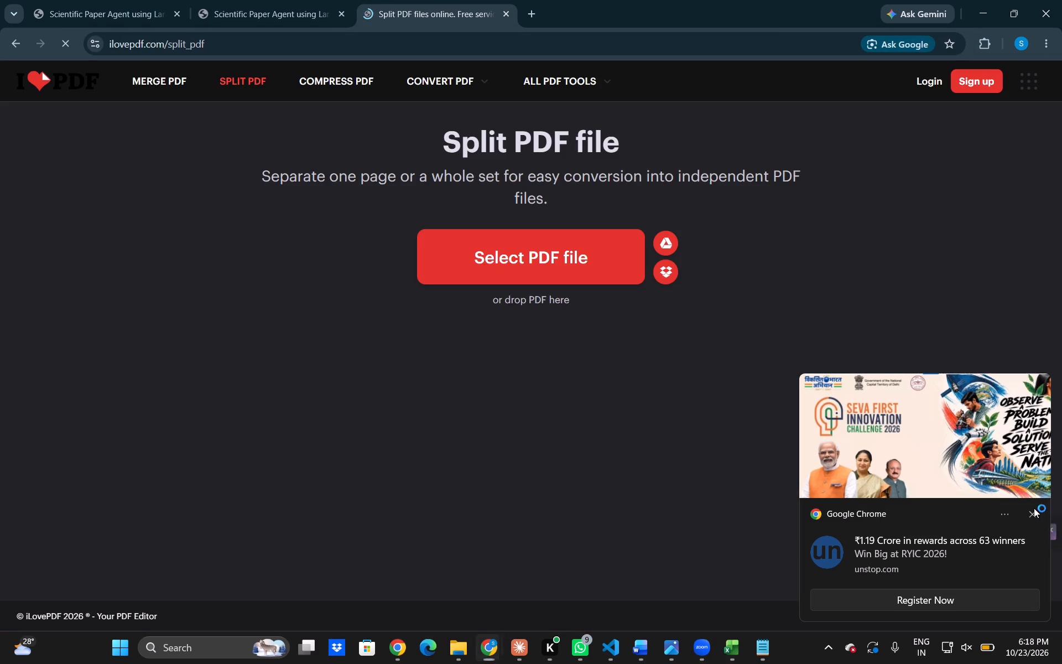
click(623, 261)
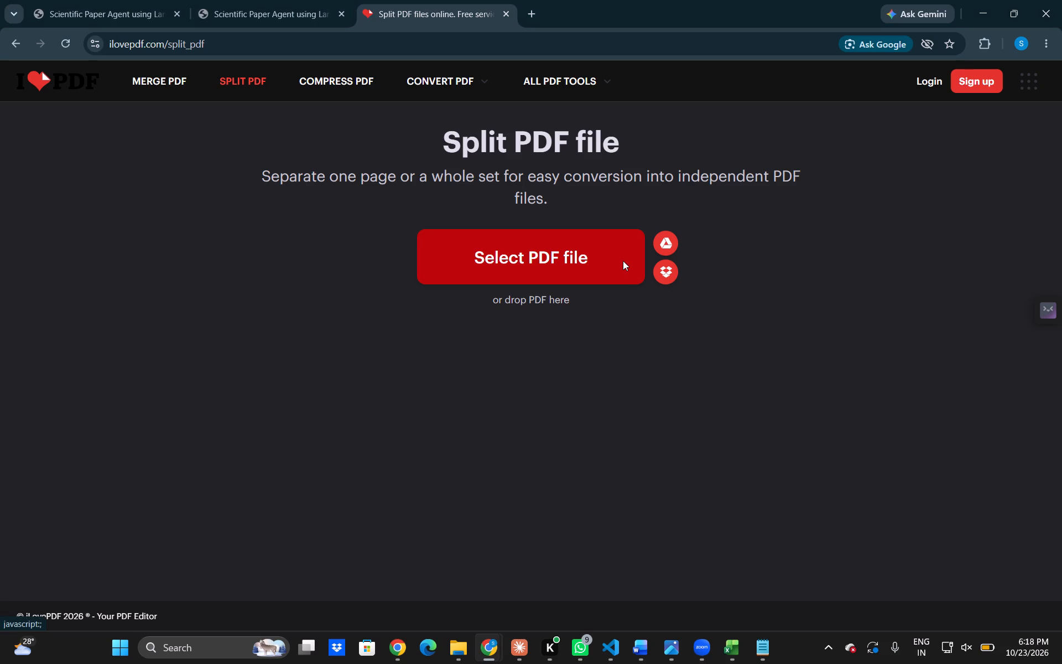
click(227, 120)
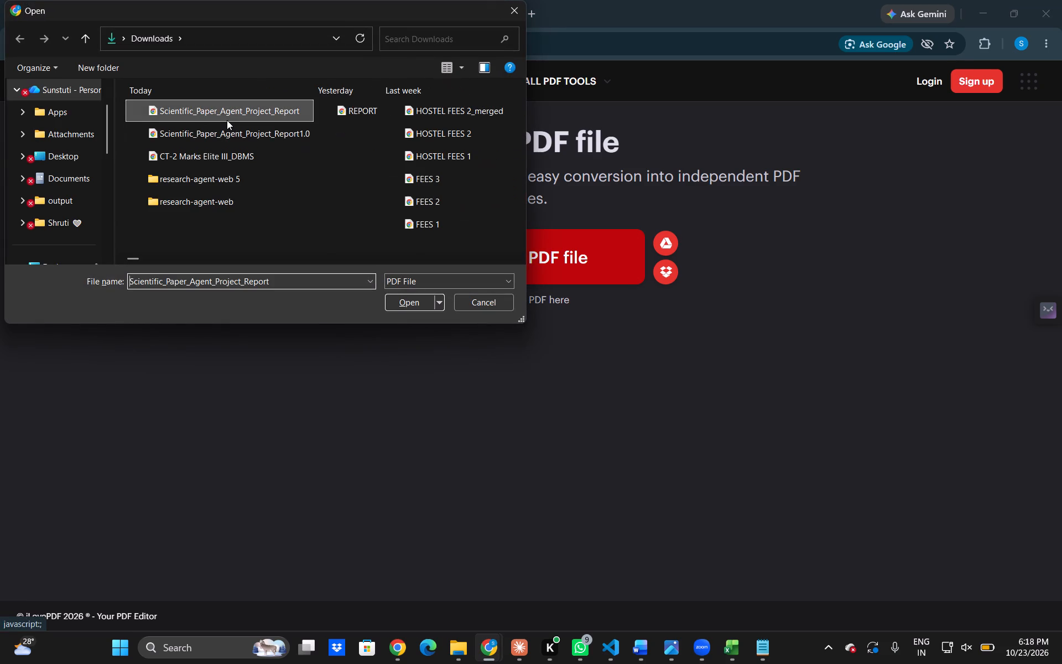
click(407, 297)
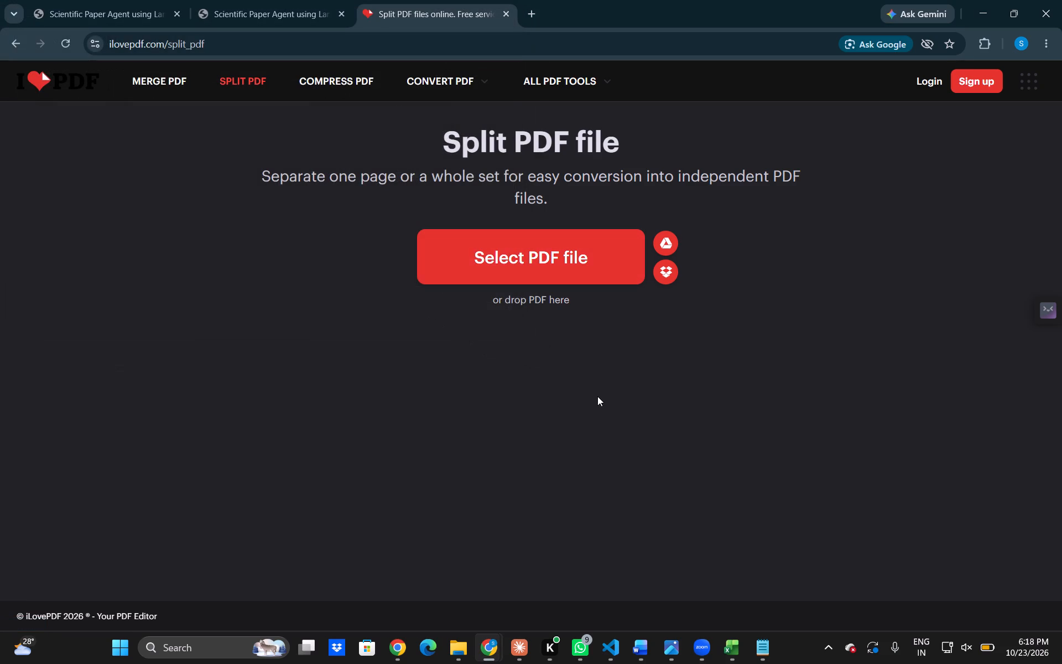
click(544, 253)
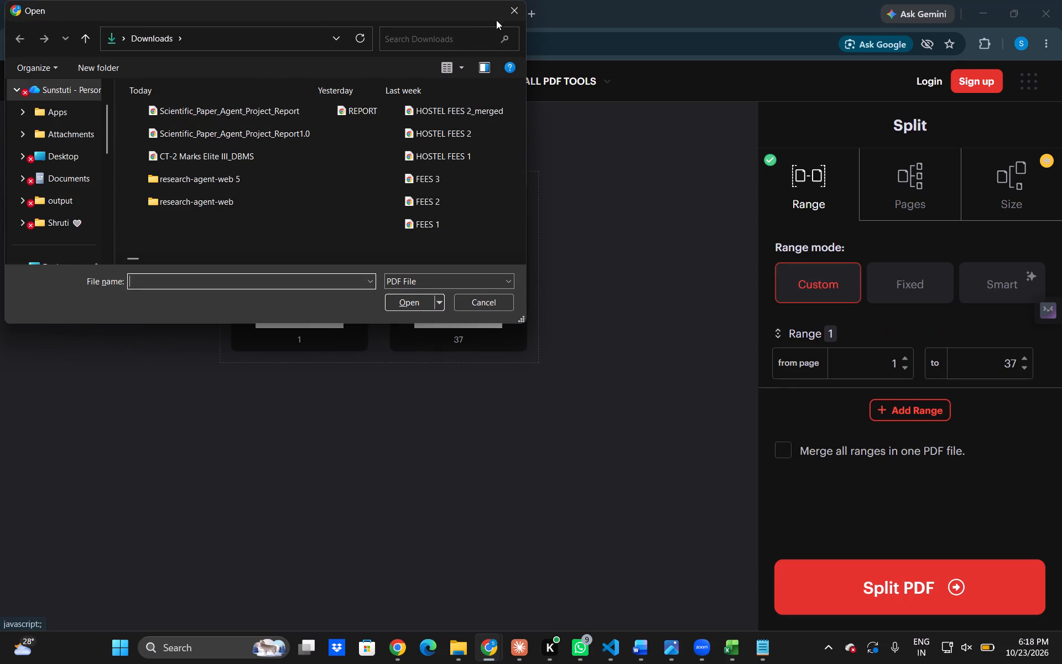
click(512, 4)
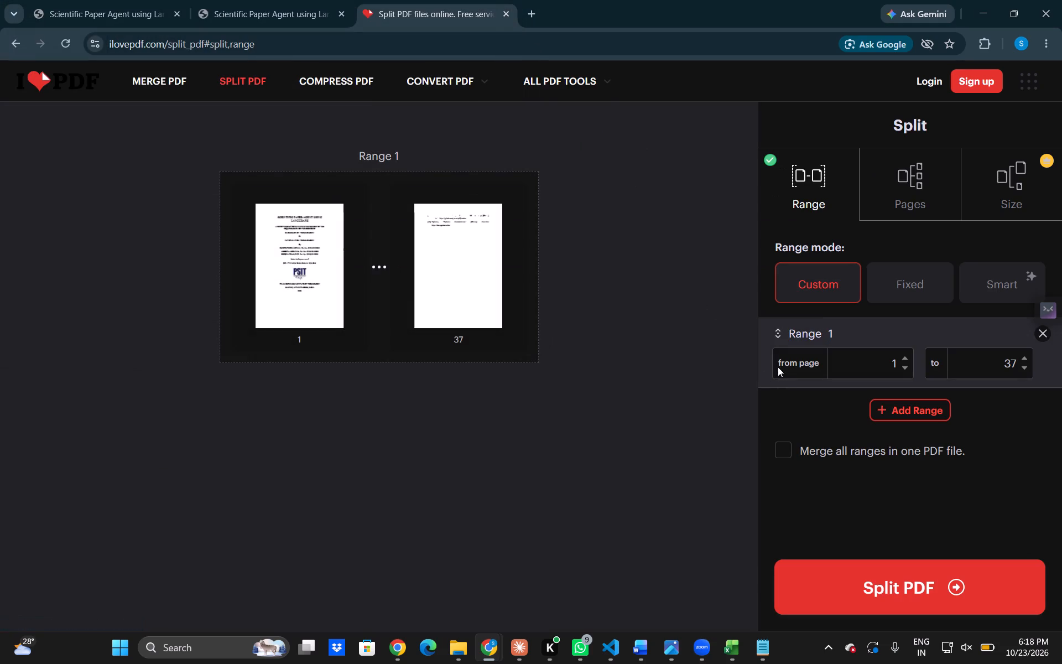
Look at the Fixed and Custom range modes, switch the split to page extraction, and consult the Notepad page list.
click(911, 281)
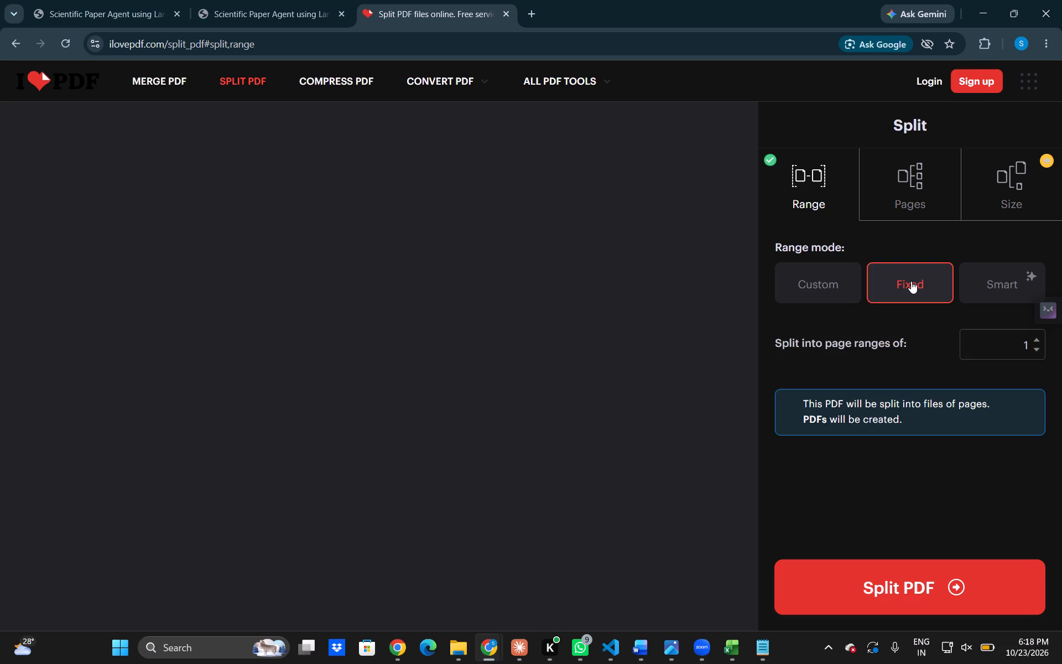
click(832, 282)
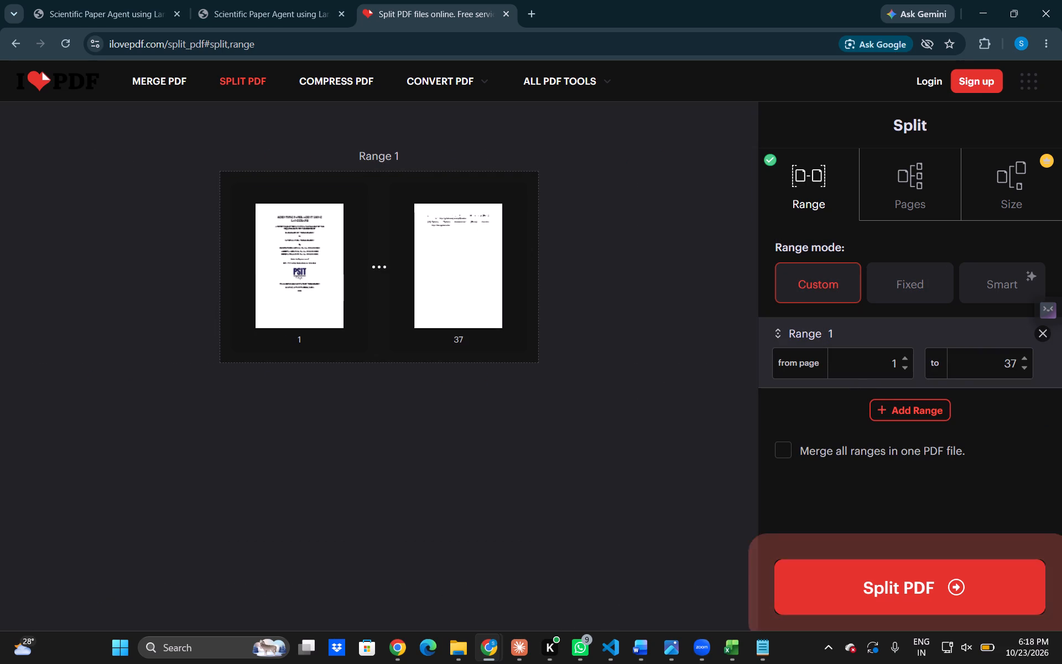
click(915, 215)
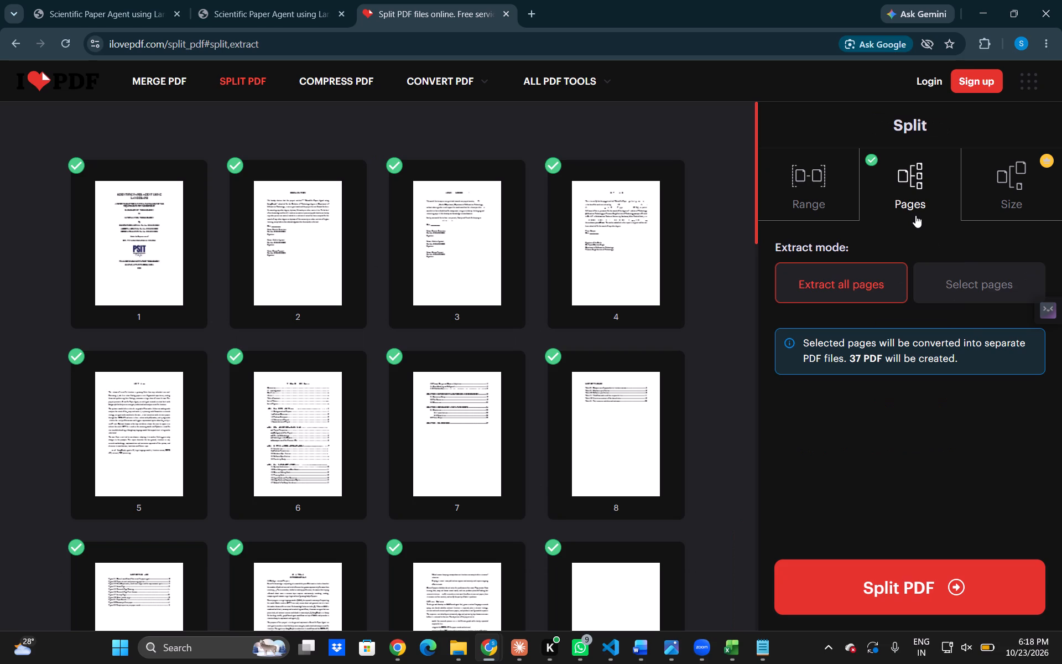
key(alt+Tab)
key(alt+Tab)
key(alt+Tab)
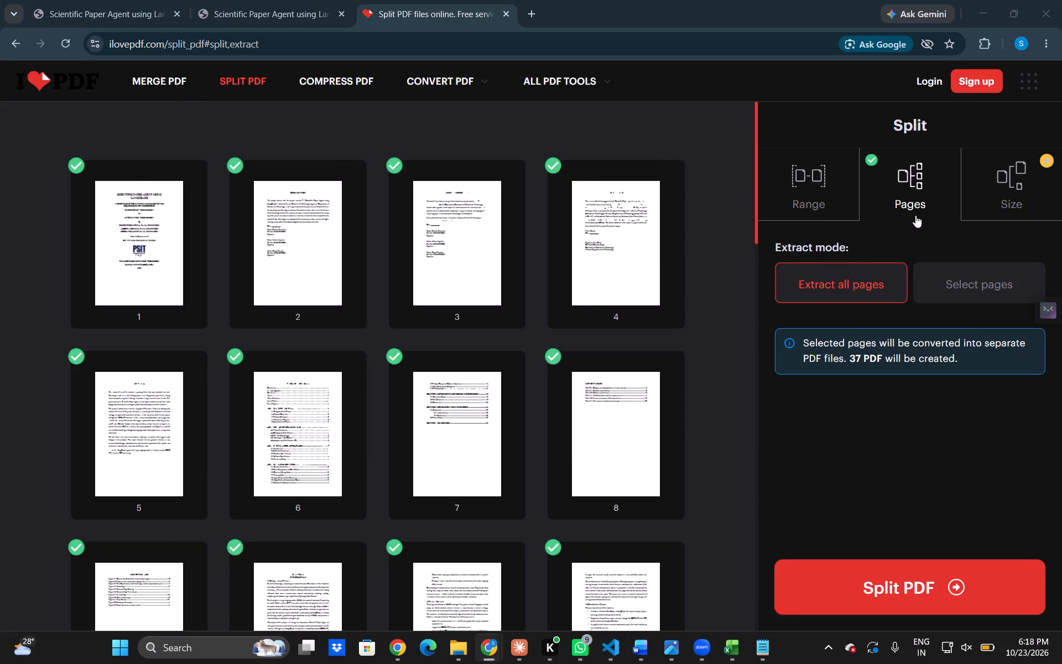
key(alt+Tab)
key(alt+Tab)
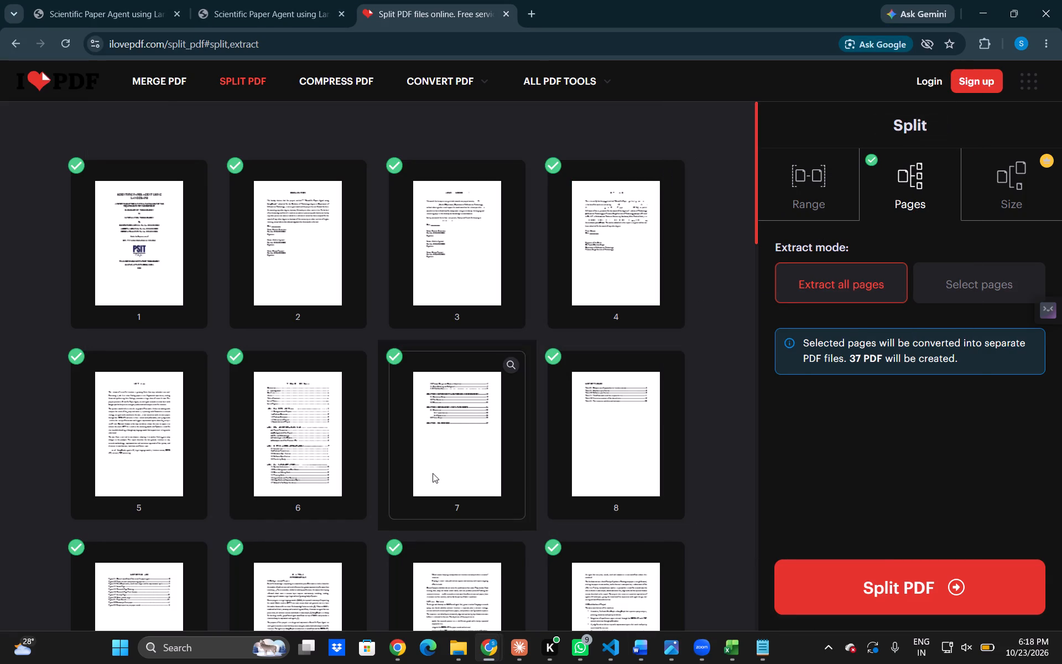
Switch from extracting all pages to selected pages by deselecting pages 1 to 7.
click(136, 378)
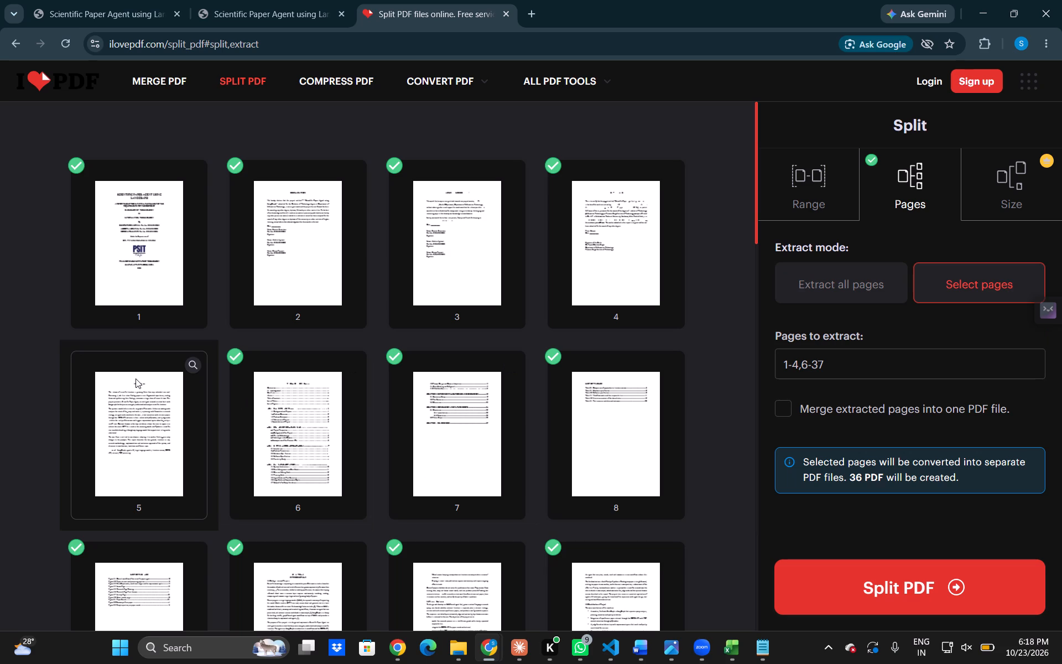
click(127, 277)
click(247, 257)
click(413, 252)
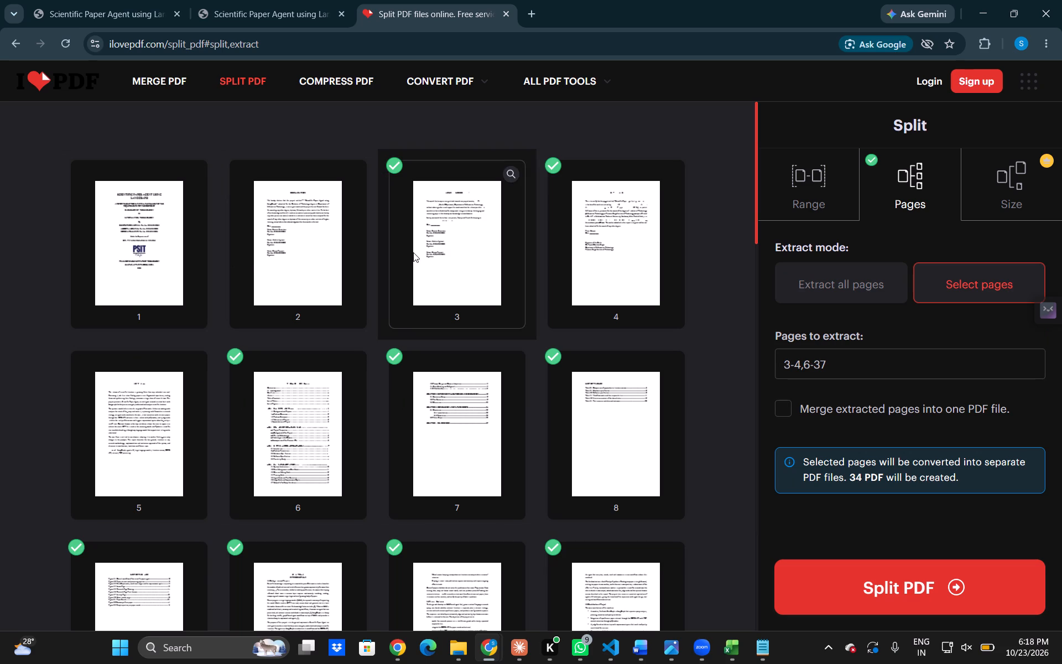
click(574, 250)
click(433, 437)
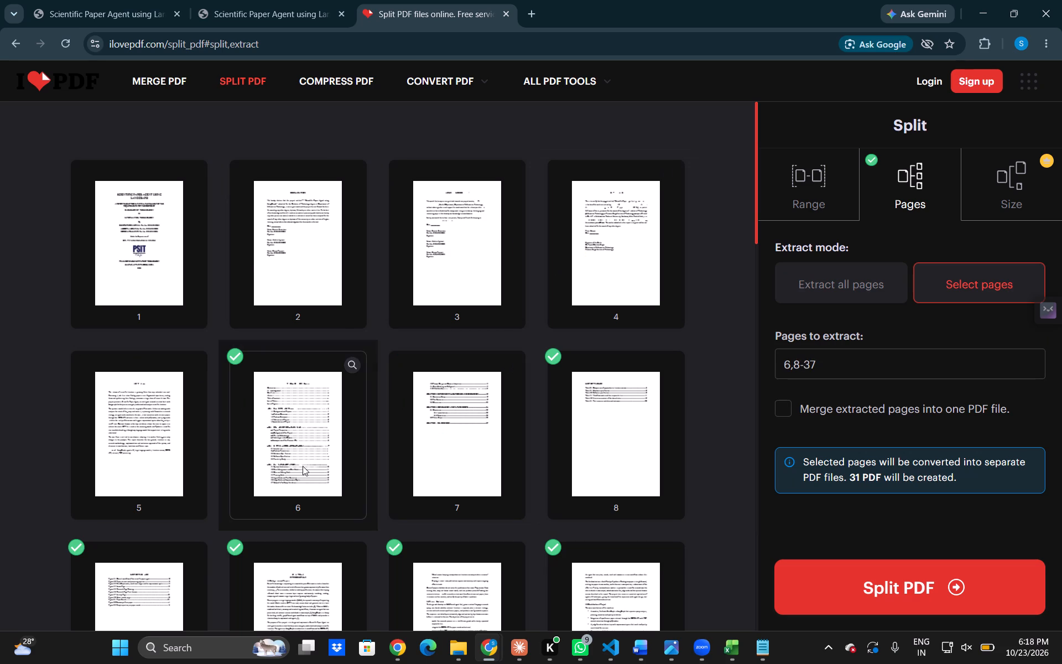
click(303, 466)
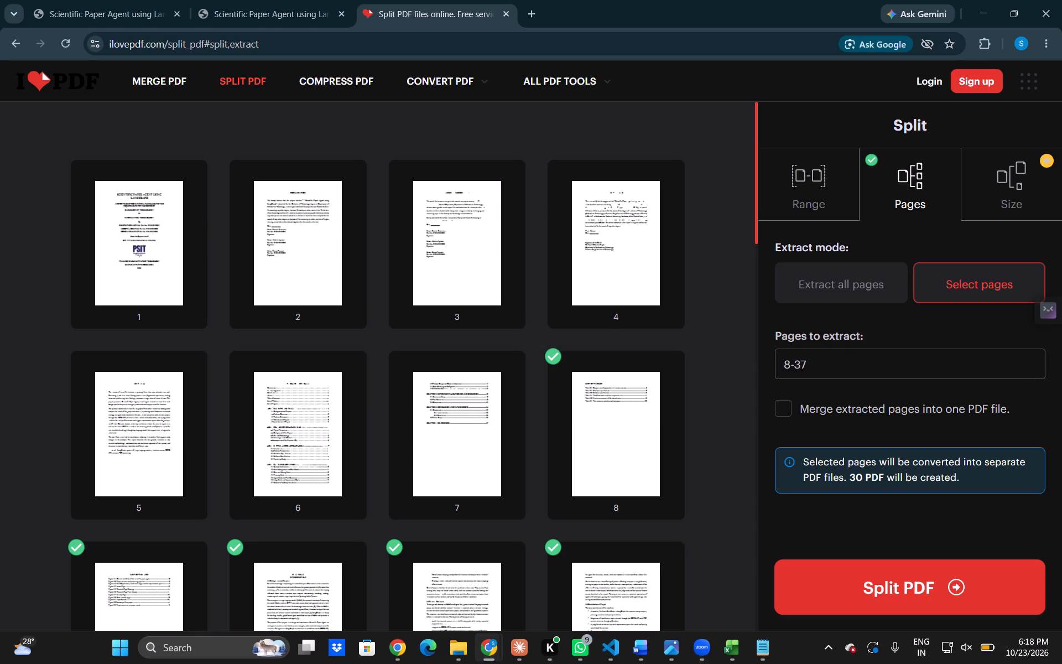
Replace the pages to extract with 7-9.
click(830, 362)
key(BackSpace)
key(BackSpace)
key(BackSpace)
key(BackSpace)
text(7--)
key(BackSpace)
key(9)
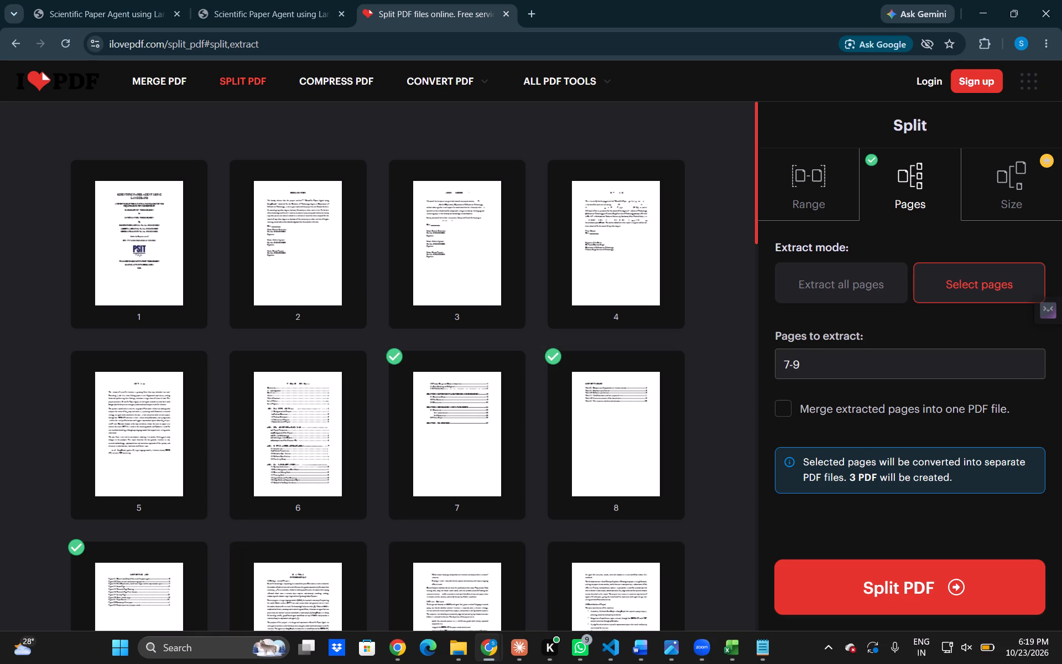
Append the range 24-33 to the pages to extract, checking it against the page list in Notepad.
key(alt+Tab)
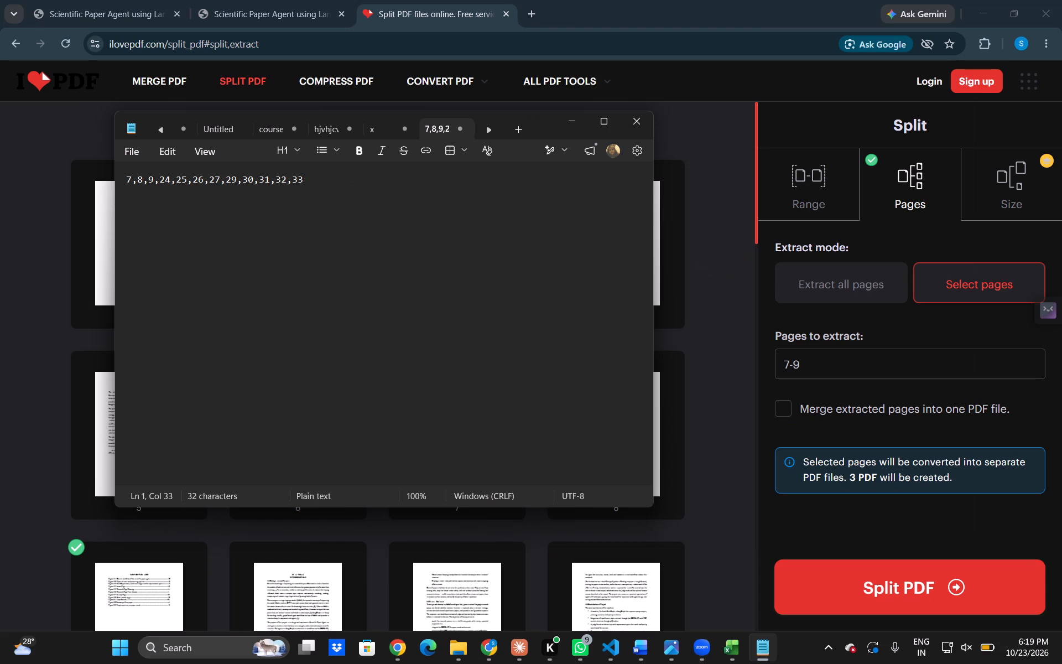
key(alt+Tab)
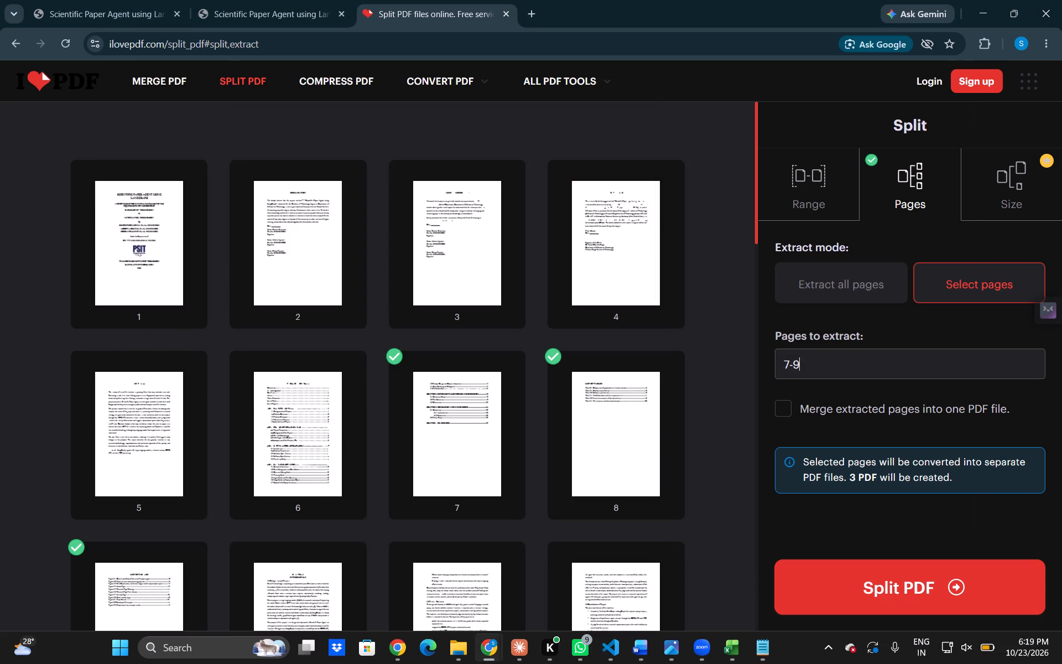
text(,24)
key(minus)
key(alt+Tab)
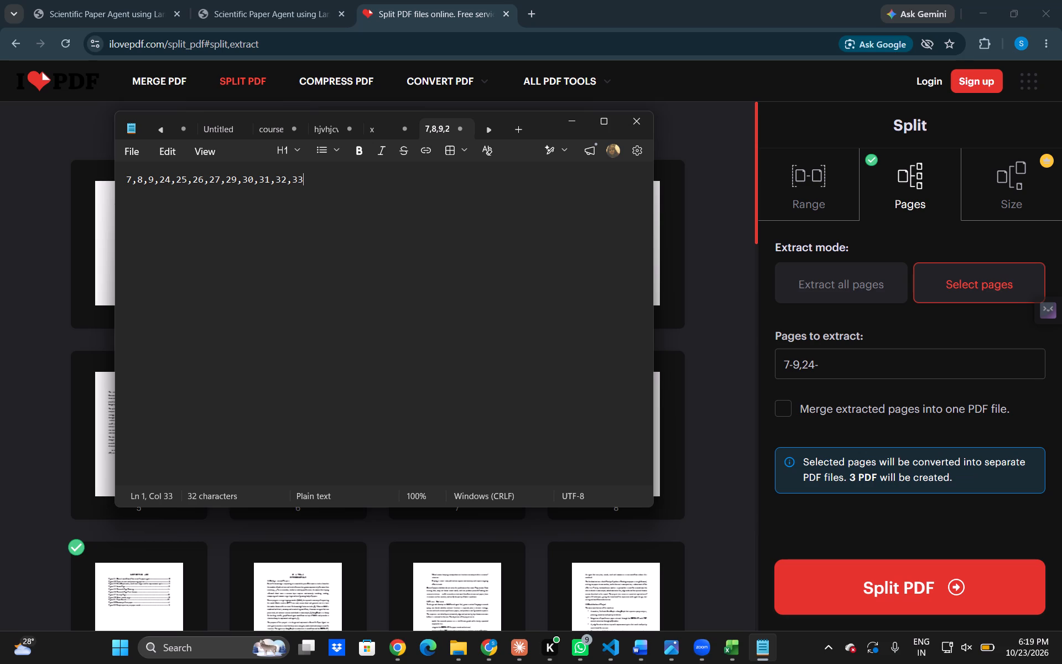
key(alt+Tab)
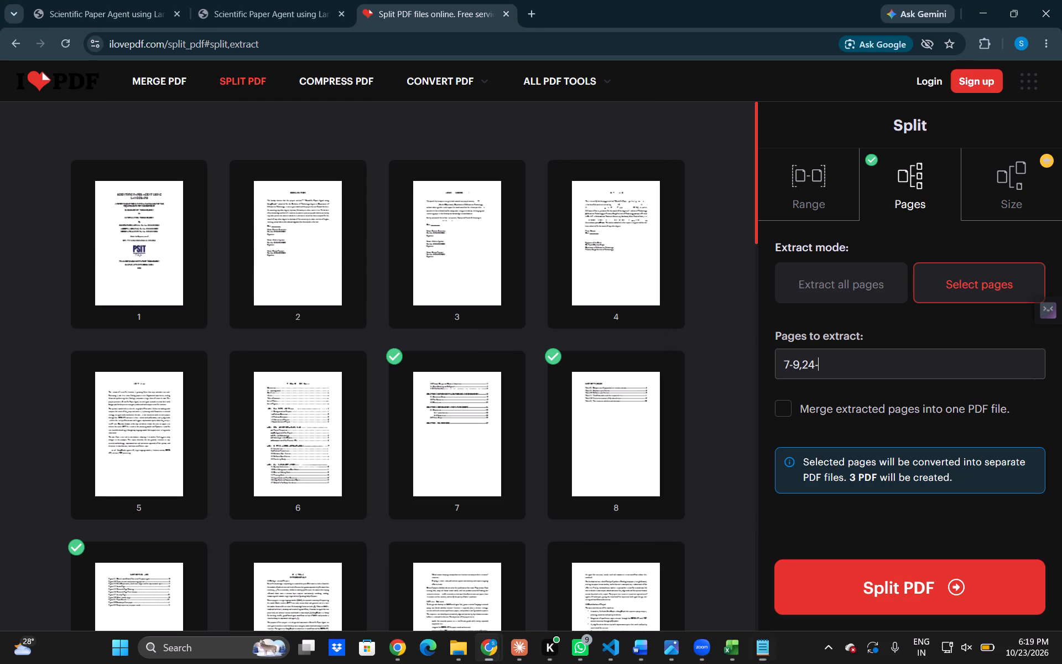
text(27)
text(,2)
key(BackSpace)
key(BackSpace)
key(BackSpace)
key(BackSpace)
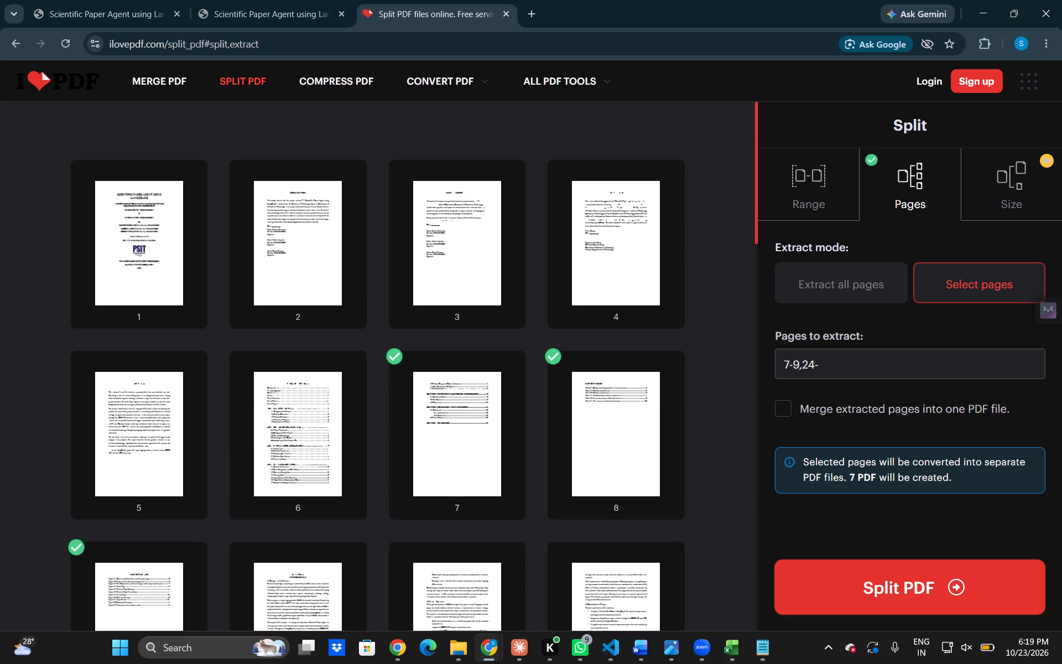
text(33)
key(alt+Tab)
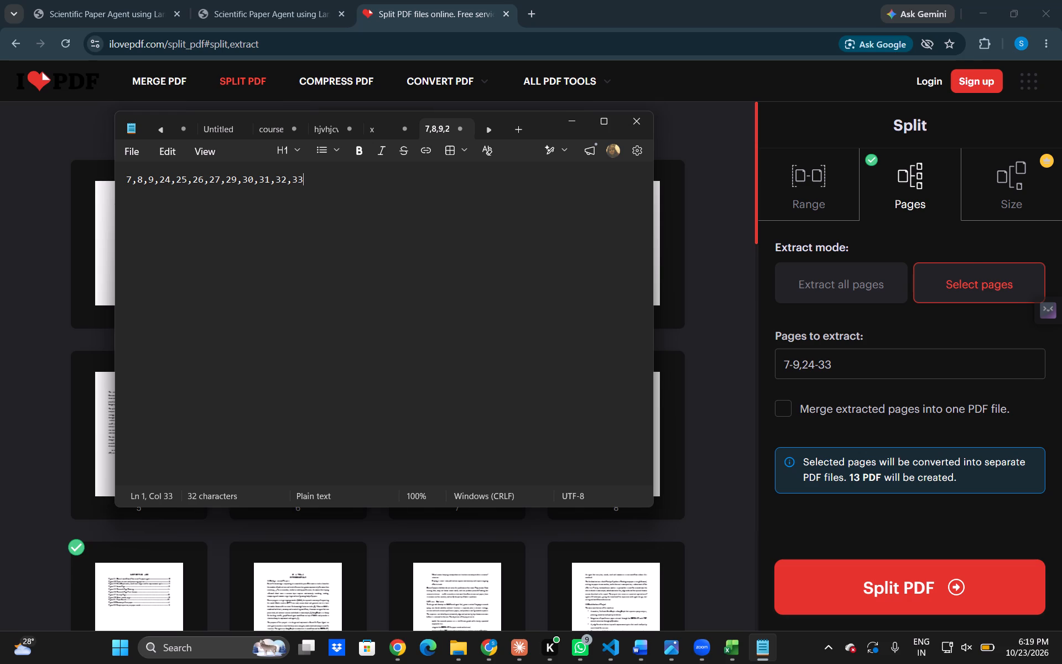
key(alt+Tab)
Check the marked page thumbnails through to the end of the report, split the PDF and download the result.
scroll(670, 441, down, 8)
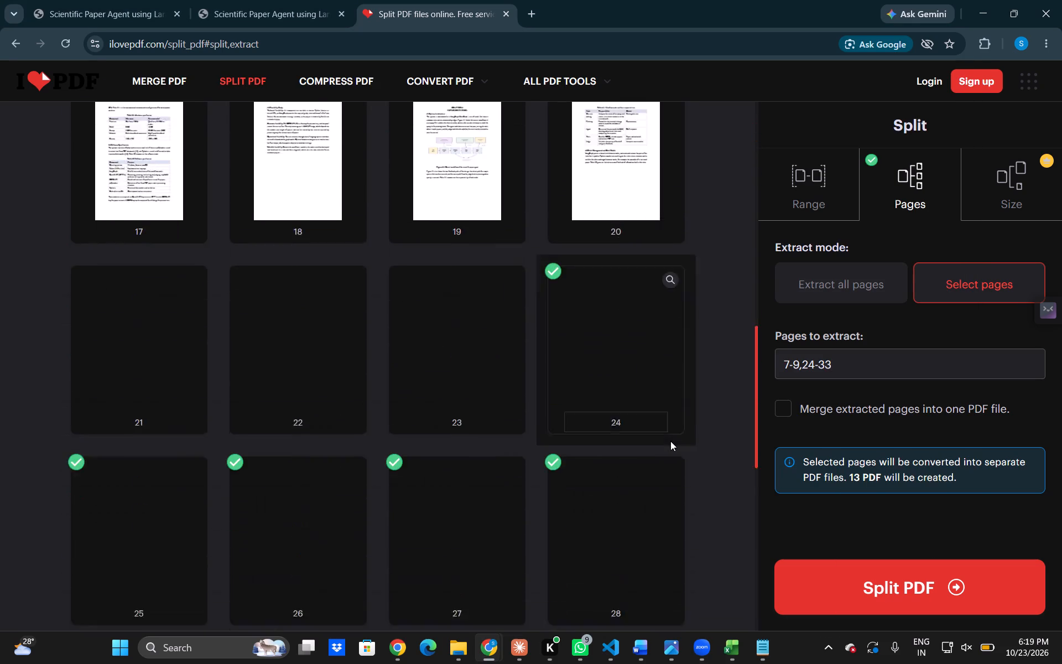
scroll(670, 441, down, 1)
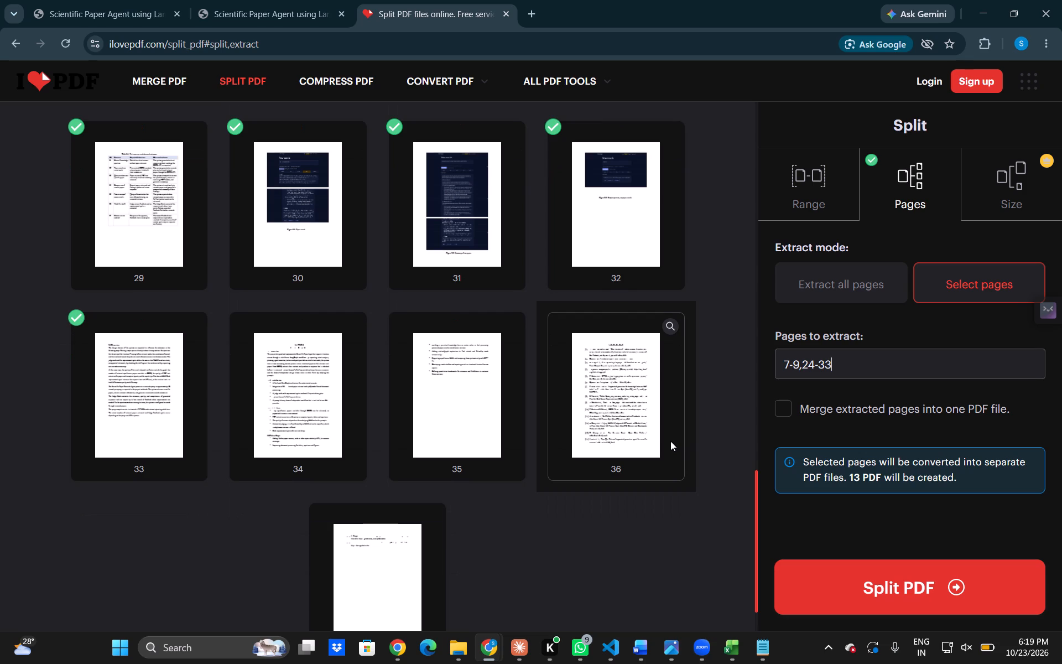
click(844, 600)
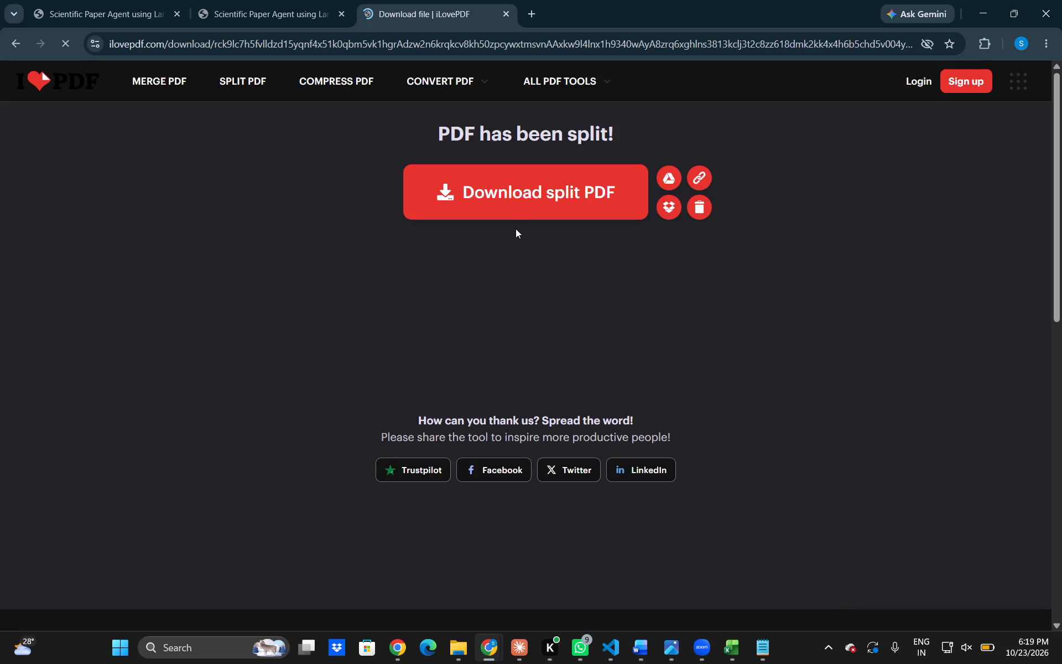
click(523, 196)
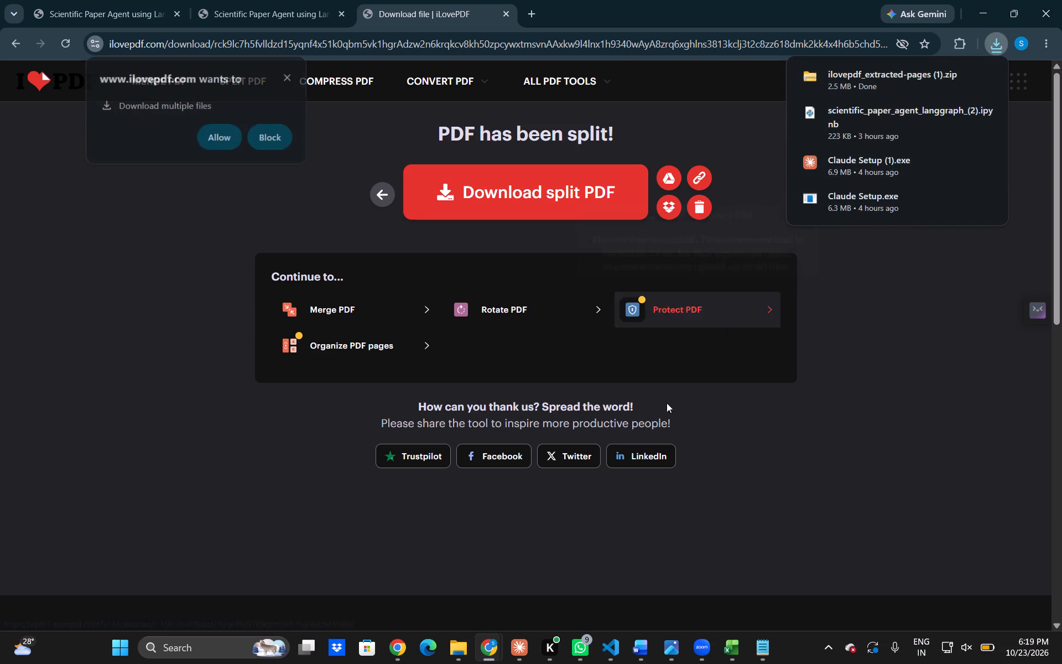
Check the open report tab, return to the iLovePDF split page and upload Scientific_Paper_Agent_Project_Report from Downloads again.
click(263, 0)
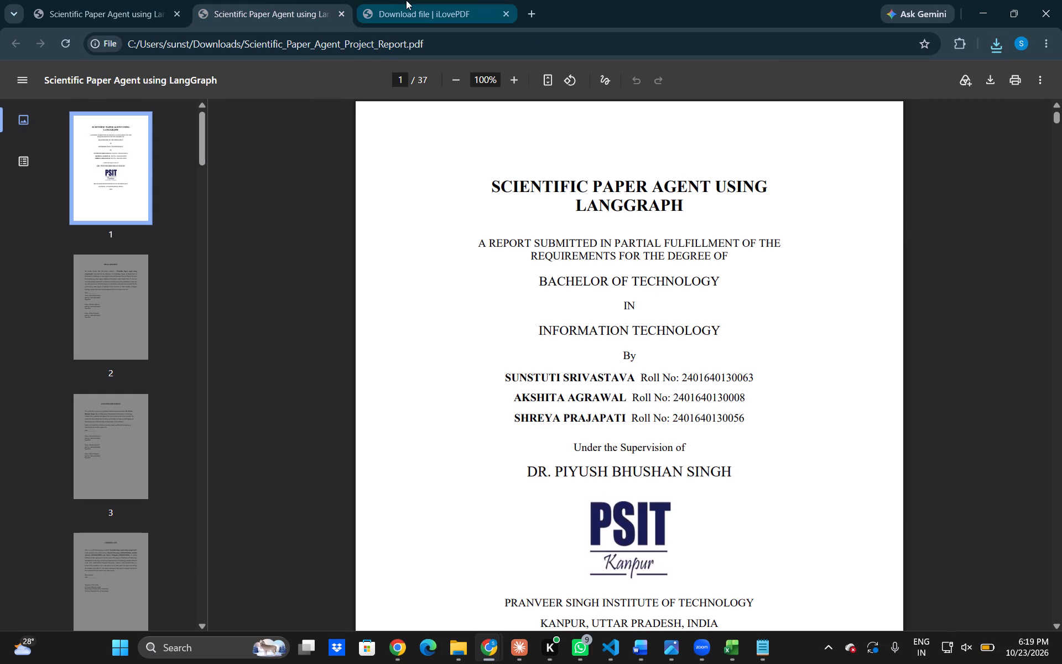
click(406, 0)
scroll(322, 398, right, 8)
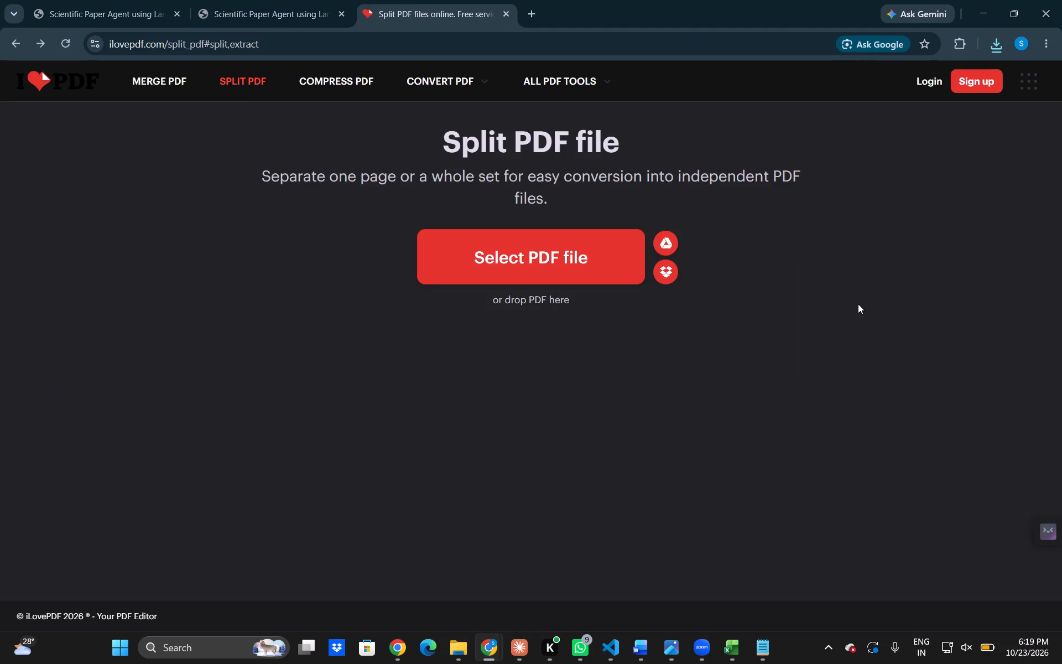
click(566, 238)
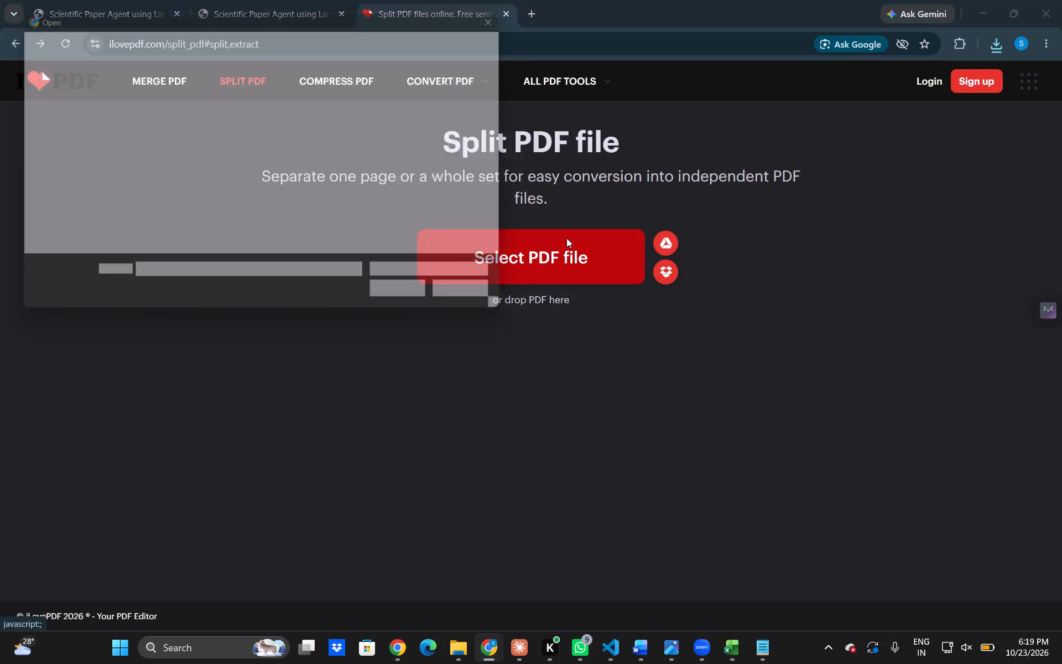
click(197, 111)
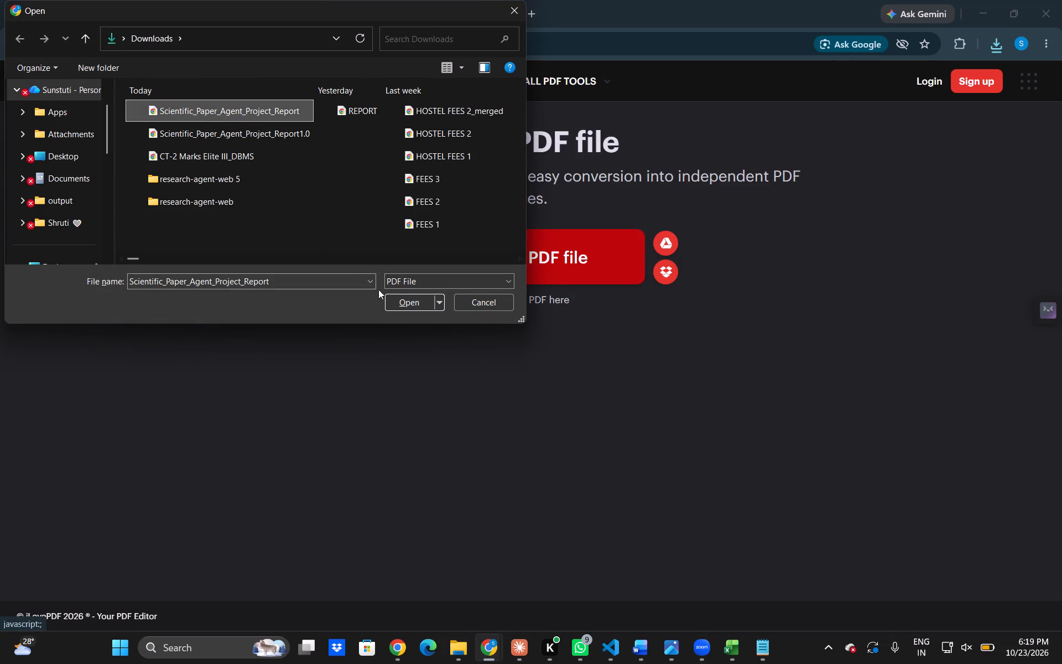
click(414, 302)
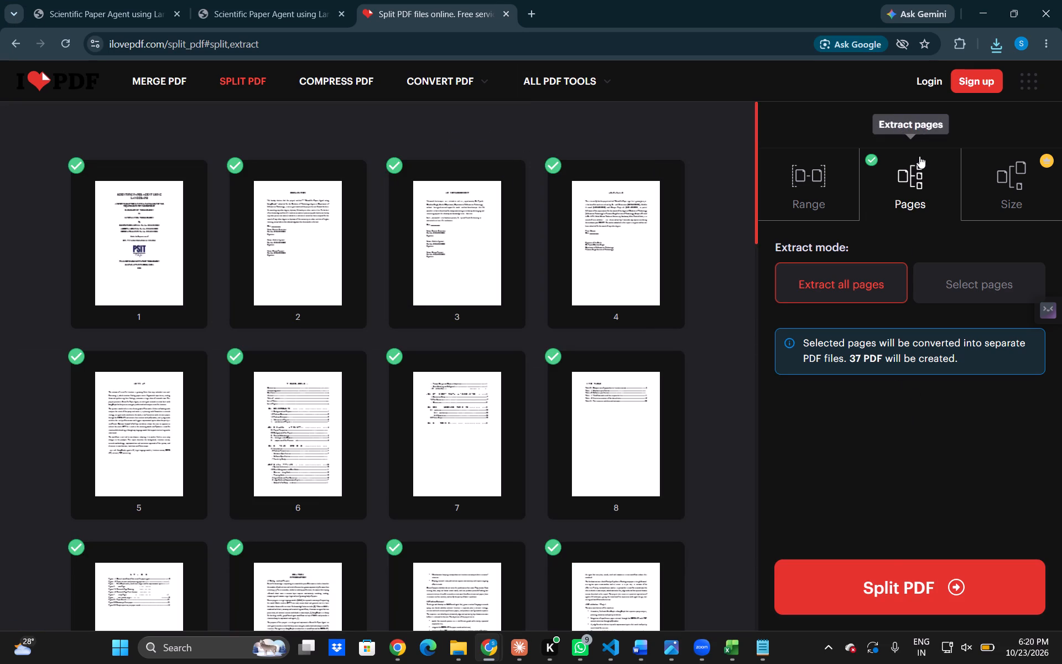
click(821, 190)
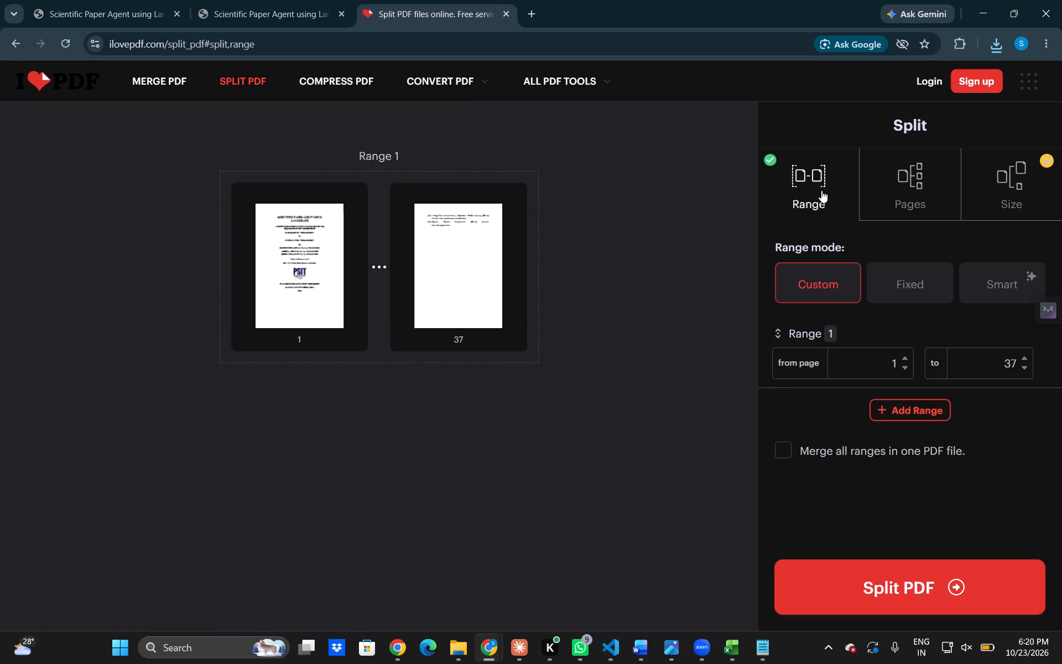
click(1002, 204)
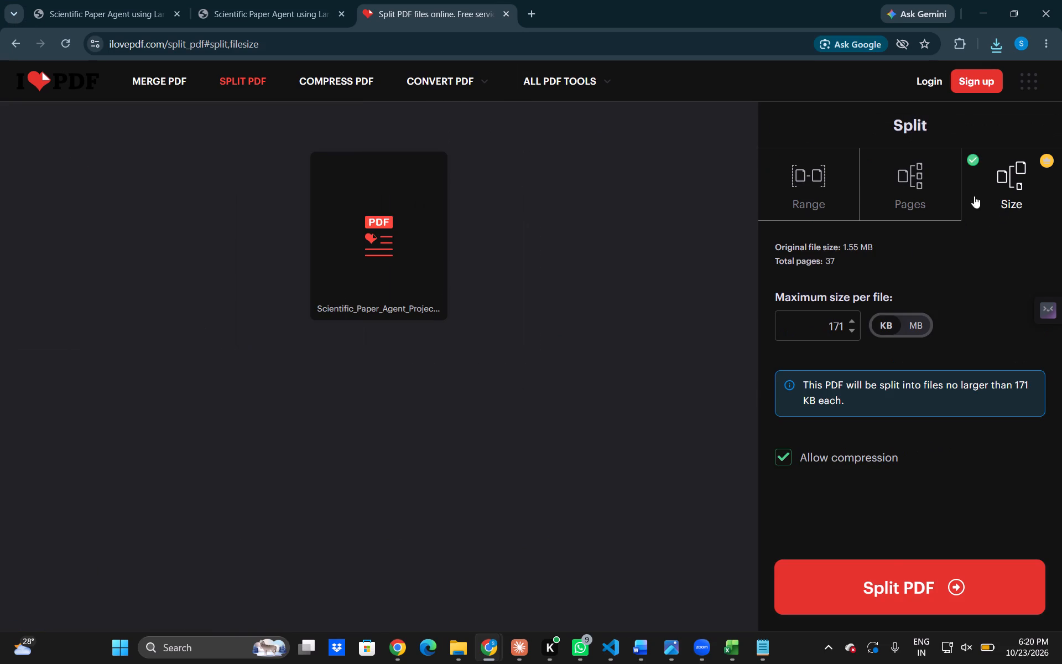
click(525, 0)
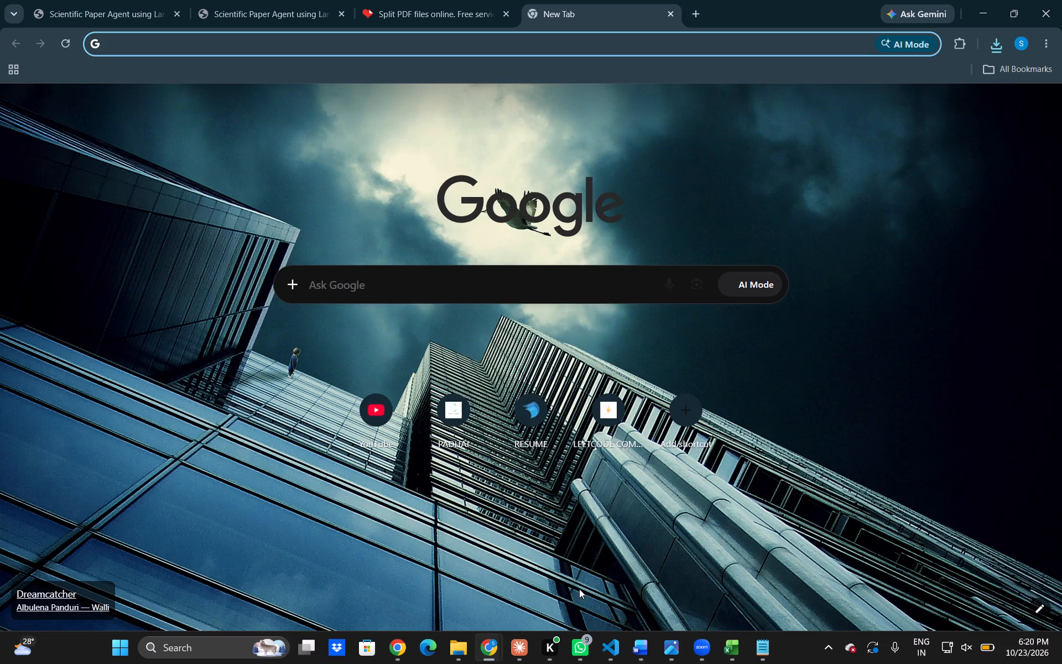
In File Explorer, extract the ilovepdf_extracted-pages (1) archive in Downloads into a folder of the same name.
click(464, 637)
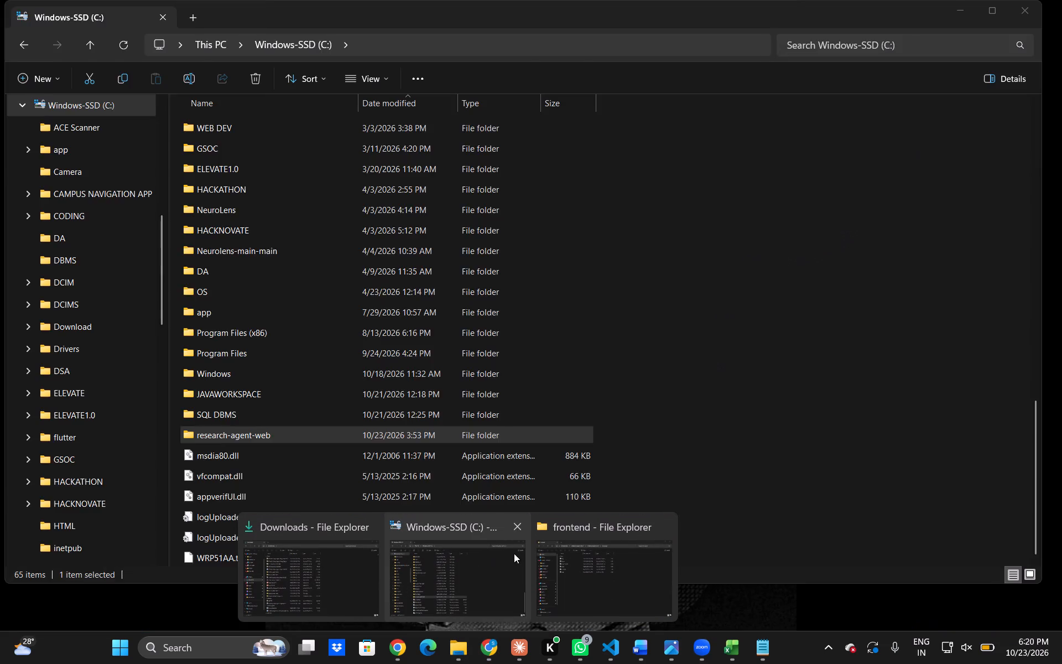
click(559, 558)
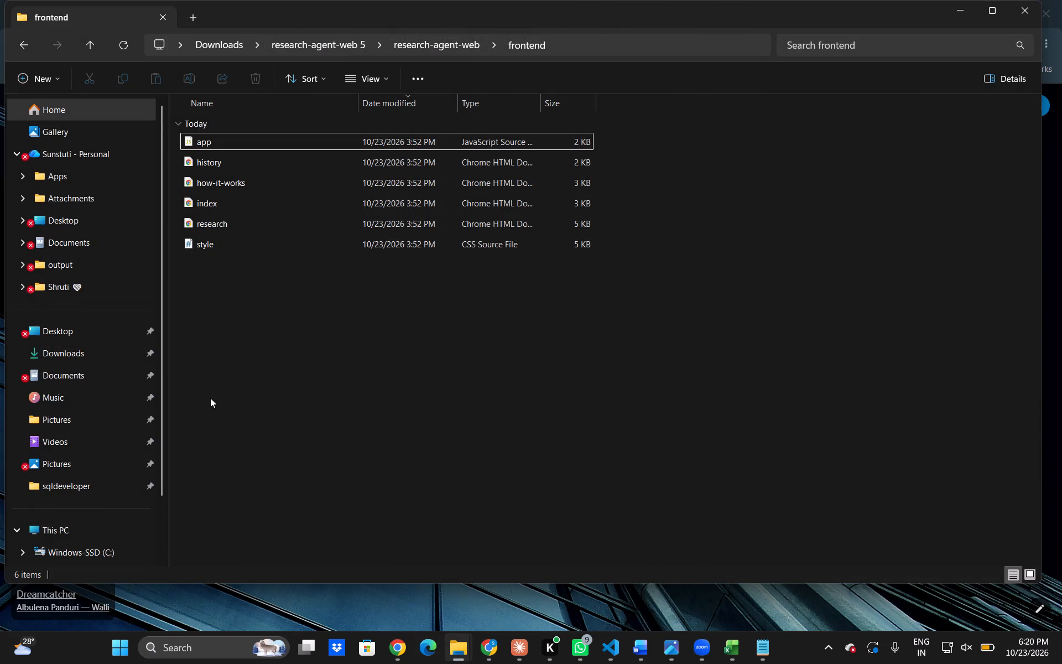
double_click(79, 349)
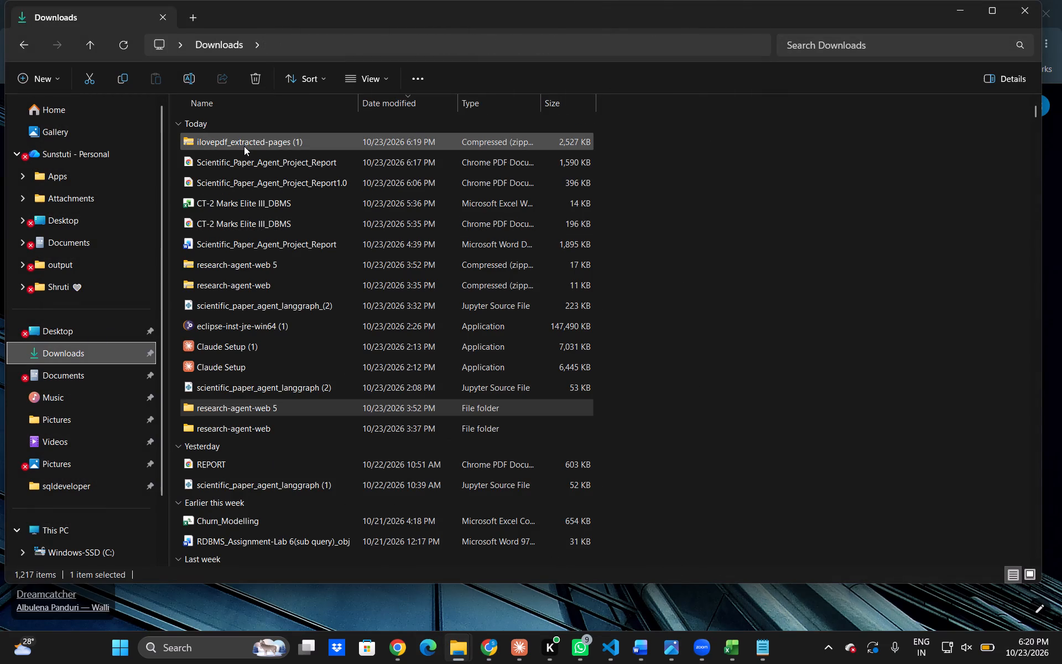
click(244, 146)
click(456, 70)
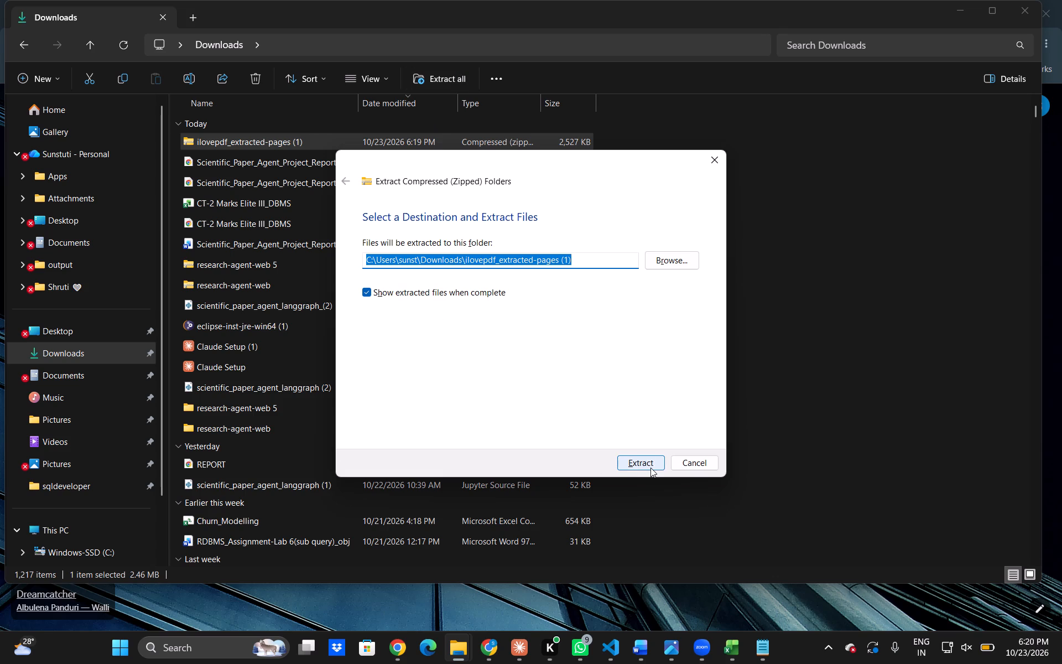
click(650, 468)
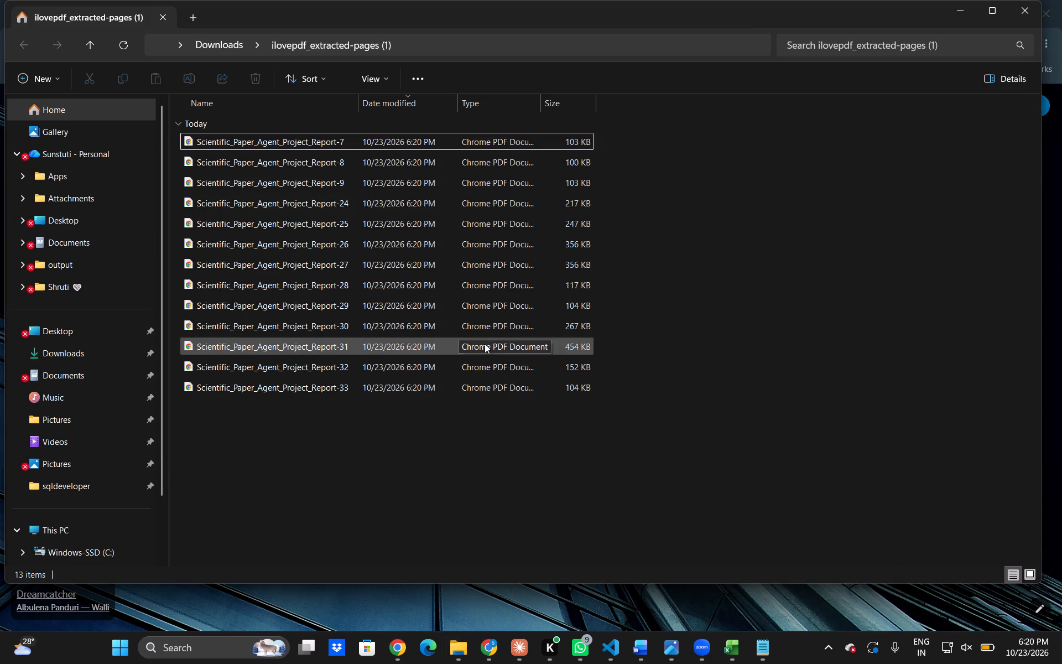
Open the extracted Scientific_Paper_Agent_Project_Report-33 PDF to check its page.
double_click(454, 392)
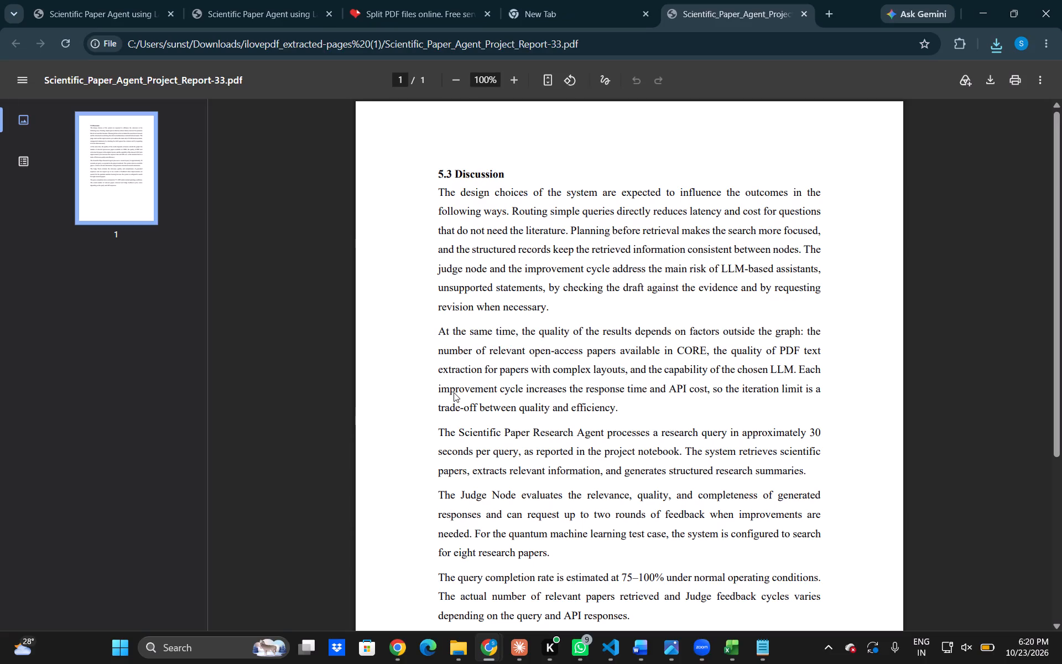
Search the web for "merge pdfs" in a new tab and open iLovePDF's merge page.
click(831, 7)
text(merge)
key(space)
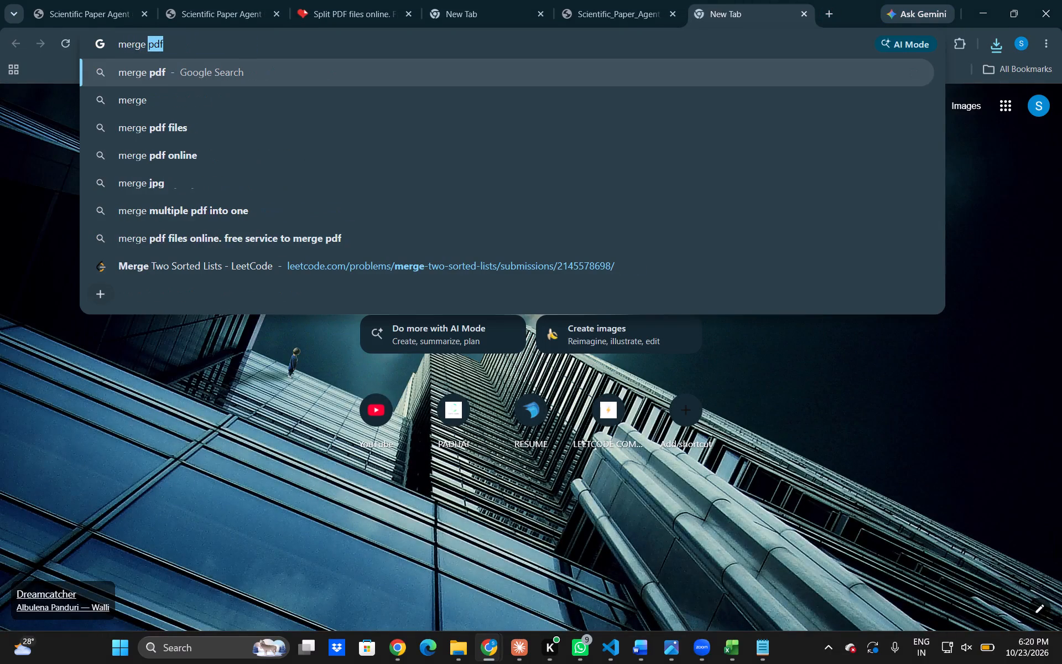
text(pdfs)
key(Return)
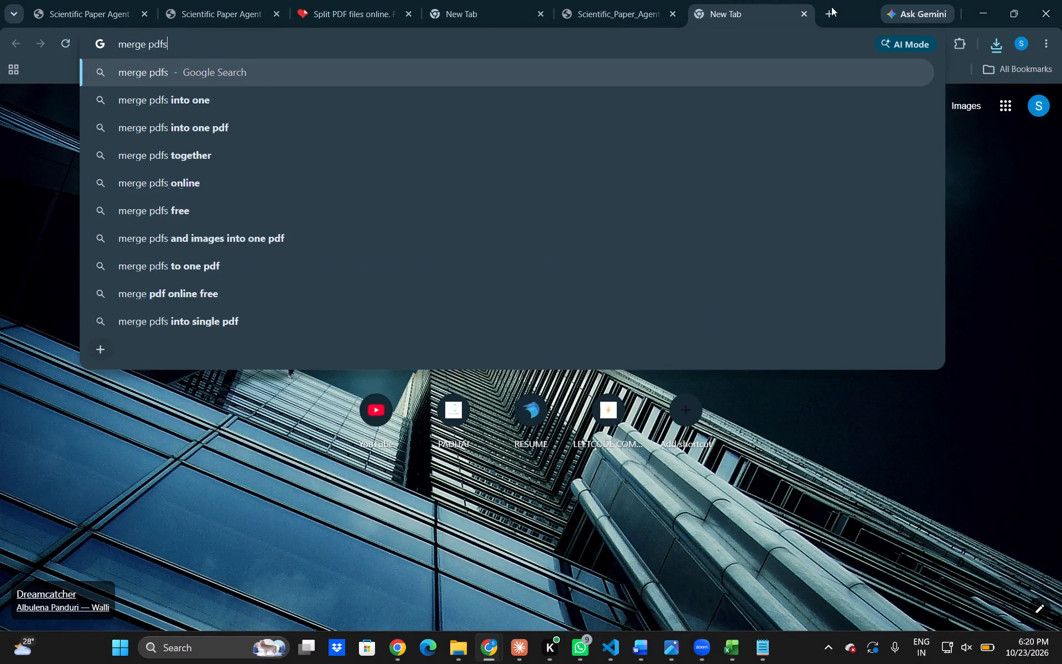
click(388, 204)
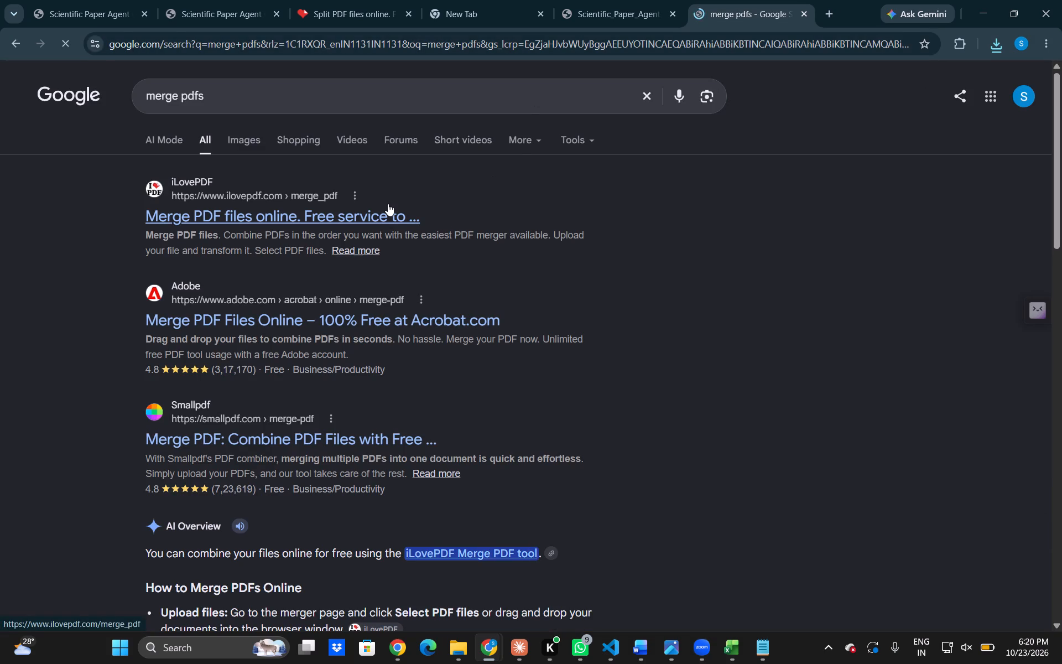
Choose all extracted report PDFs, 7-9 and 24-33, from the ilovepdf_extracted-pages (1) folder as the files to merge.
click(468, 227)
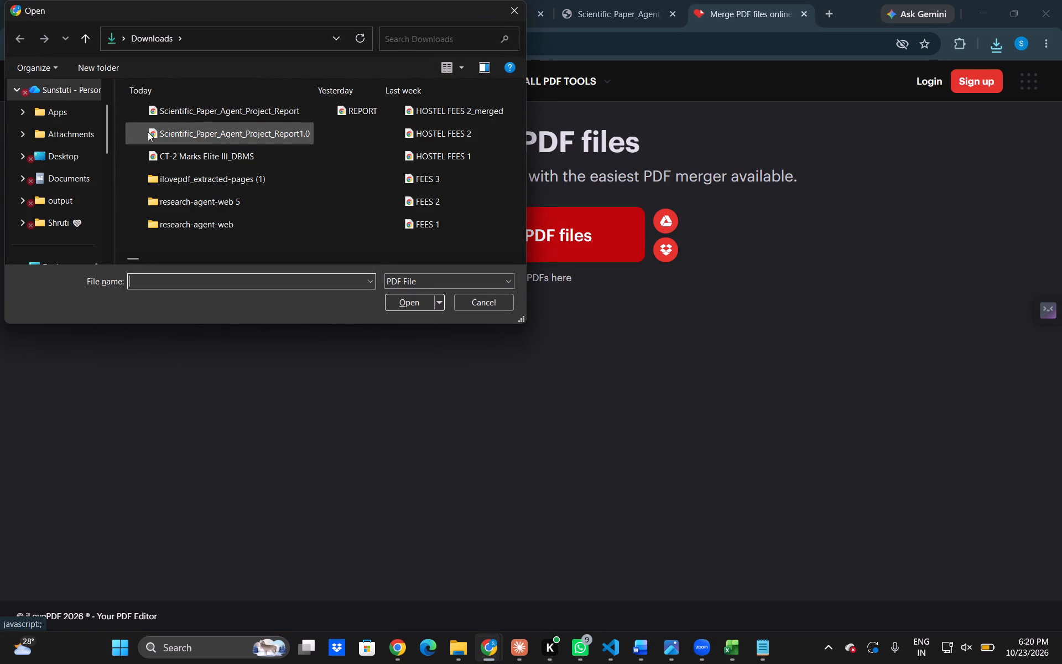
double_click(188, 184)
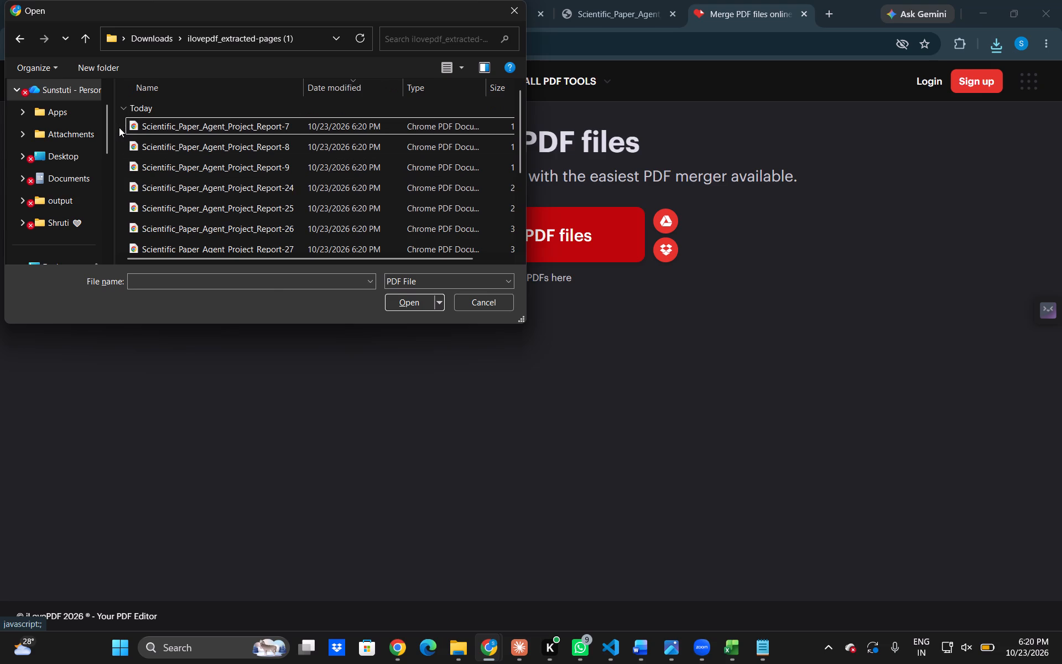
drag(119, 127, 511, 309)
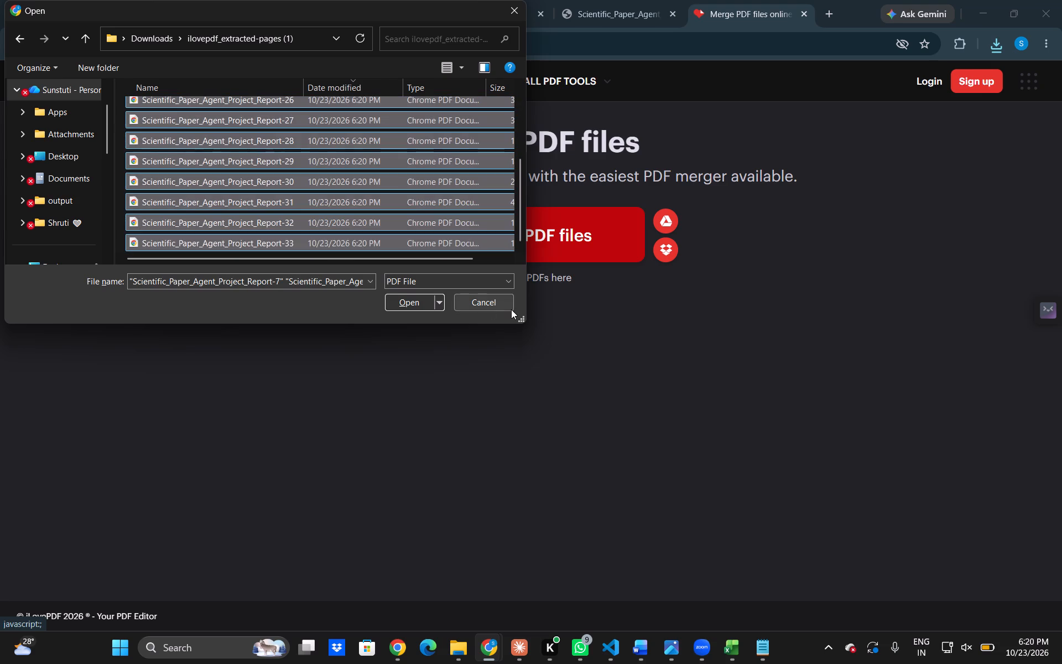
Upload the selected report page PDFs, merge them into one PDF and download the merged file.
click(410, 299)
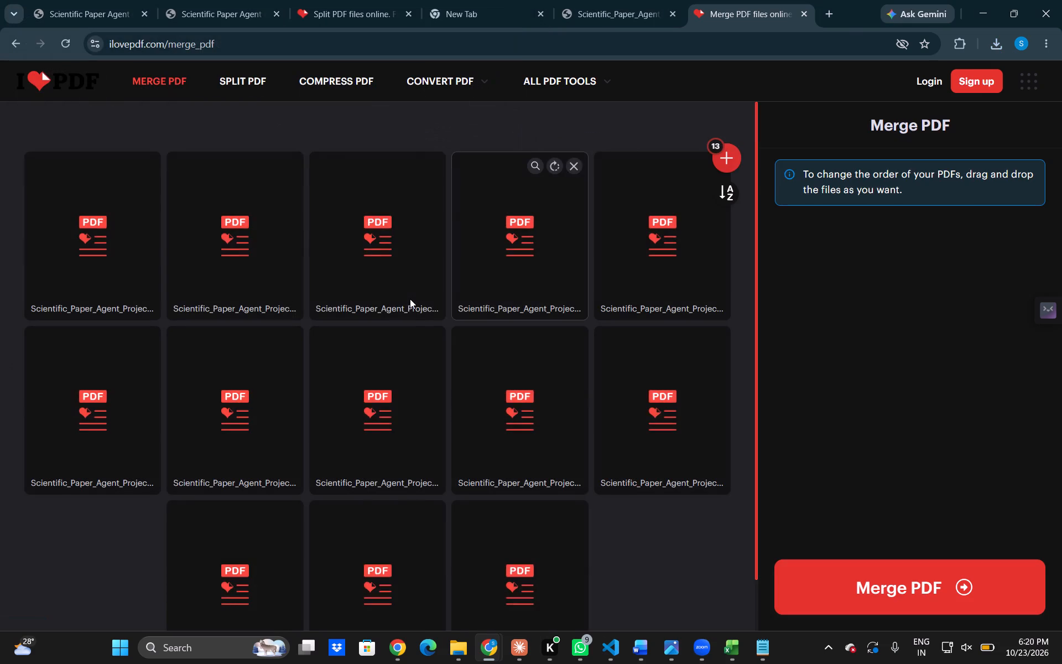
click(855, 581)
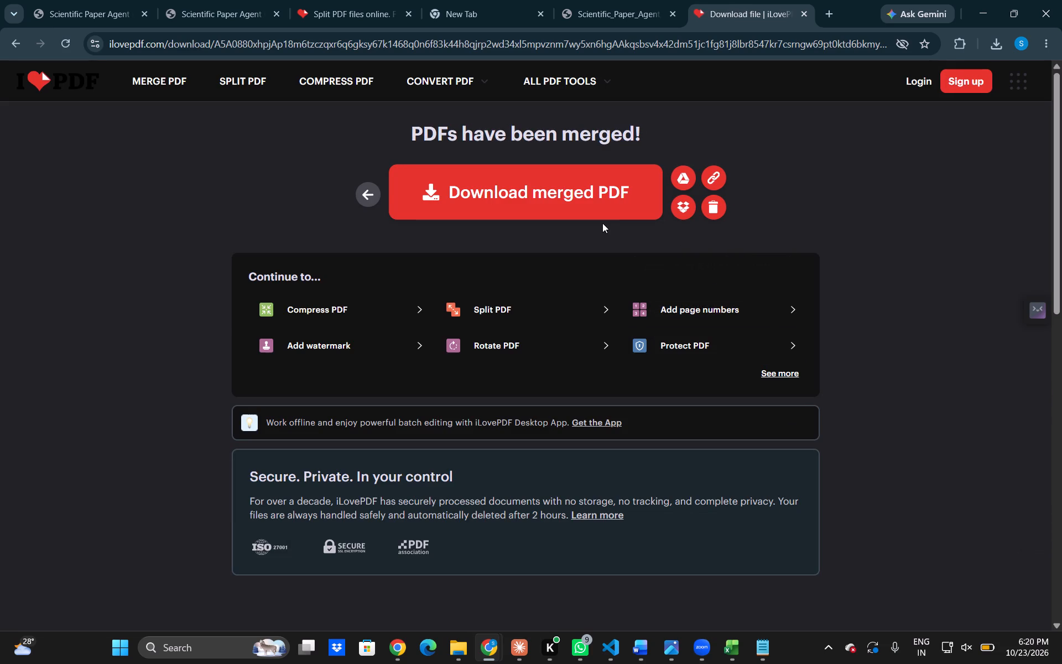
click(603, 193)
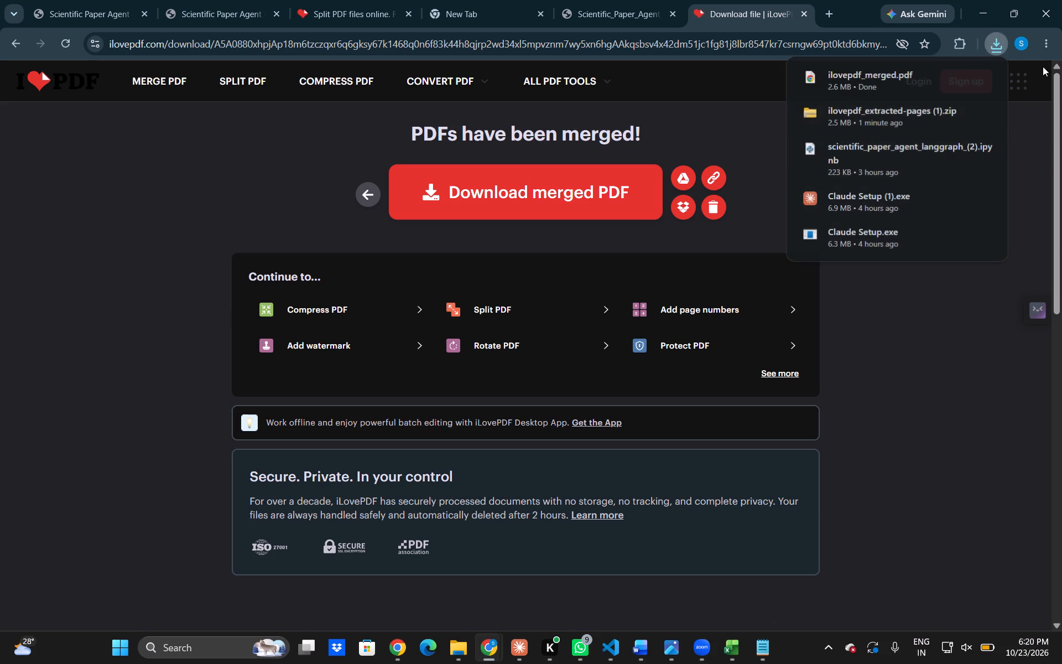